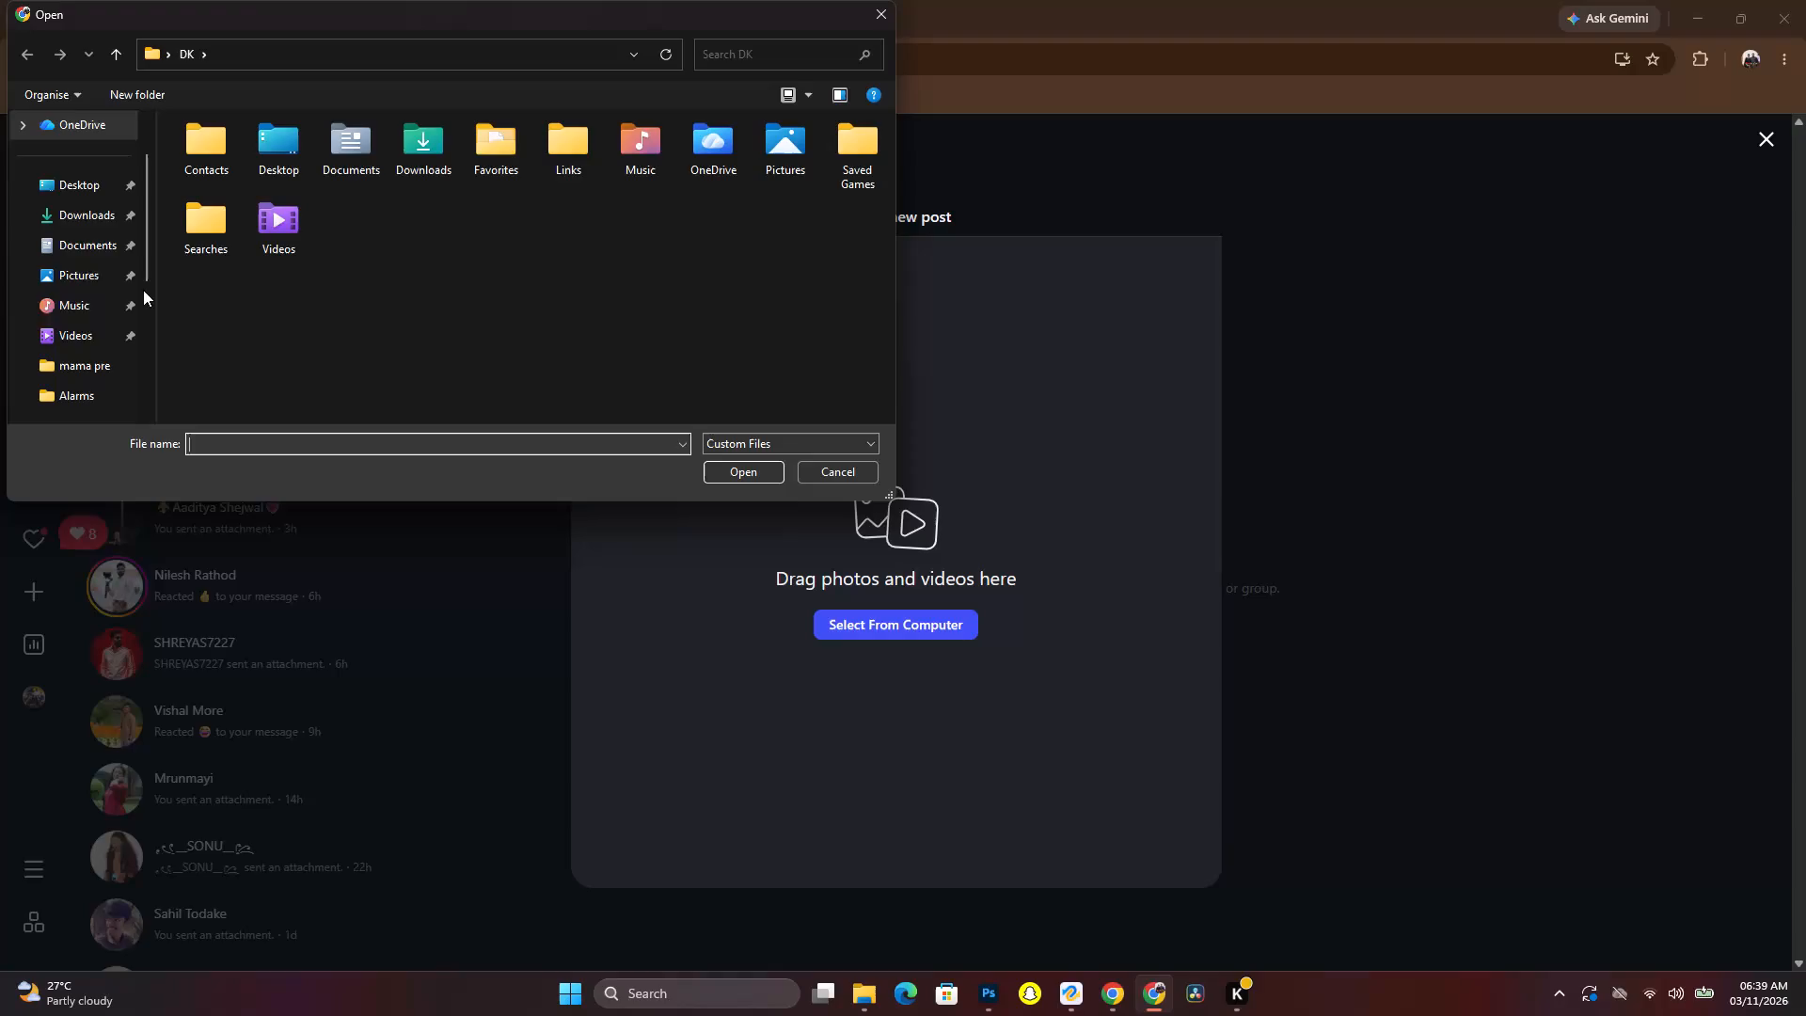
Open the "shoot personal photos" folder inside DCIM on the SDXC (I:) drive for the new post's upload.
left_click(96, 209)
left_click(96, 178)
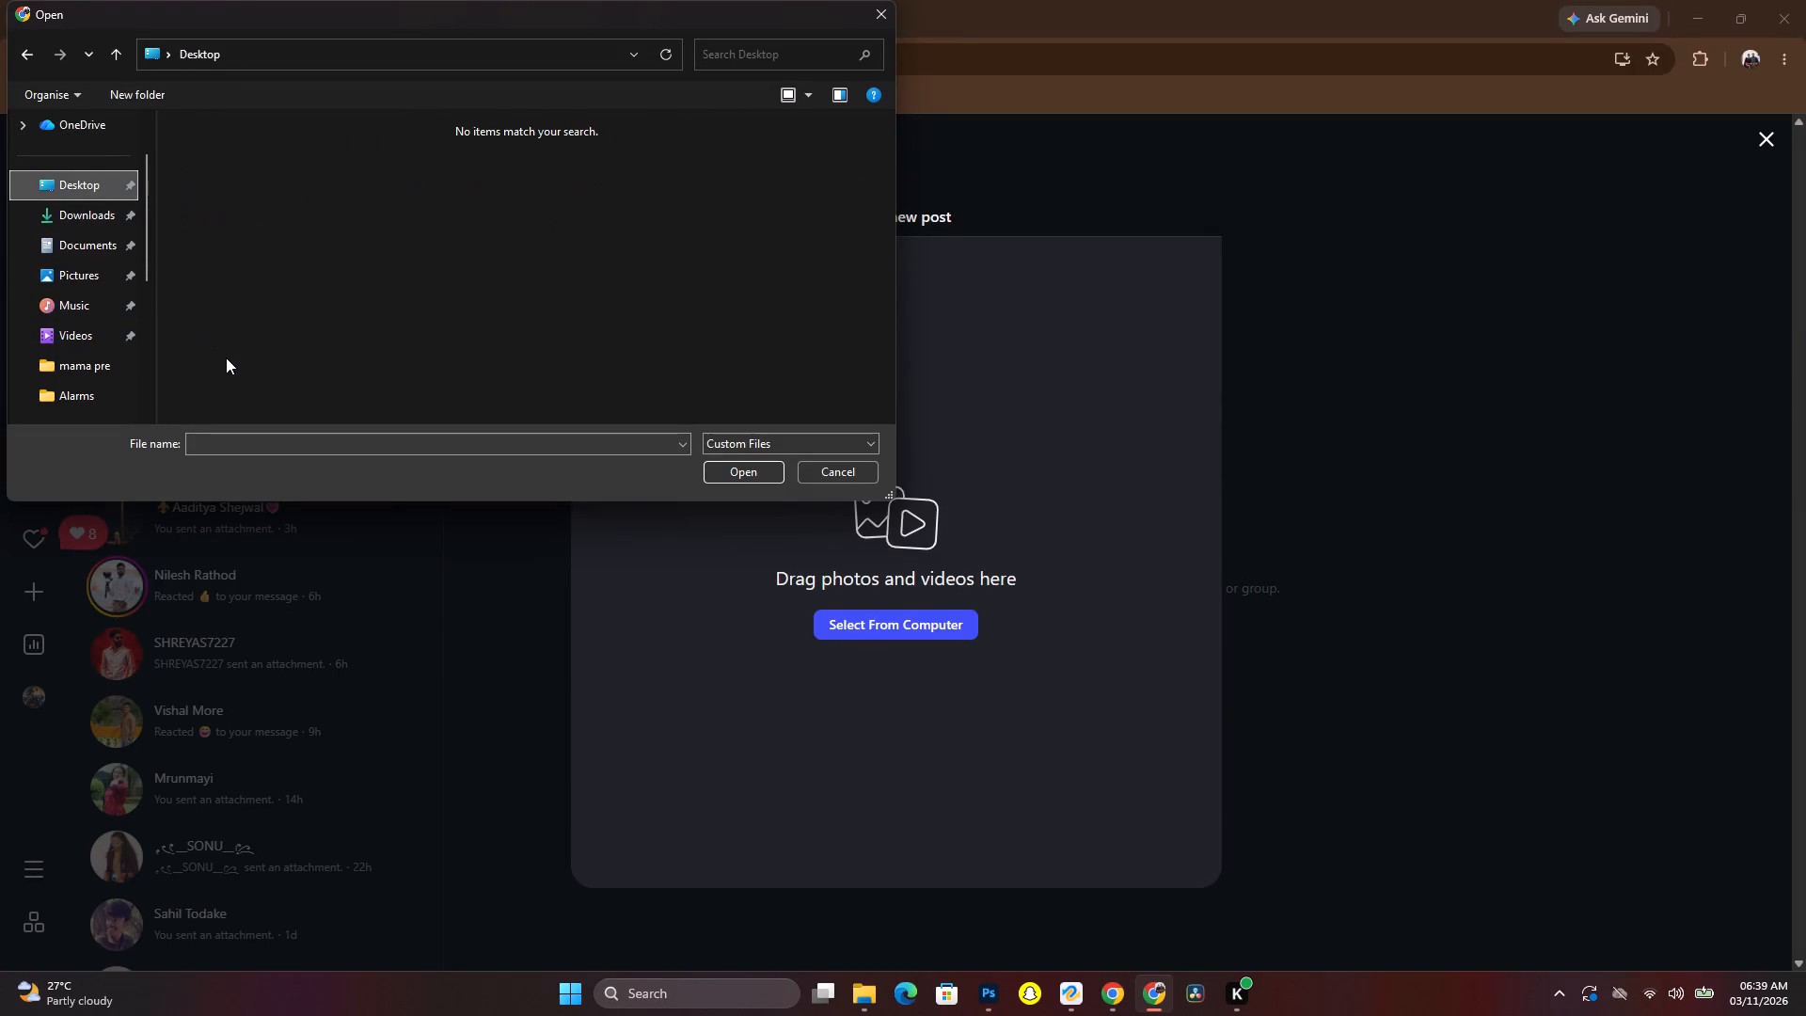
scroll(94, 341, "down", 3)
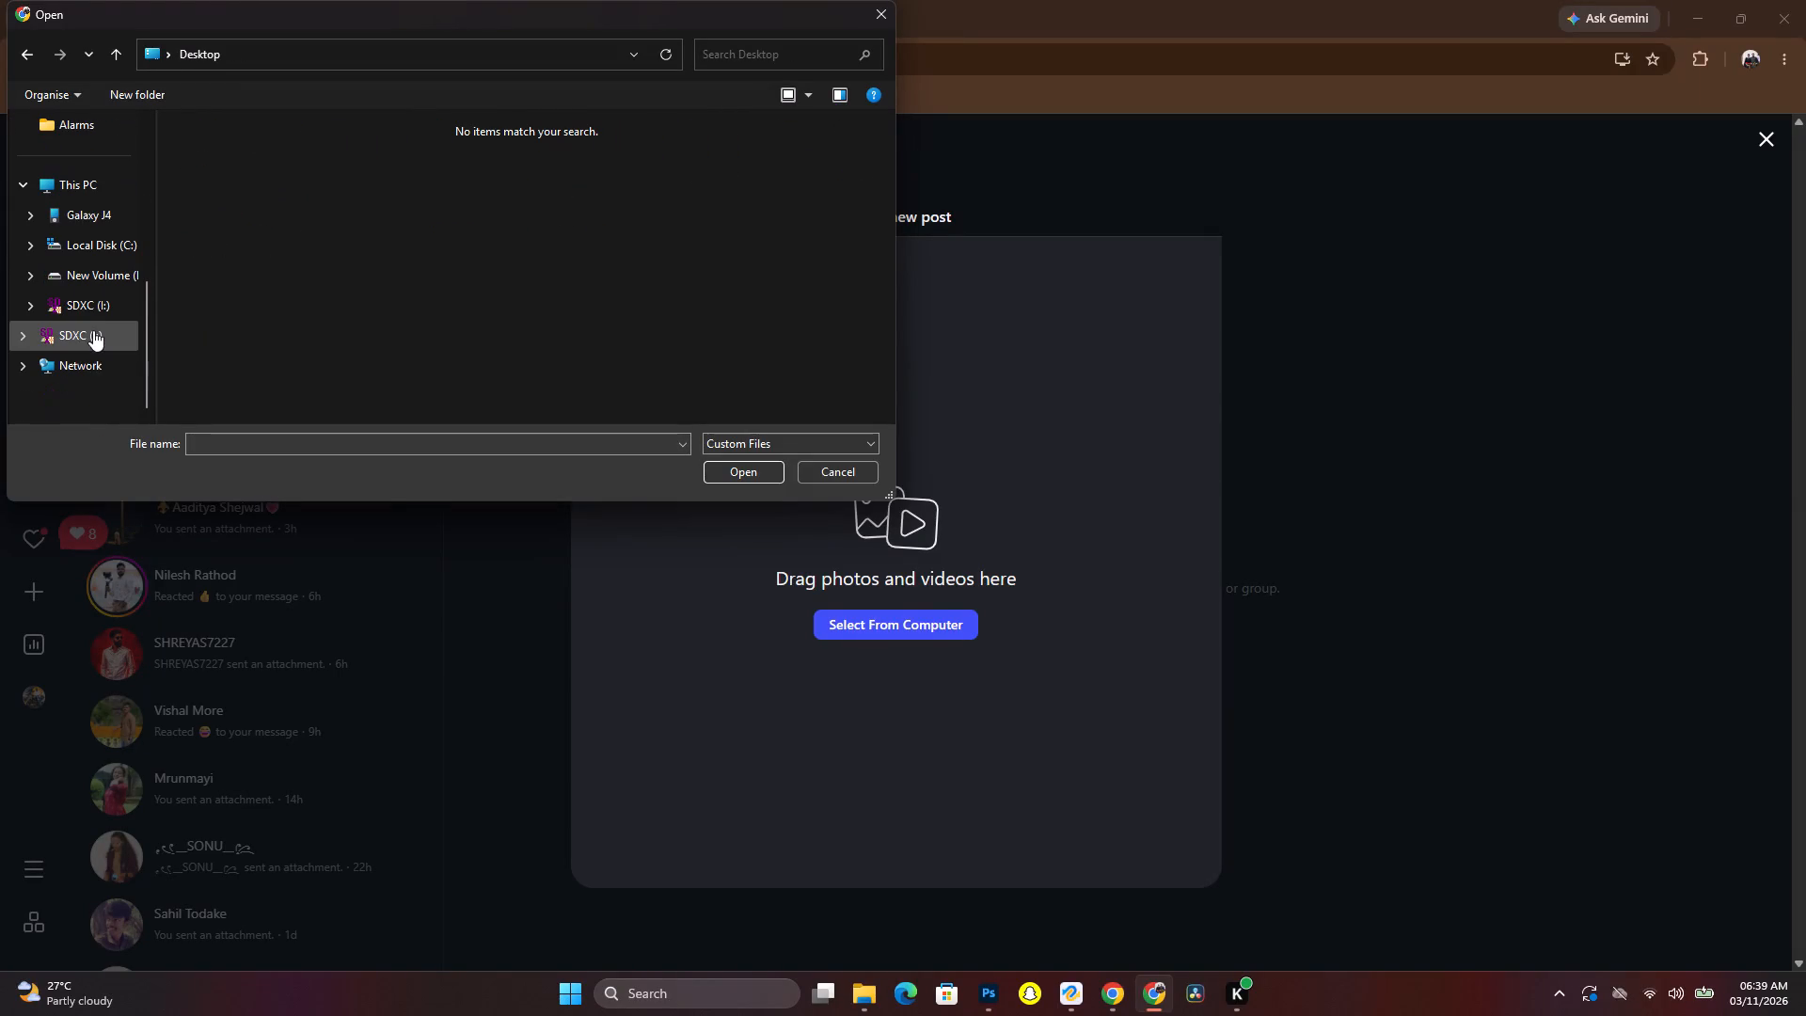
left_click(87, 322)
scroll(400, 271, "down", 1)
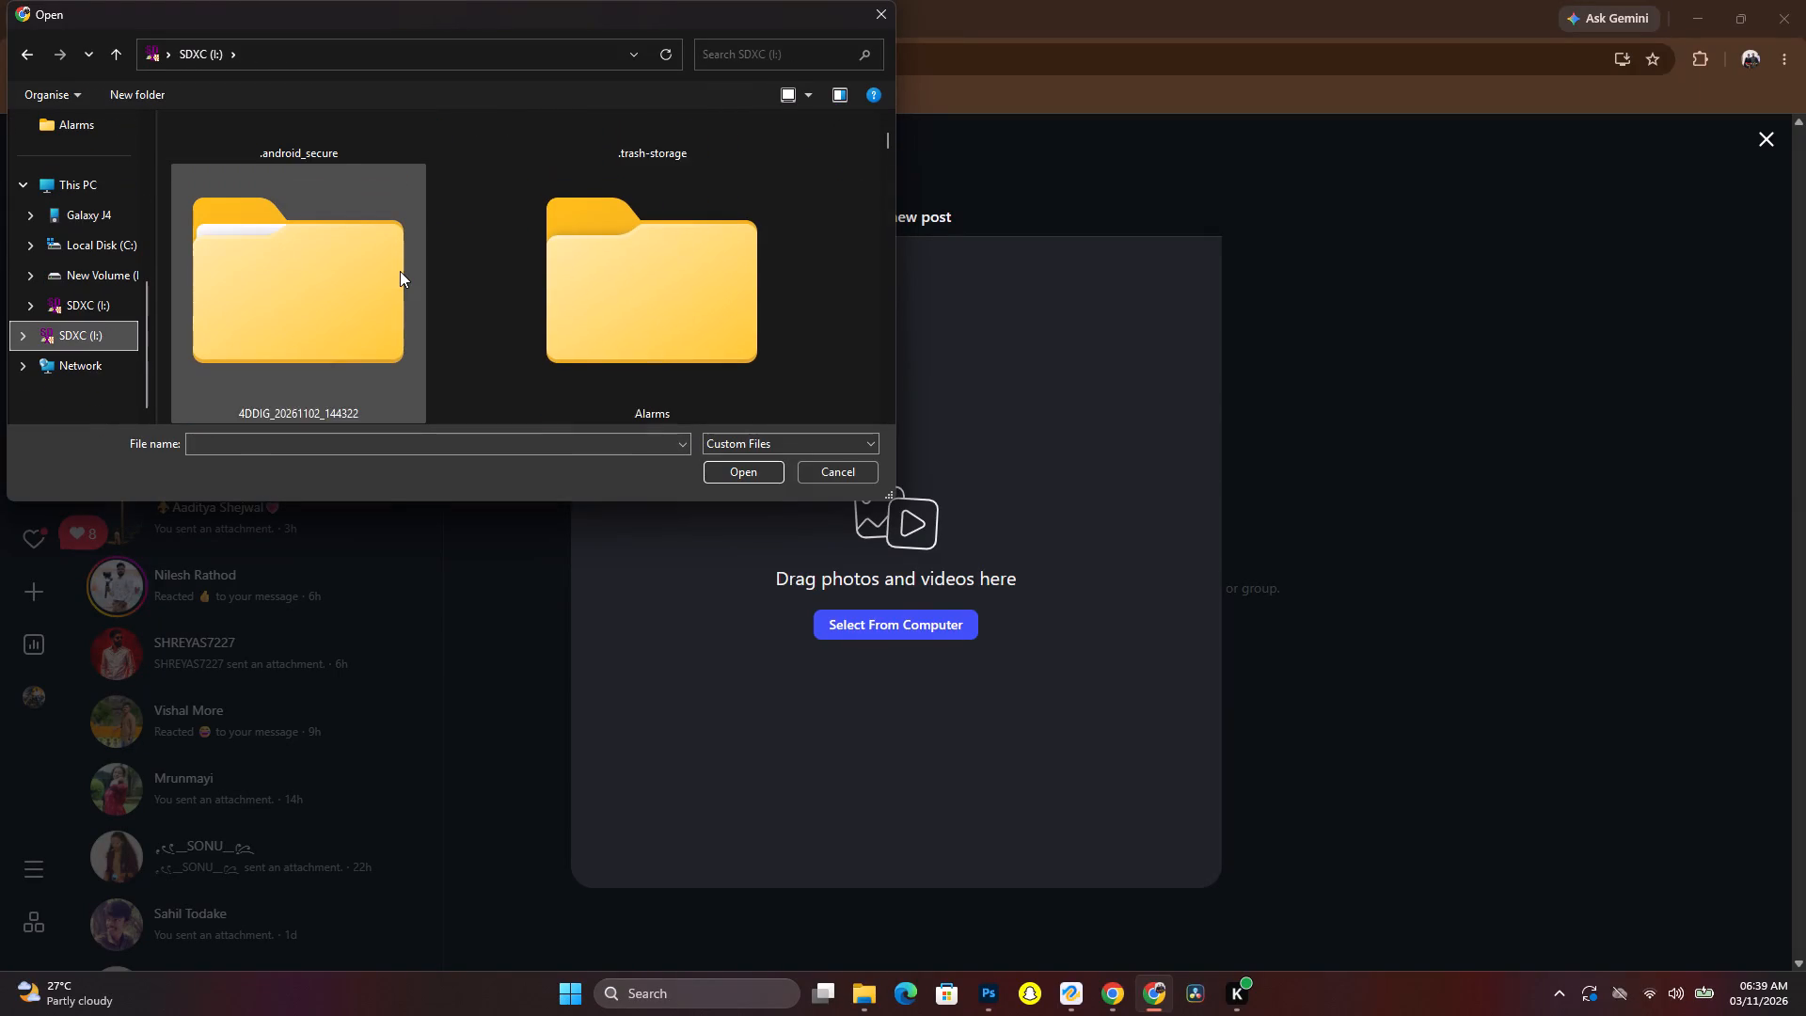
scroll(400, 271, "down", 2)
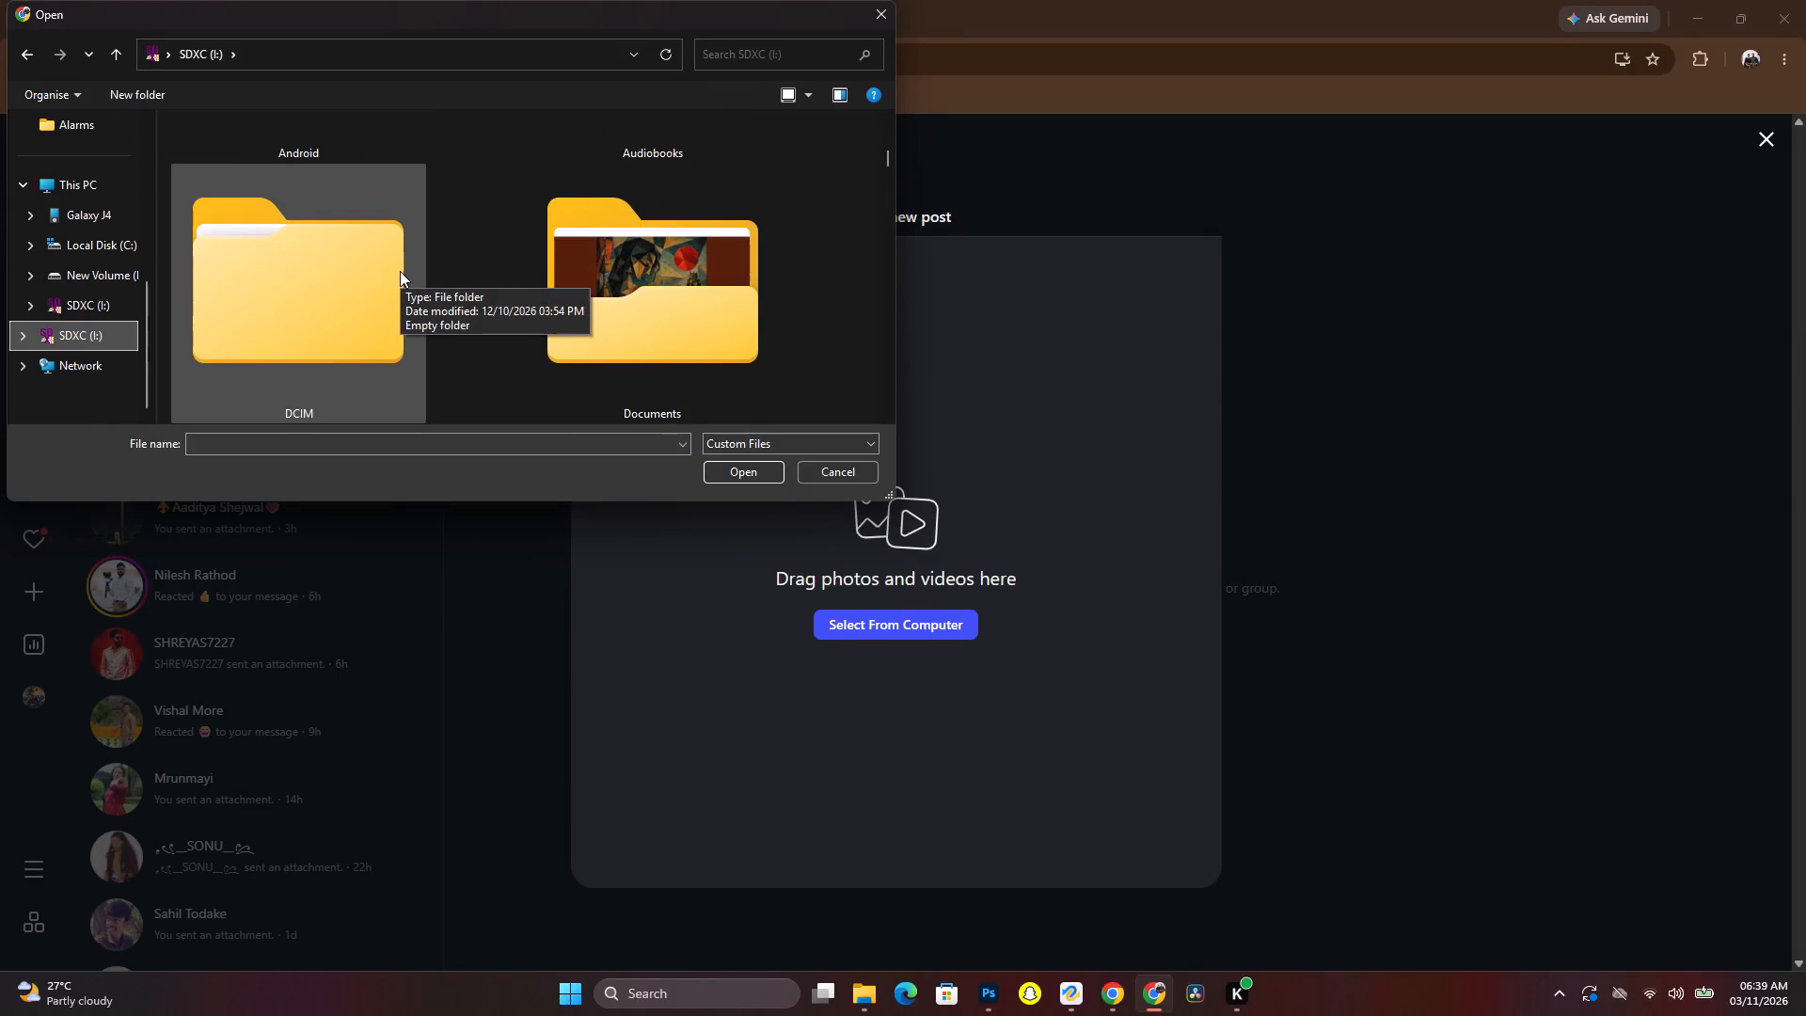
double_click(378, 292)
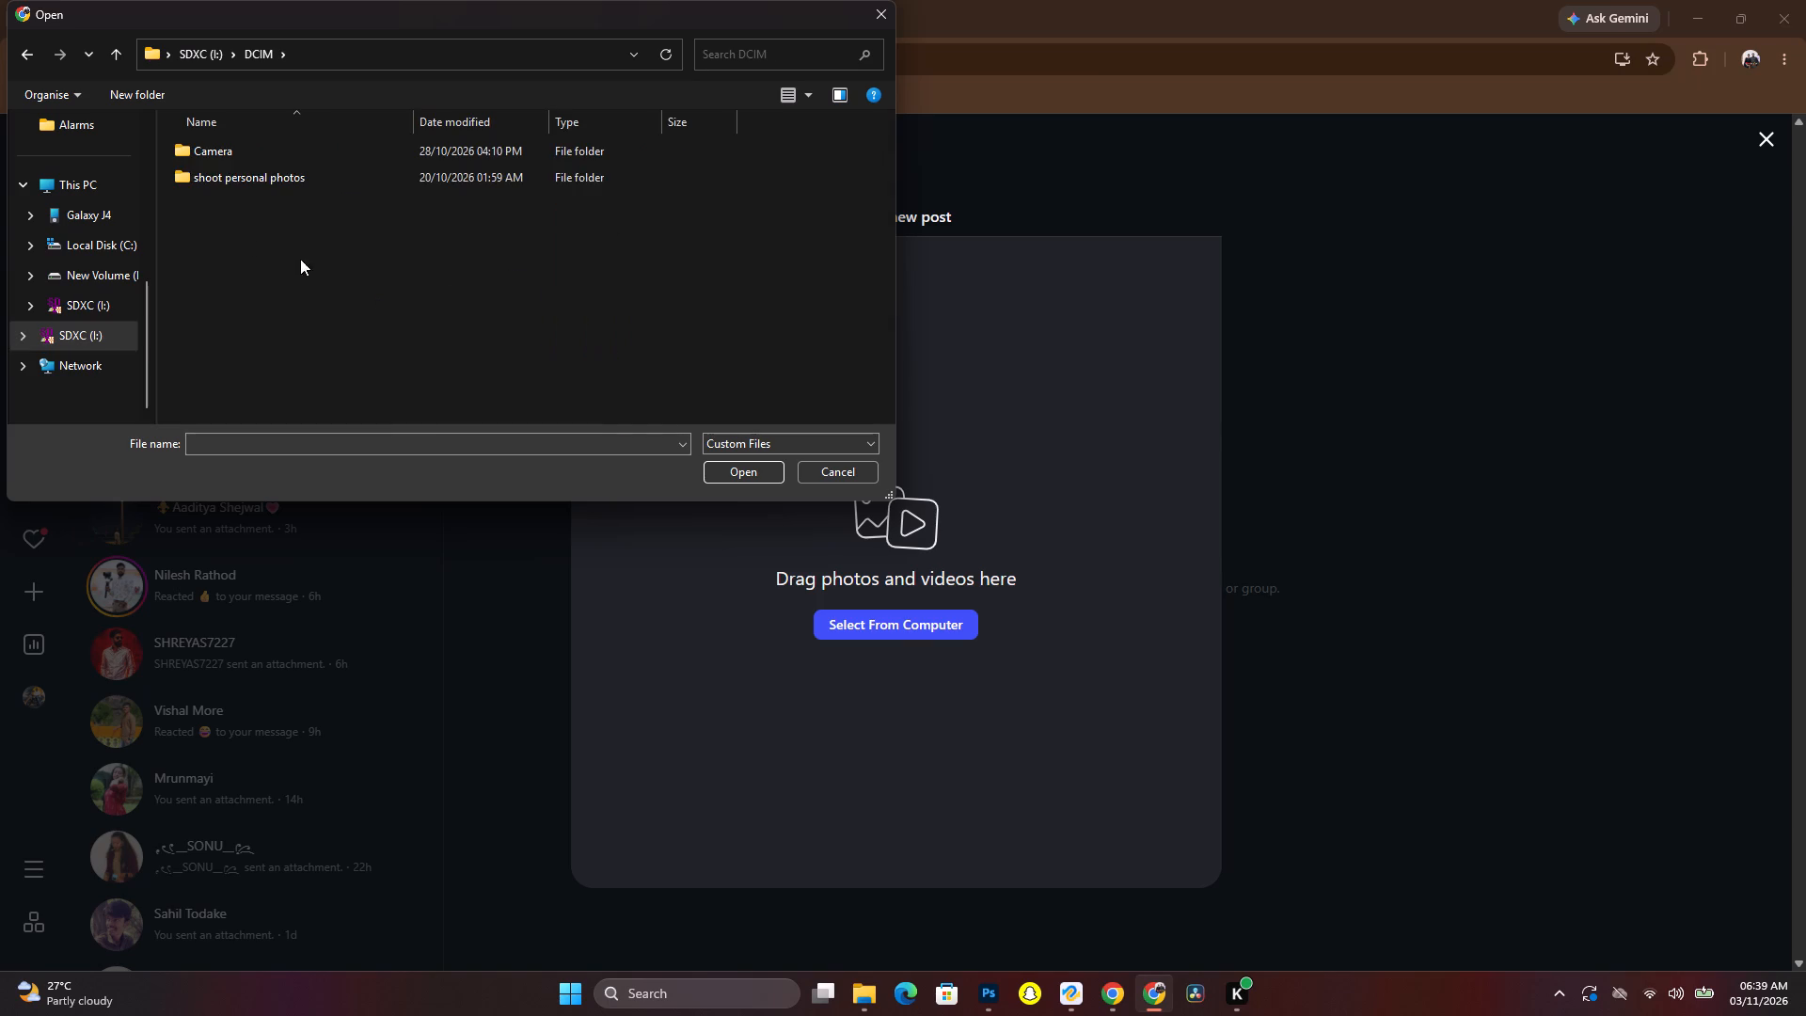
double_click(243, 183)
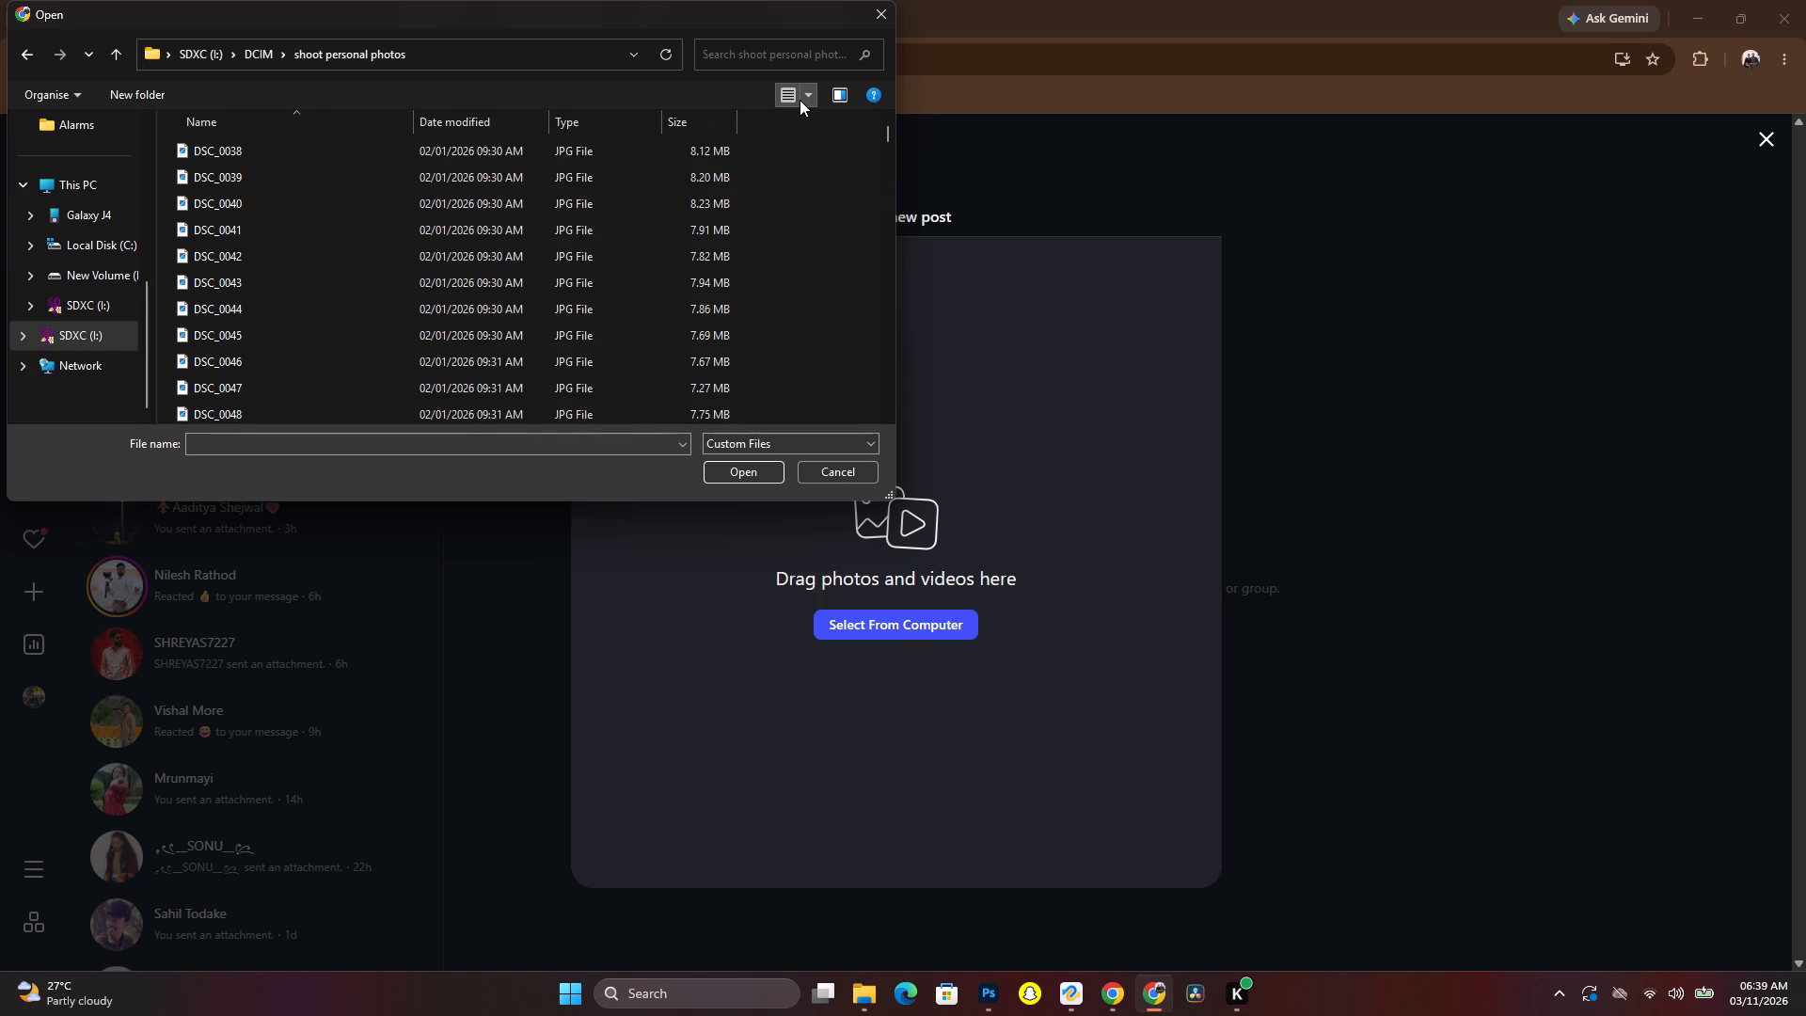
Show the folder's files as large thumbnails and open photo DSC_0098 for the new post.
left_click(810, 95)
left_click(879, 17)
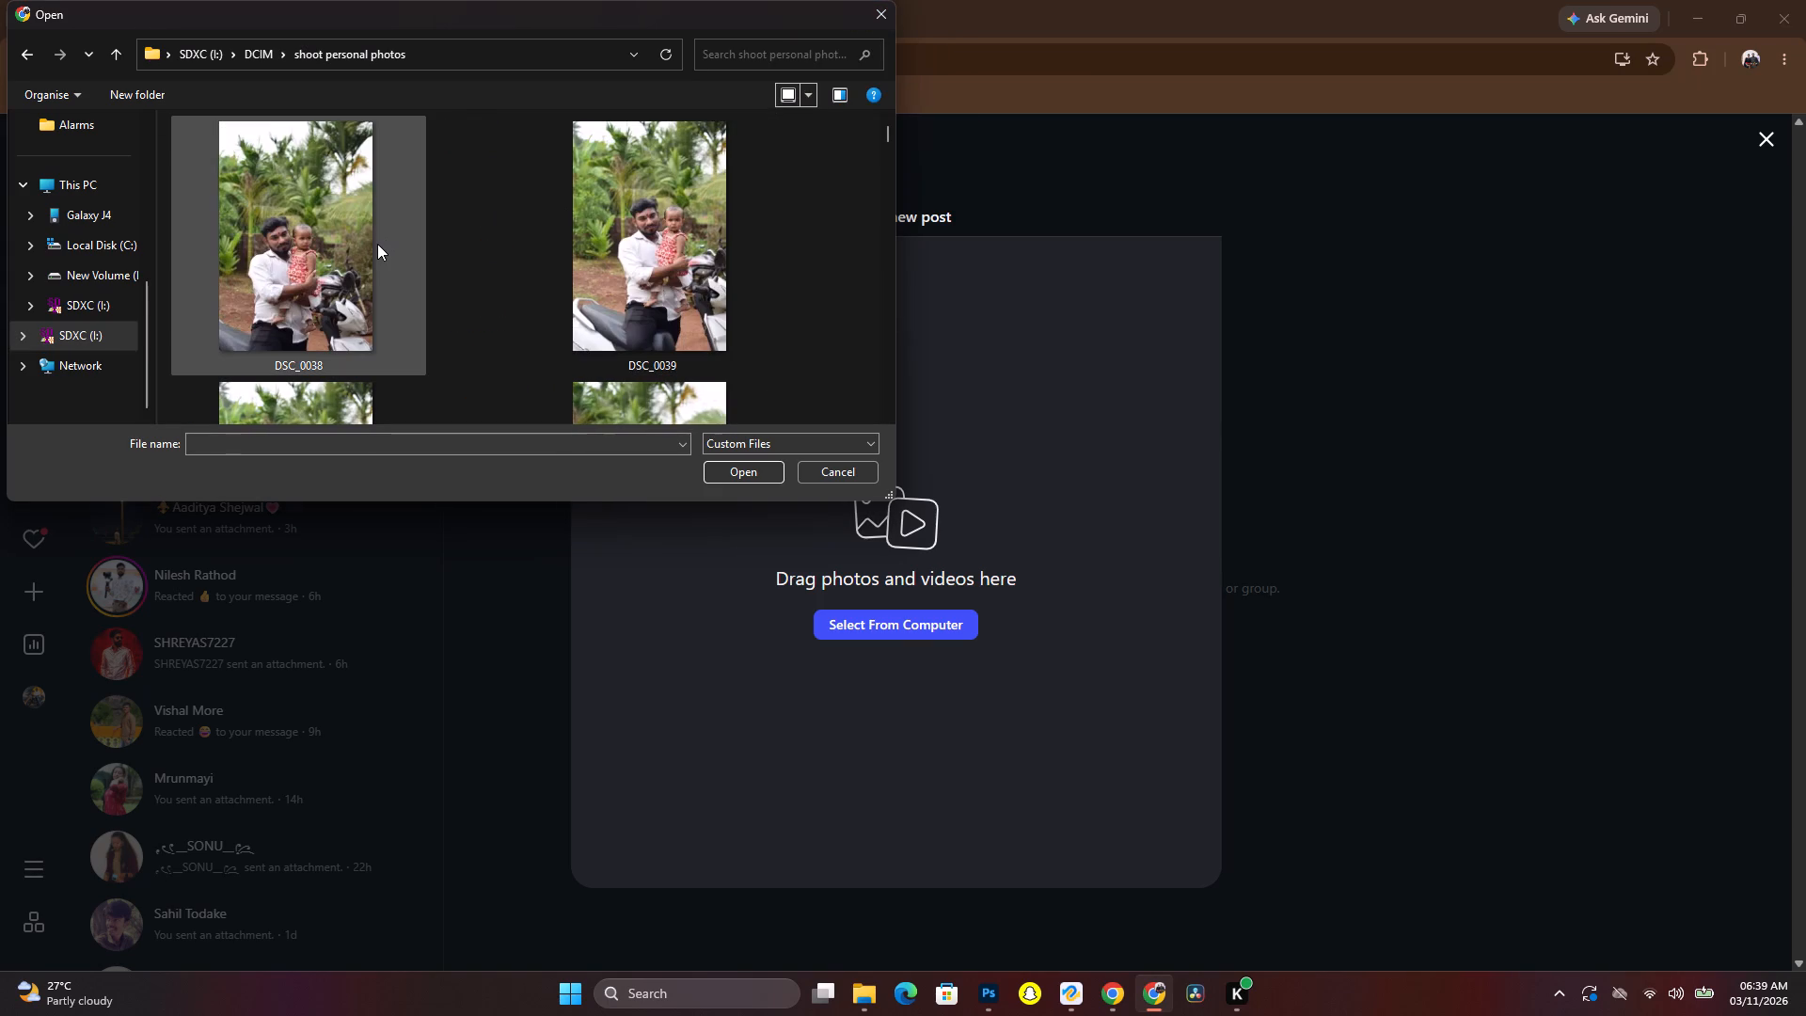
scroll(377, 244, "down", 5)
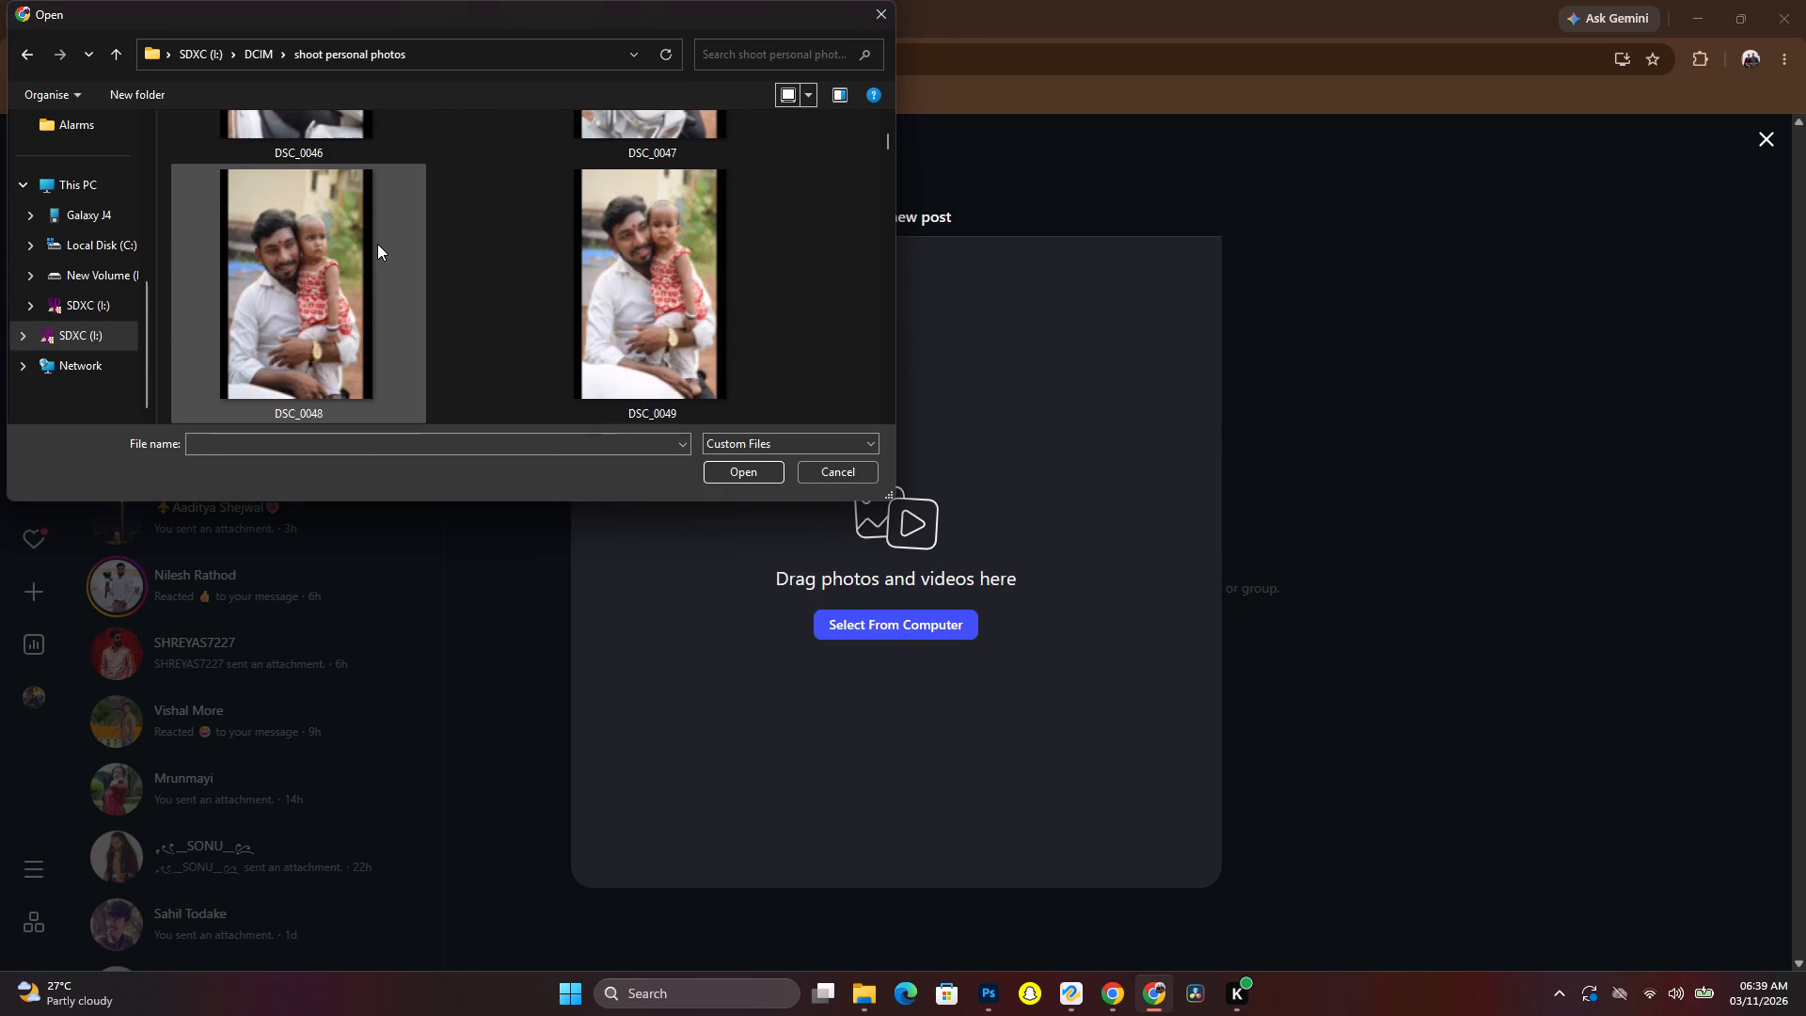
scroll(377, 244, "down", 6)
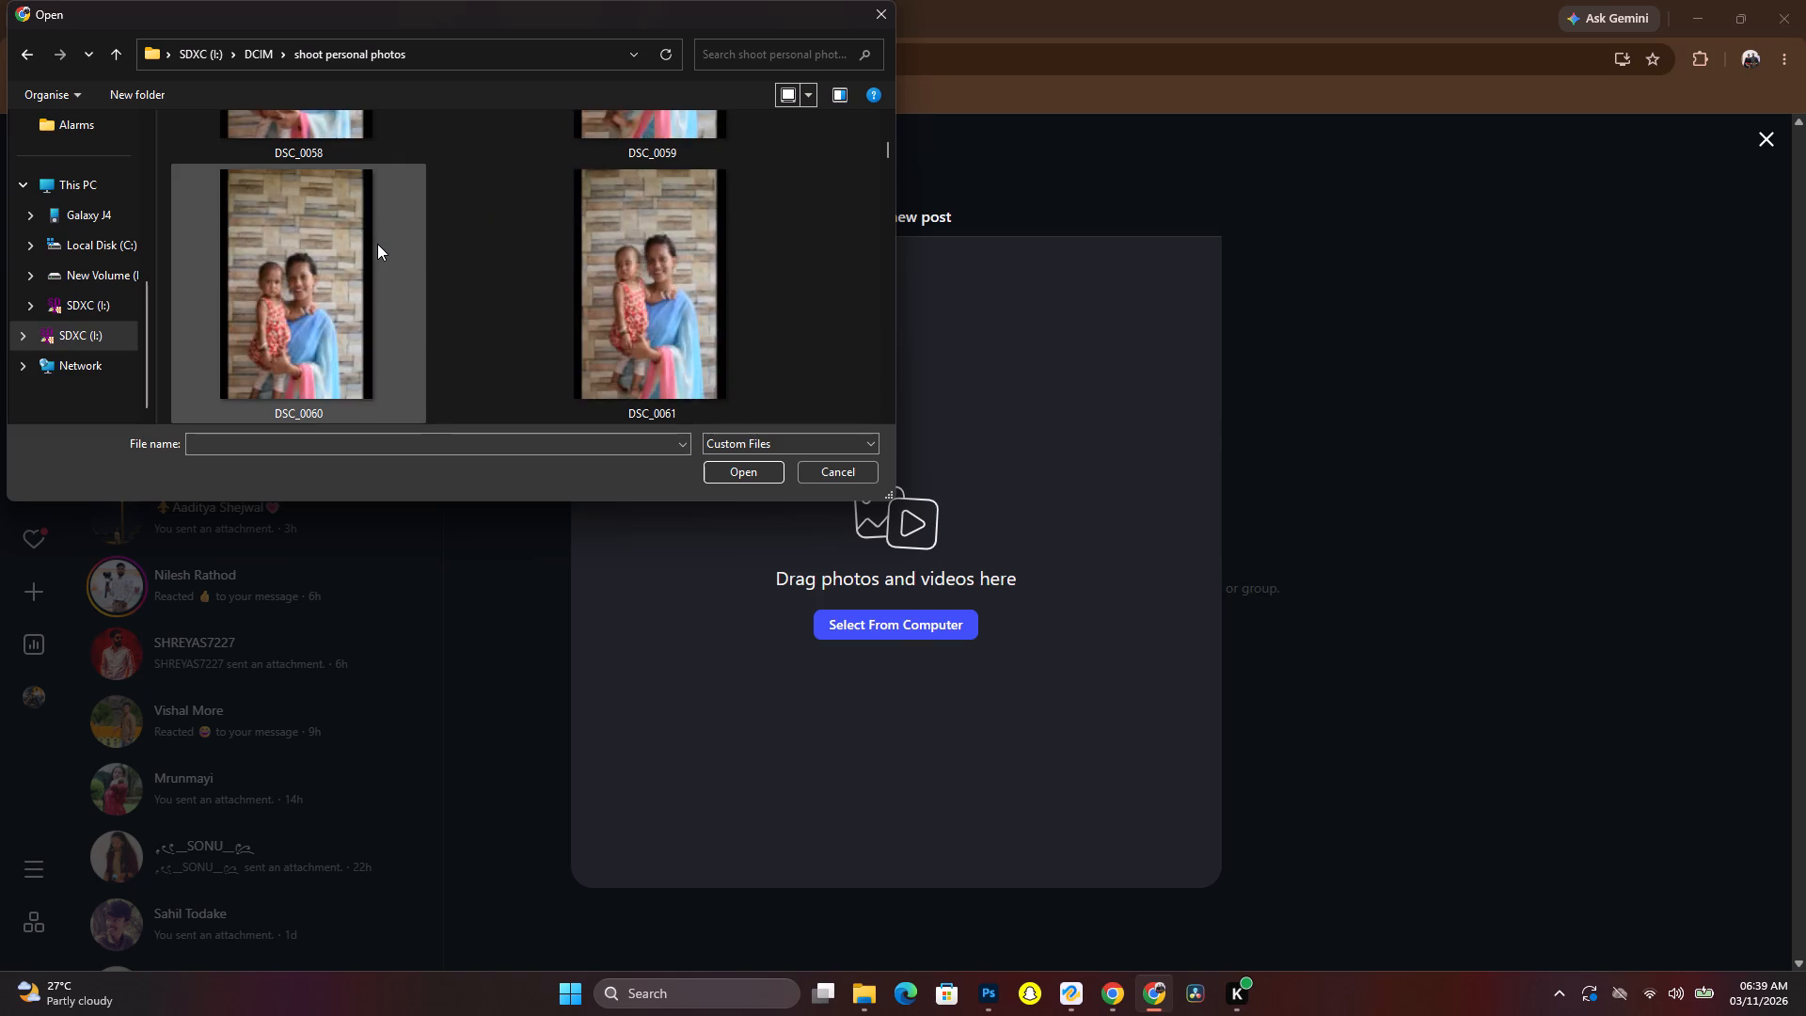
scroll(377, 244, "down", 13)
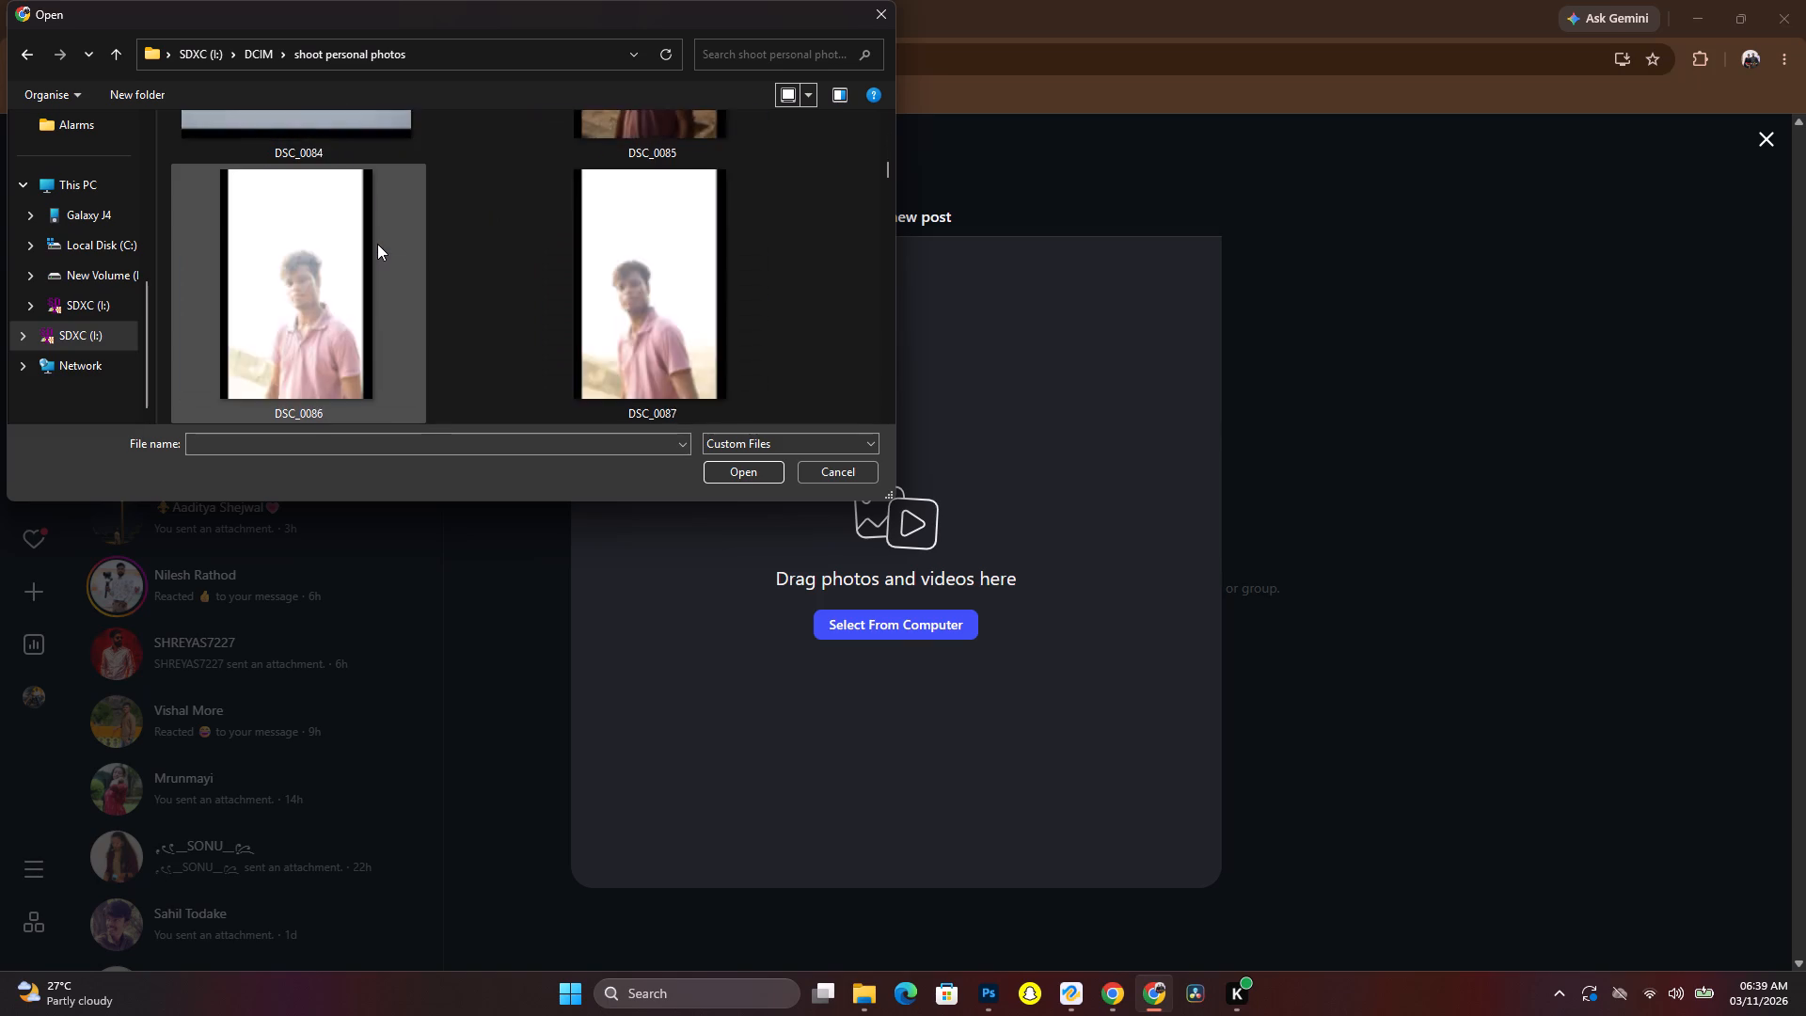
scroll(377, 244, "down", 12)
scroll(377, 244, "up", 4)
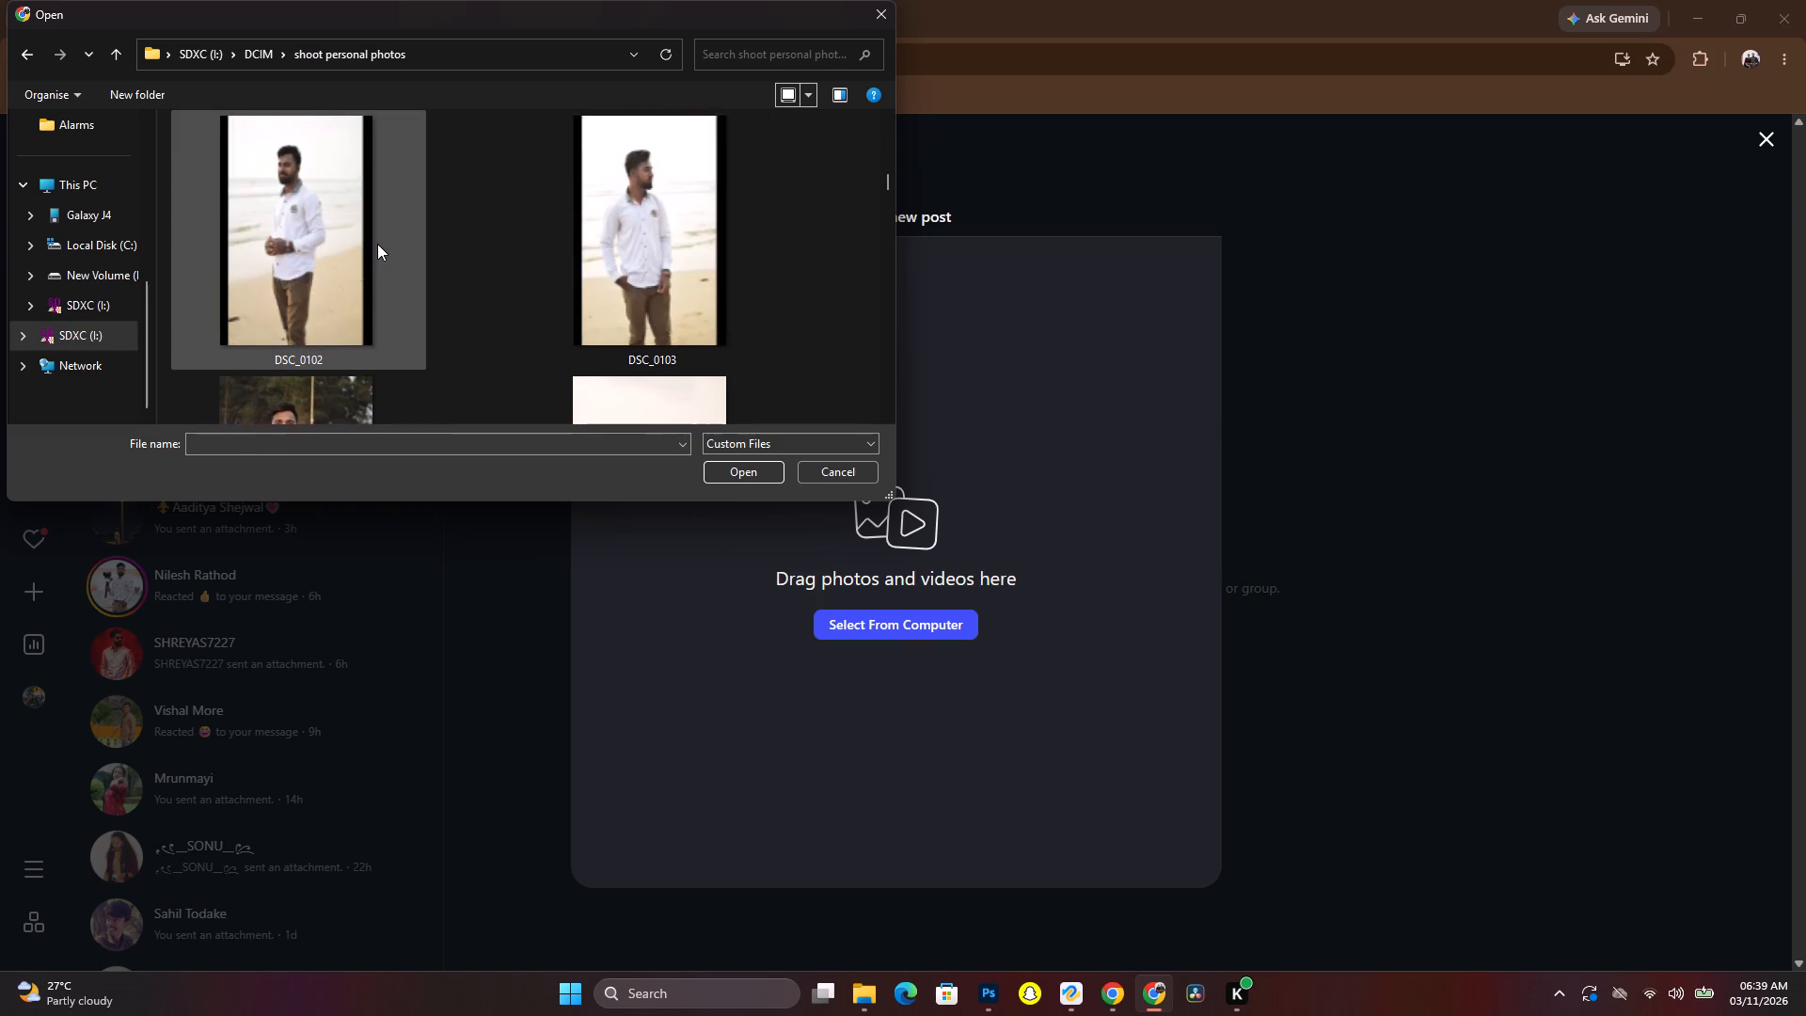
scroll(377, 244, "up", 2)
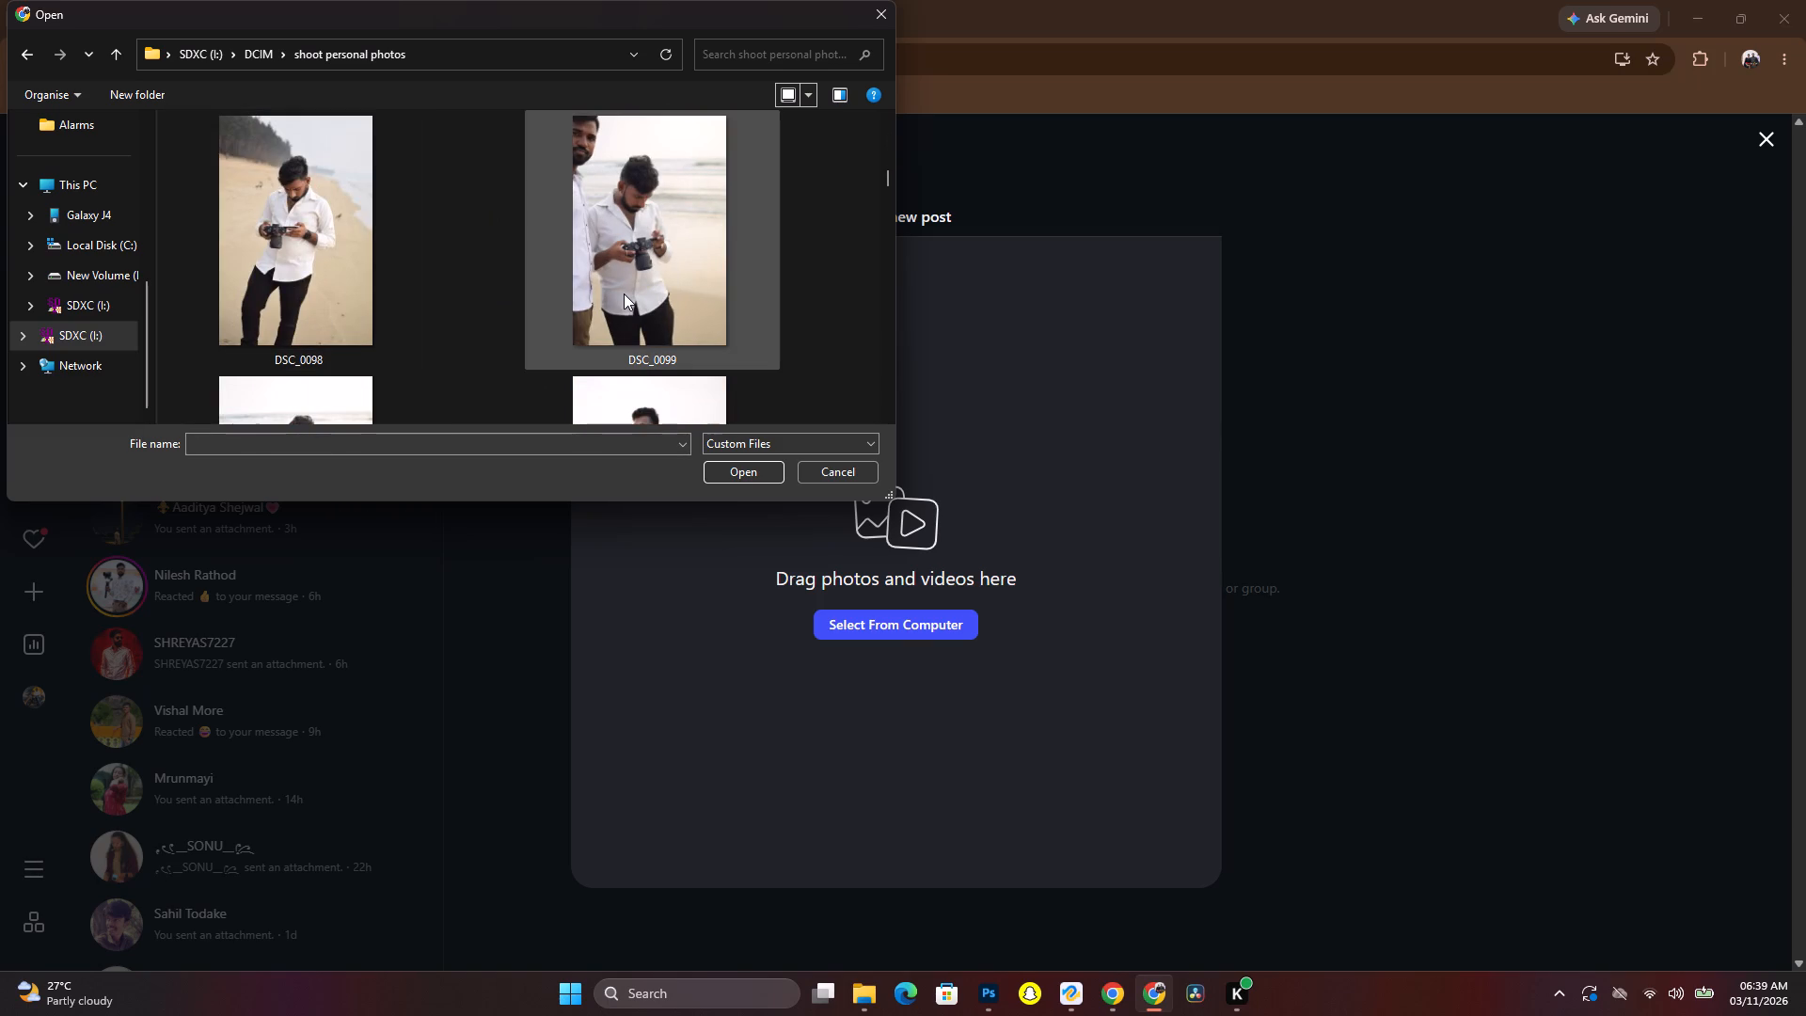
double_click(409, 302)
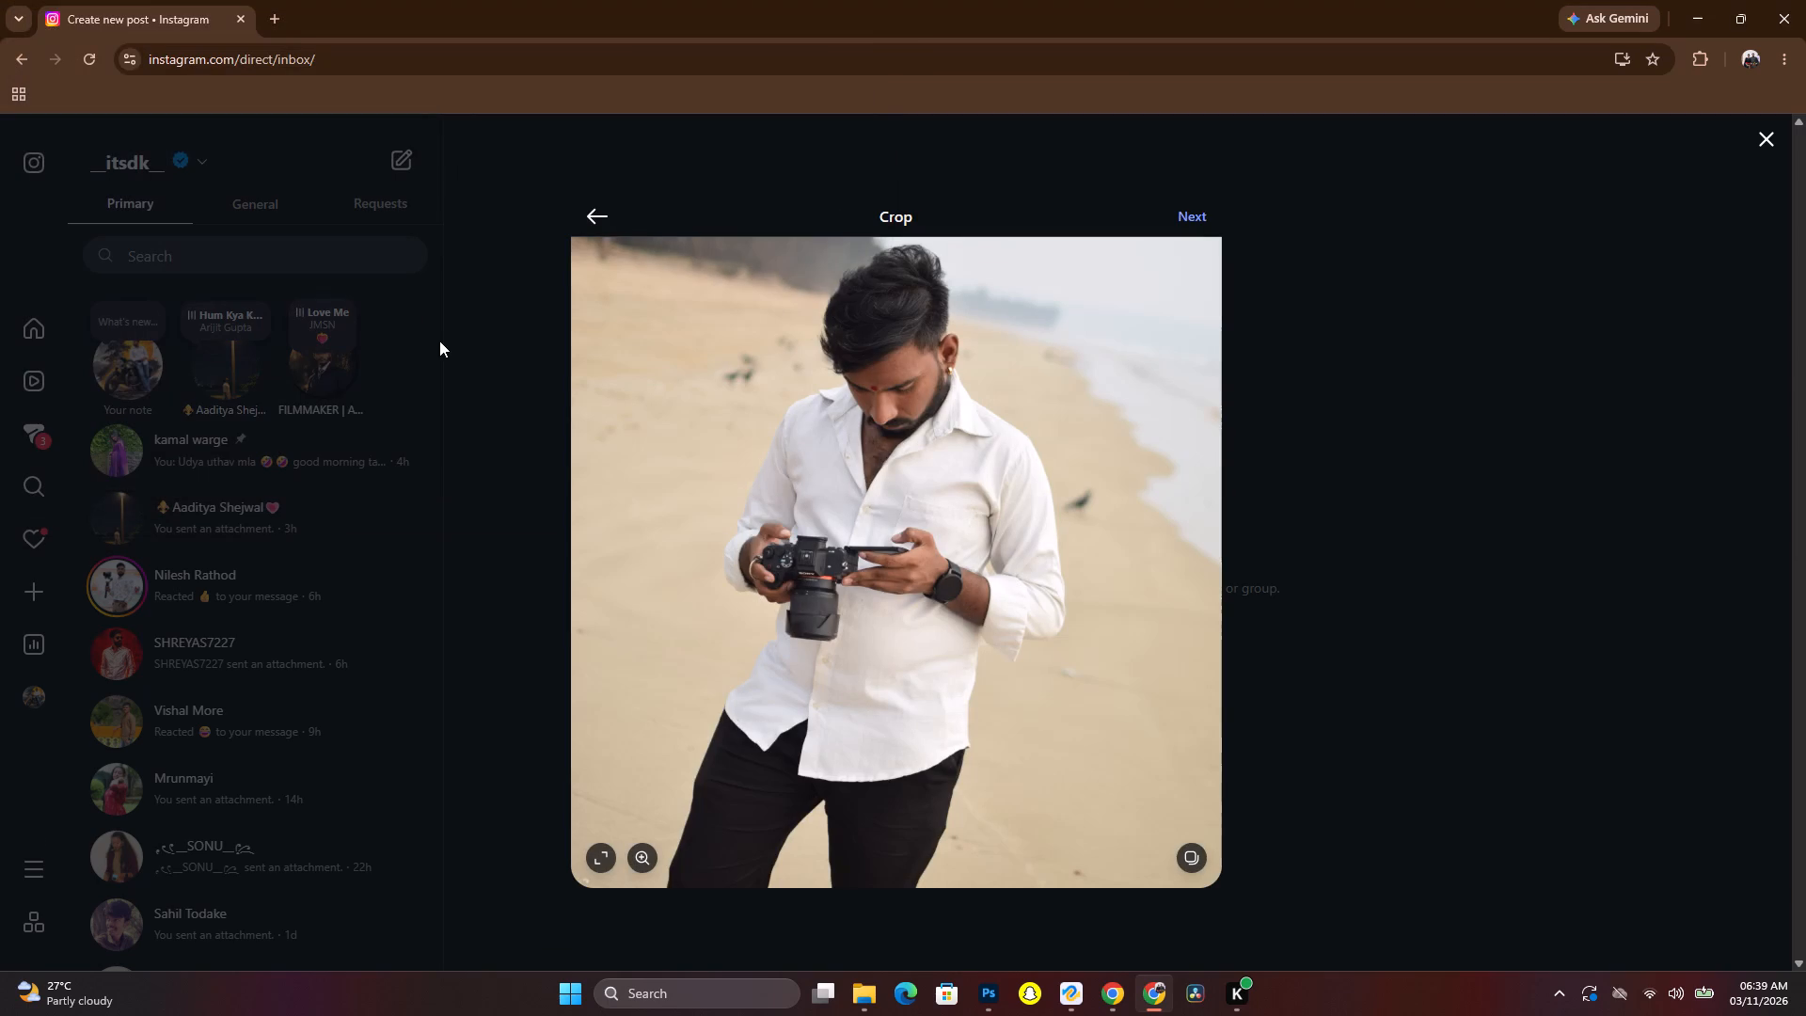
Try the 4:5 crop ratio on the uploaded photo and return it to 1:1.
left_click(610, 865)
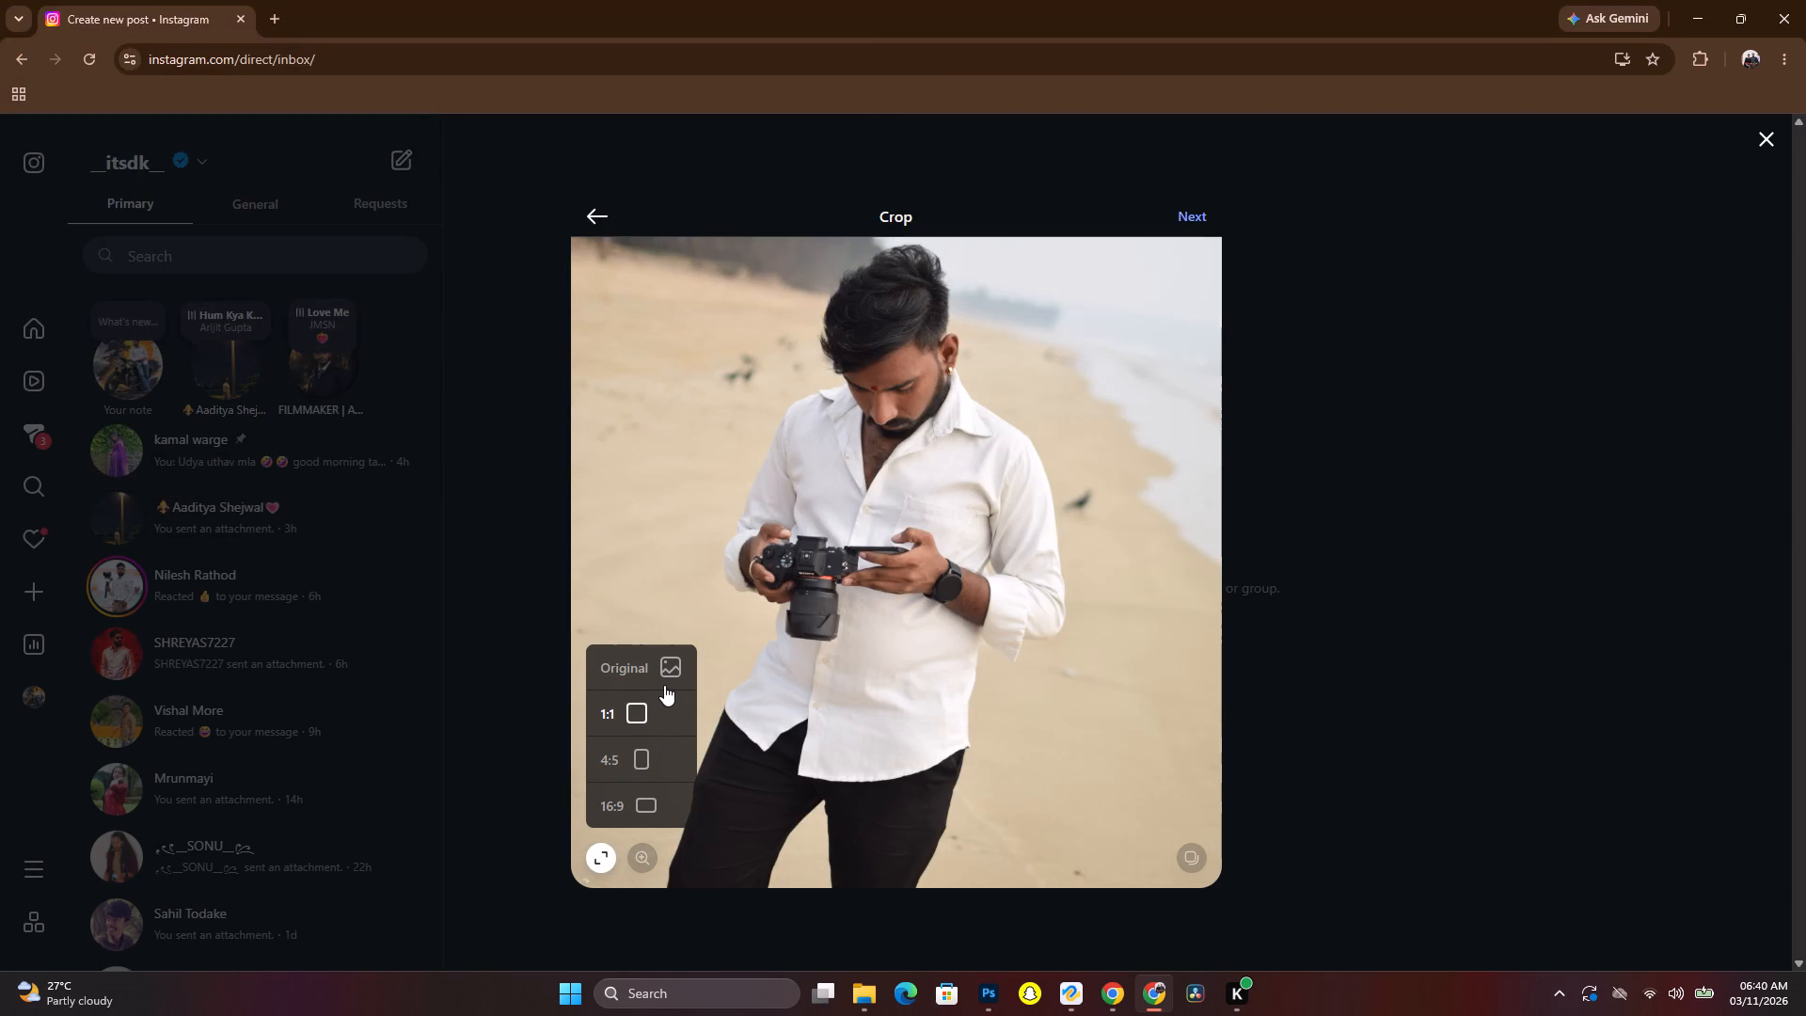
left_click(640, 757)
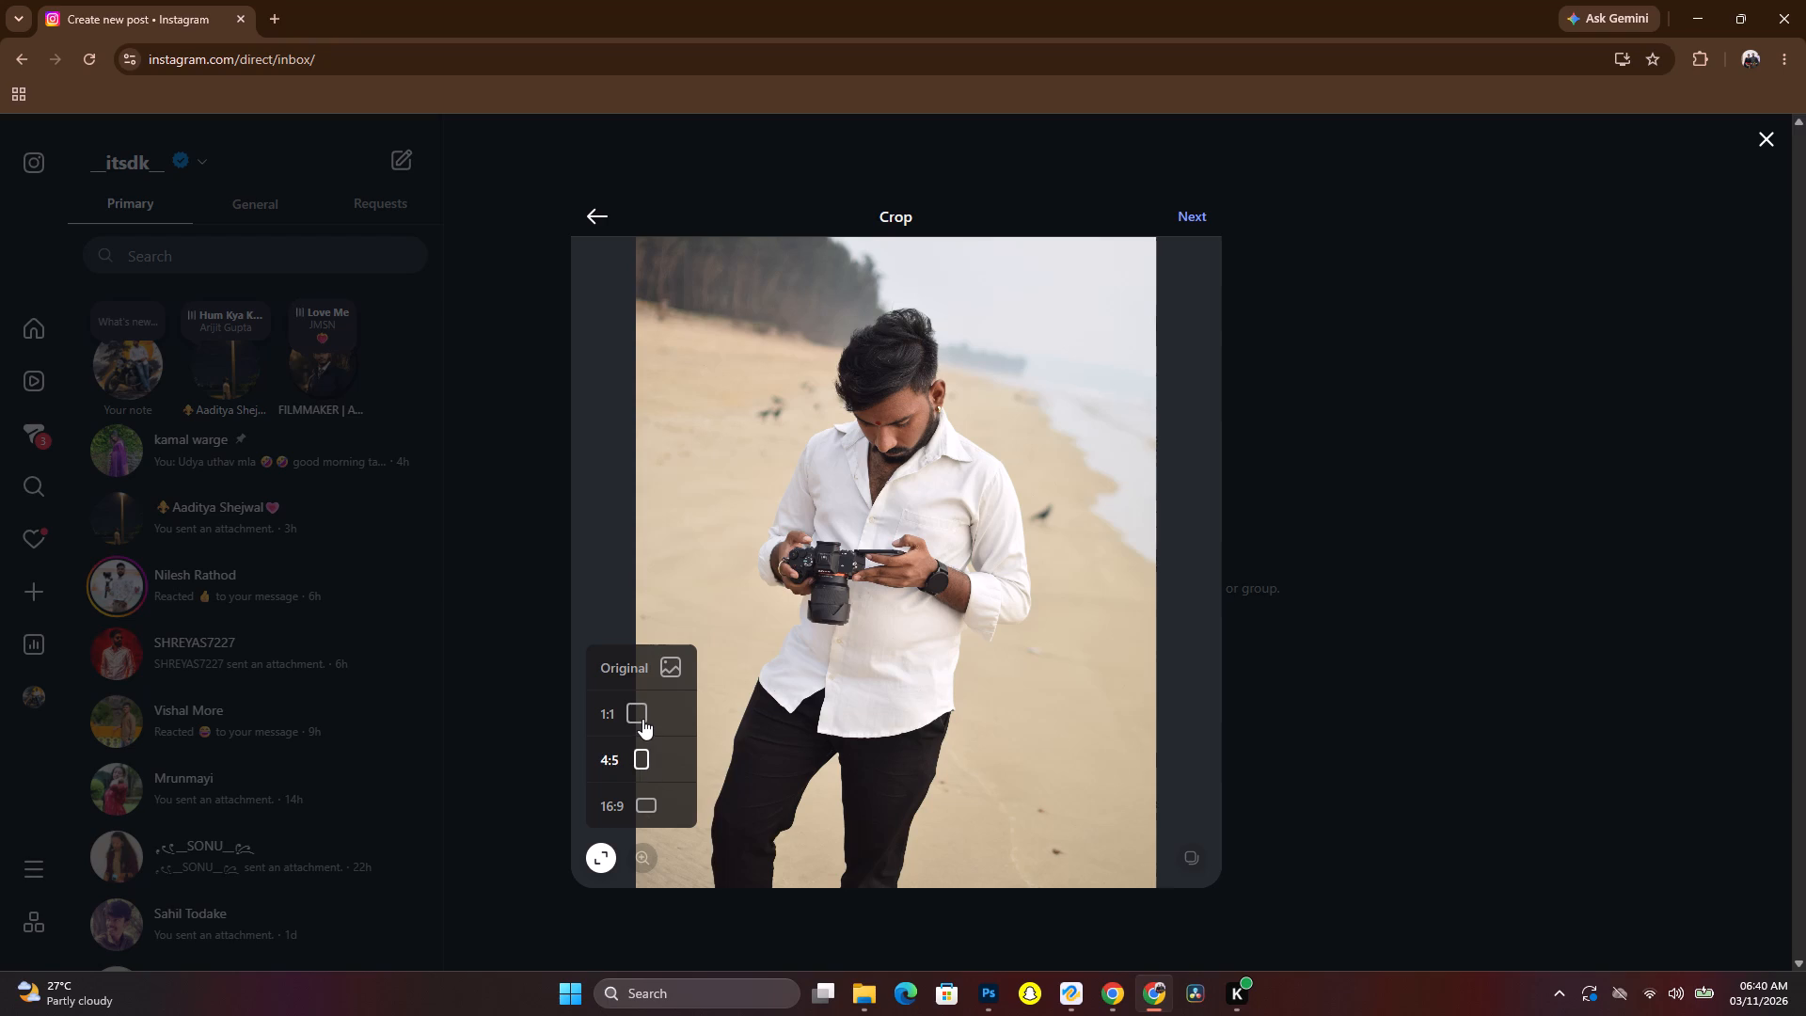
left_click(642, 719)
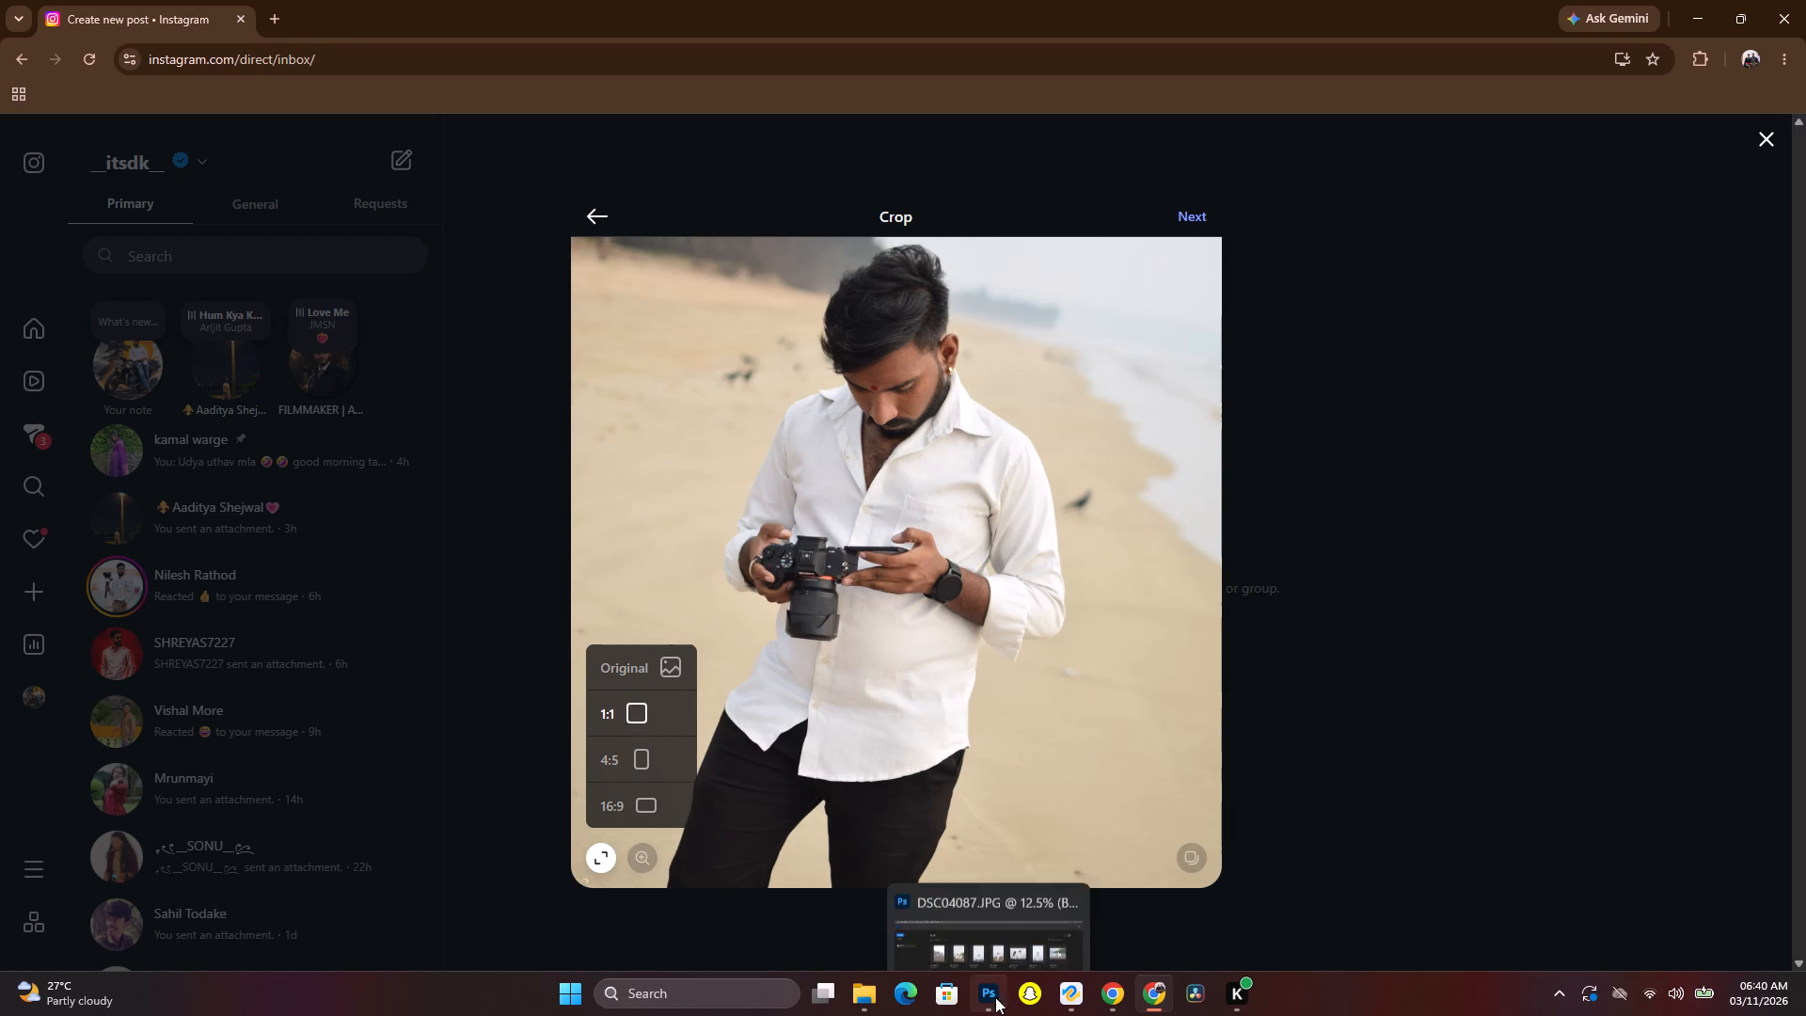
Bring up the other Chrome window with the photographer's Instagram post and place it side by side with the new-post window.
left_click(1119, 947)
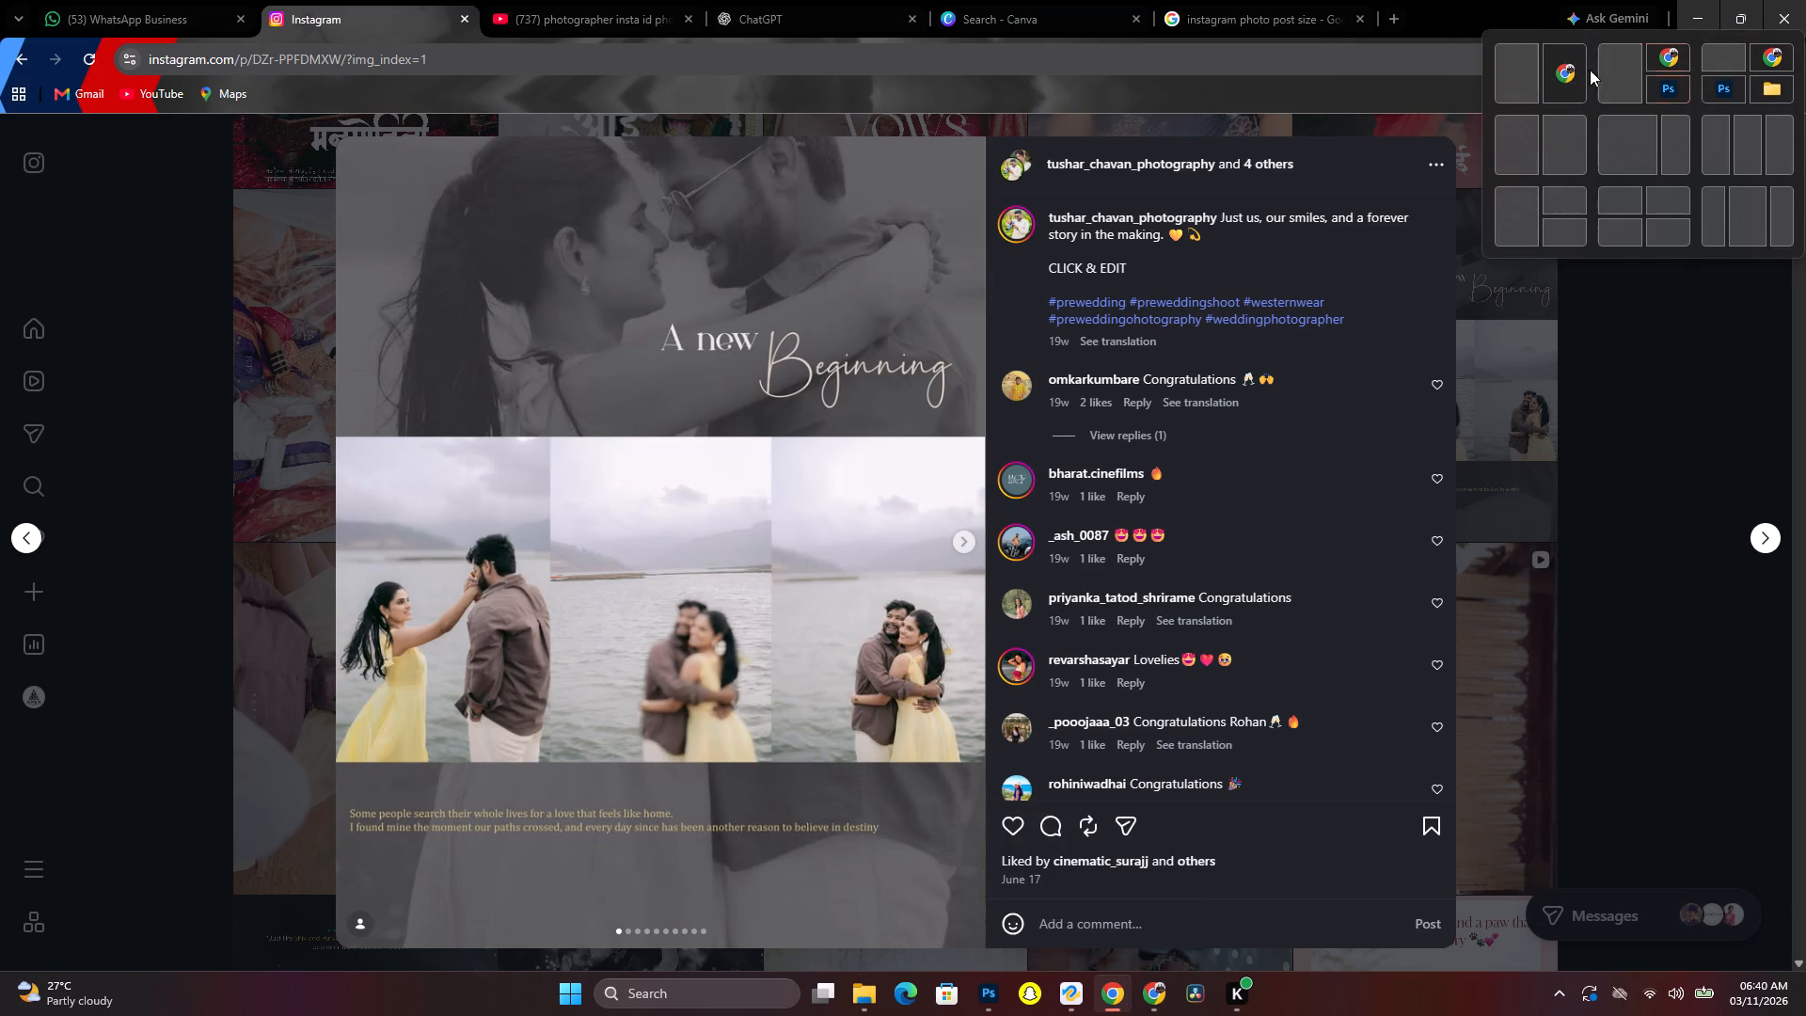
left_click(1564, 77)
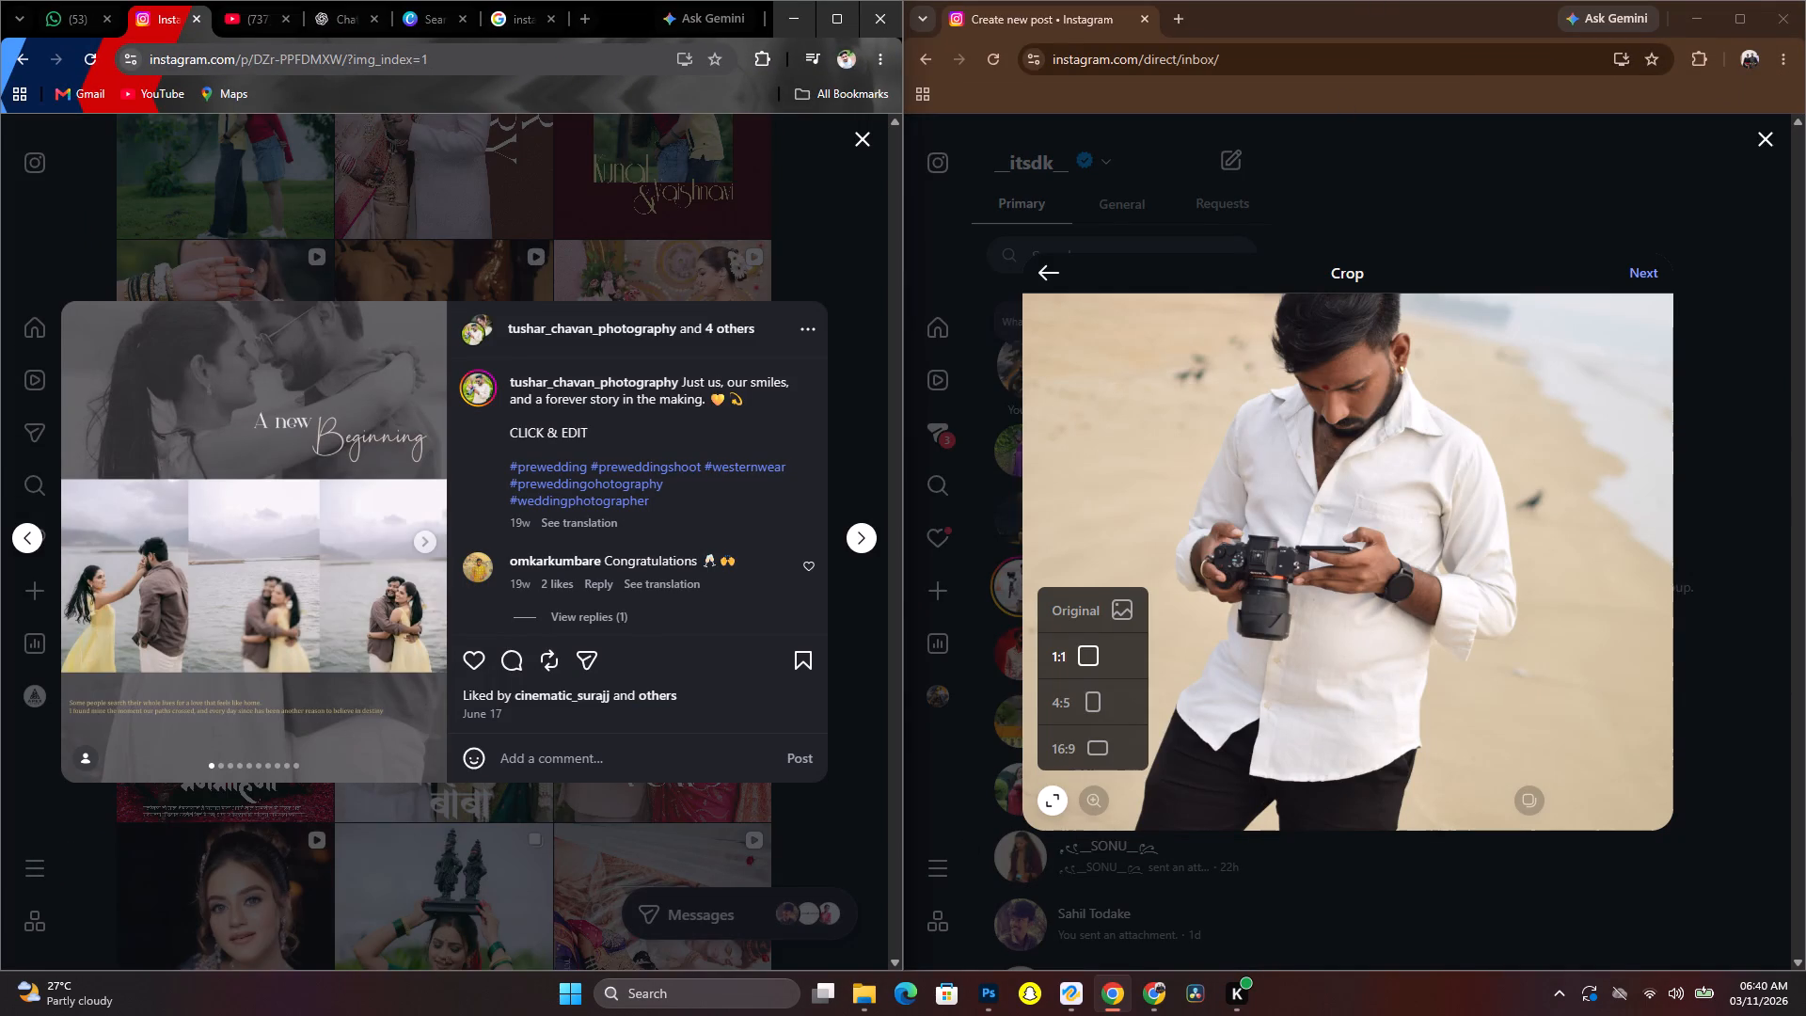
Set the new post photo's crop ratio to 4:5.
left_click(1524, 20)
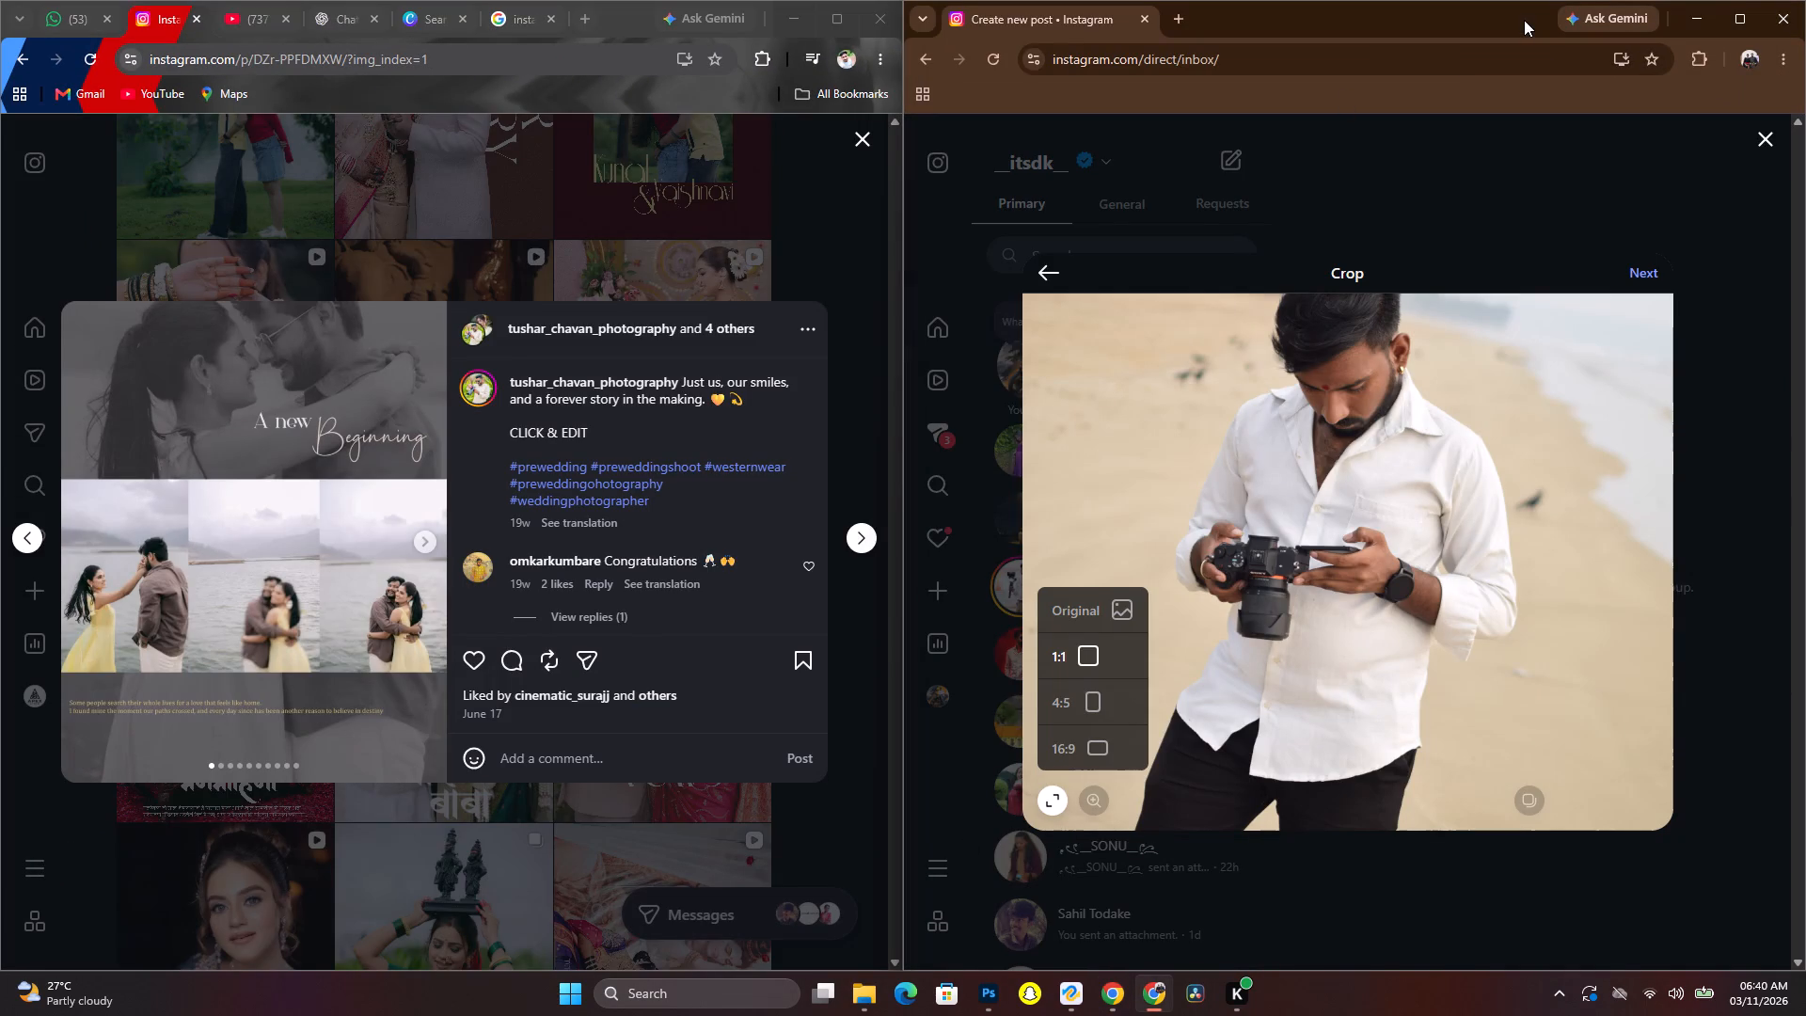
key("ctrl+minus")
key("ctrl+minus")
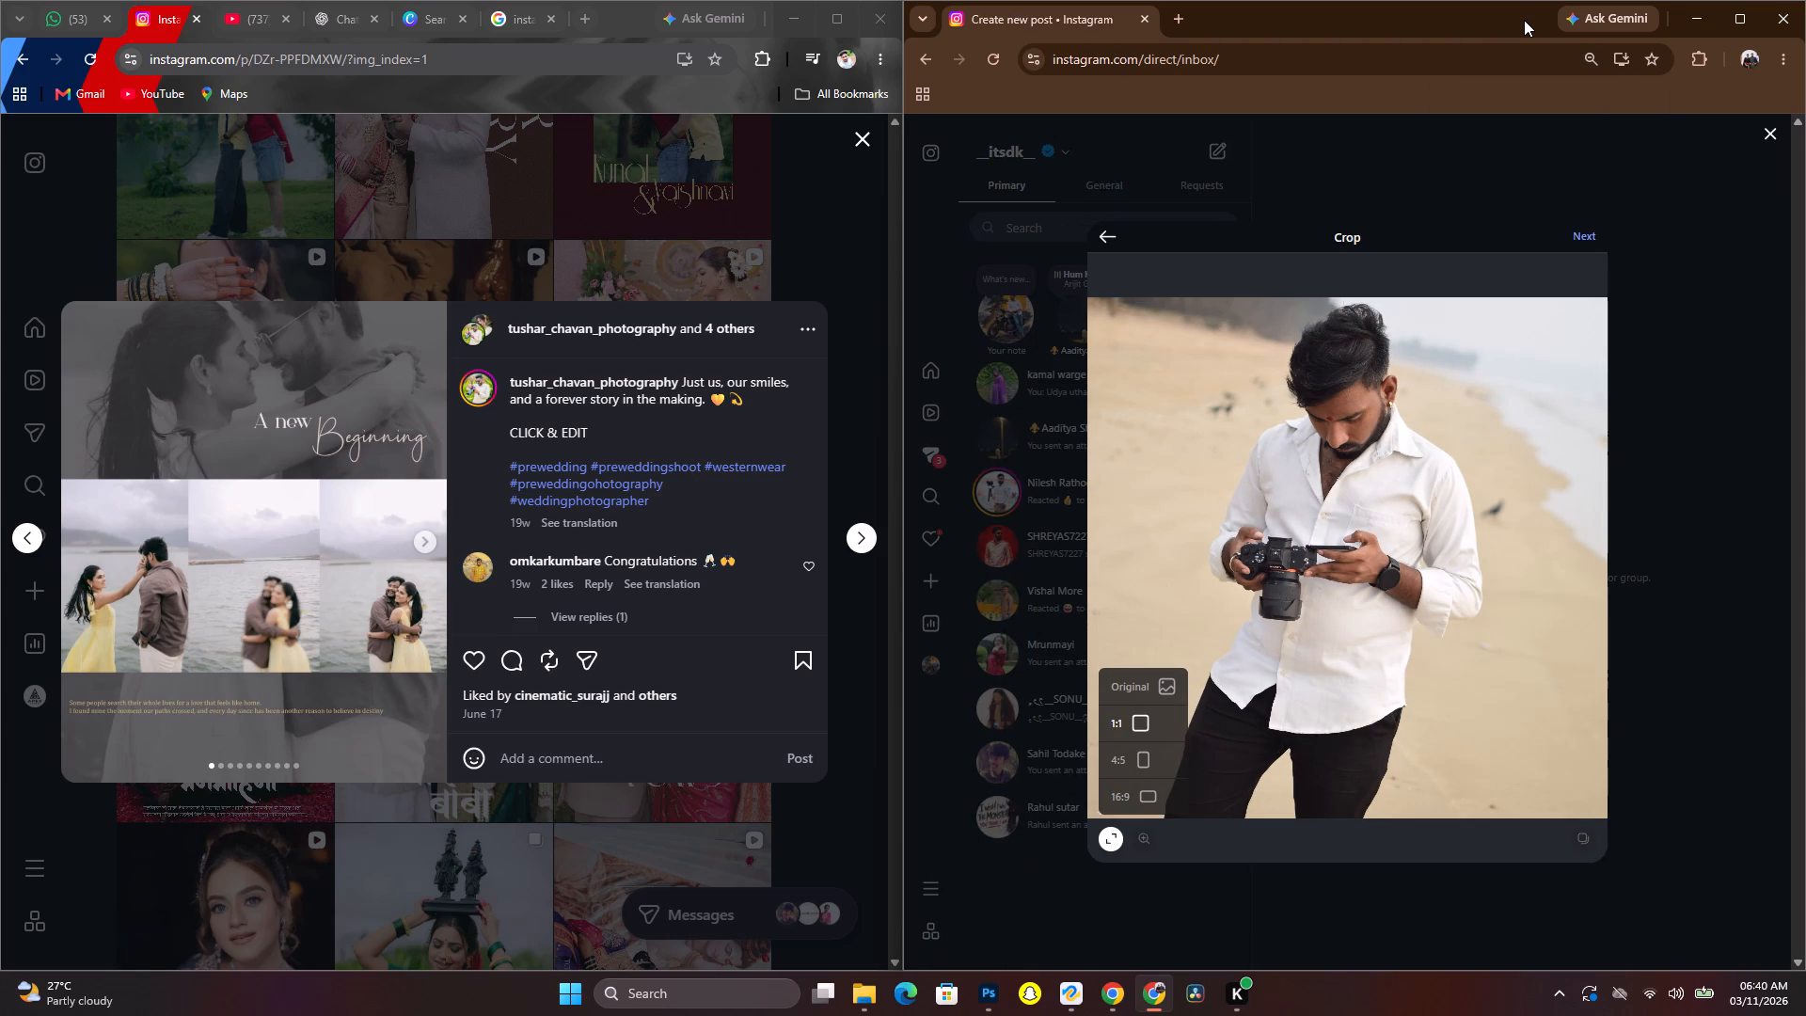
key("ctrl+minus")
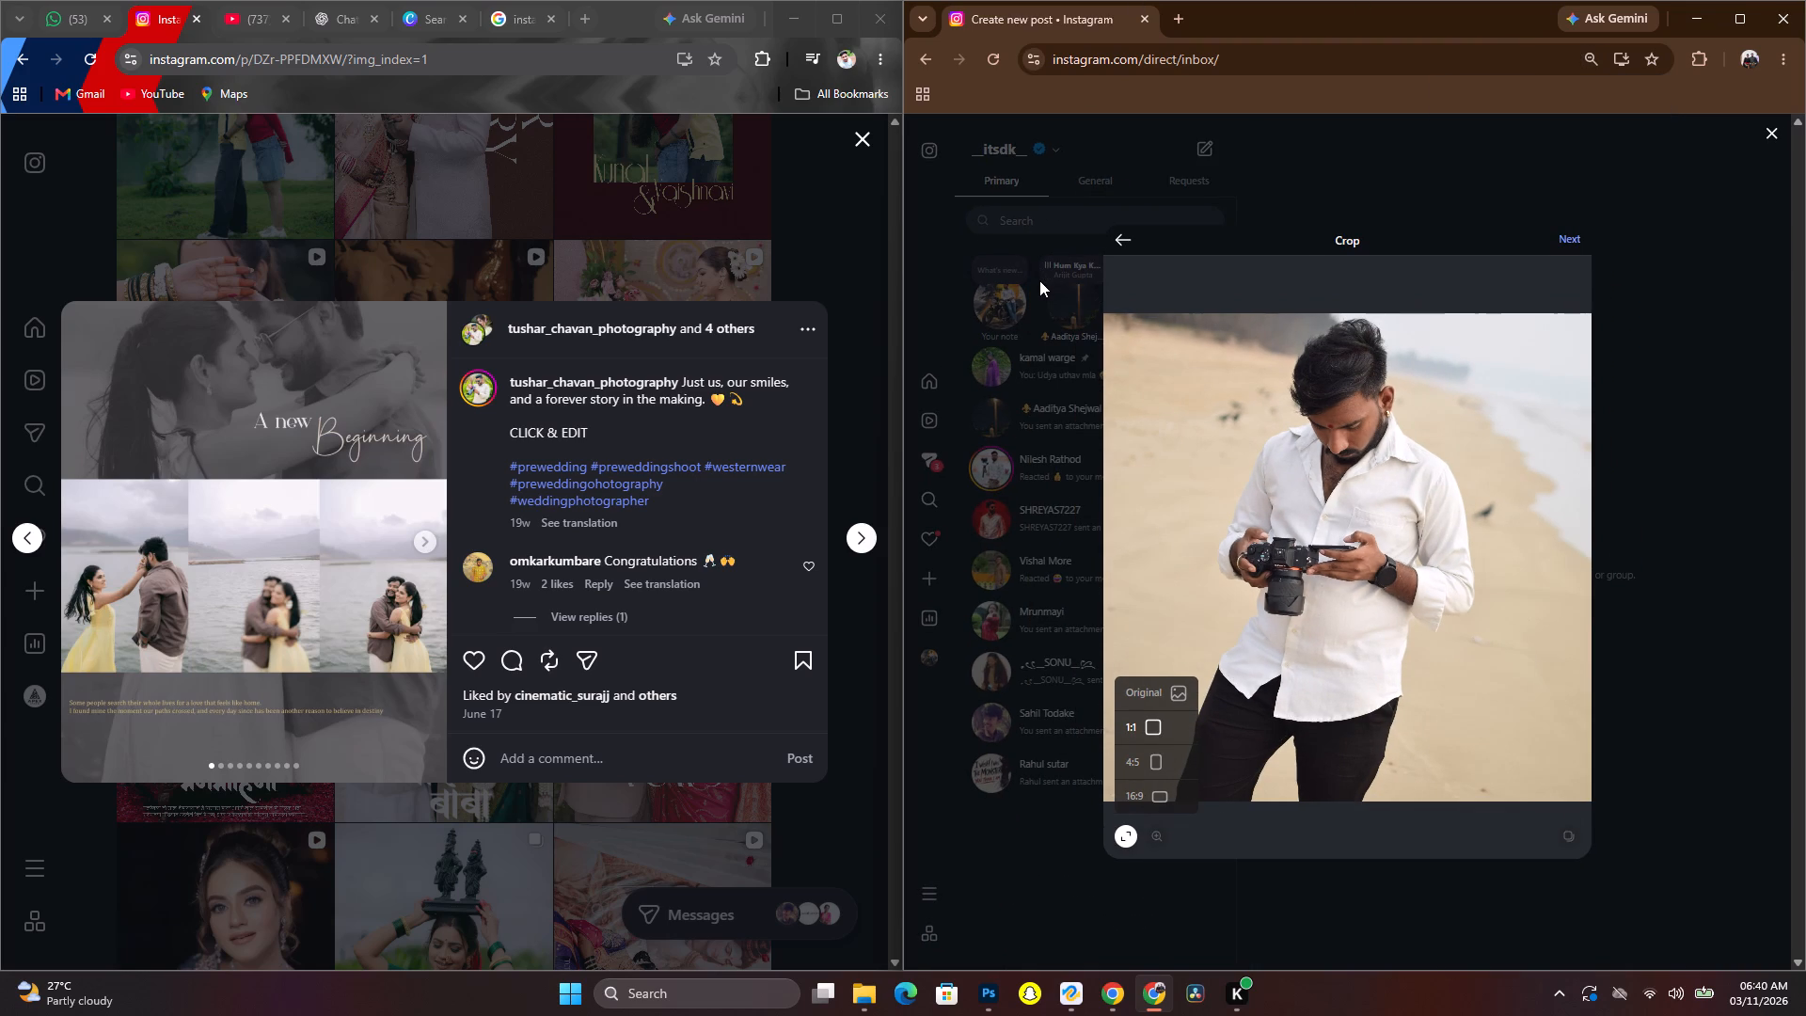
key("ctrl+equal")
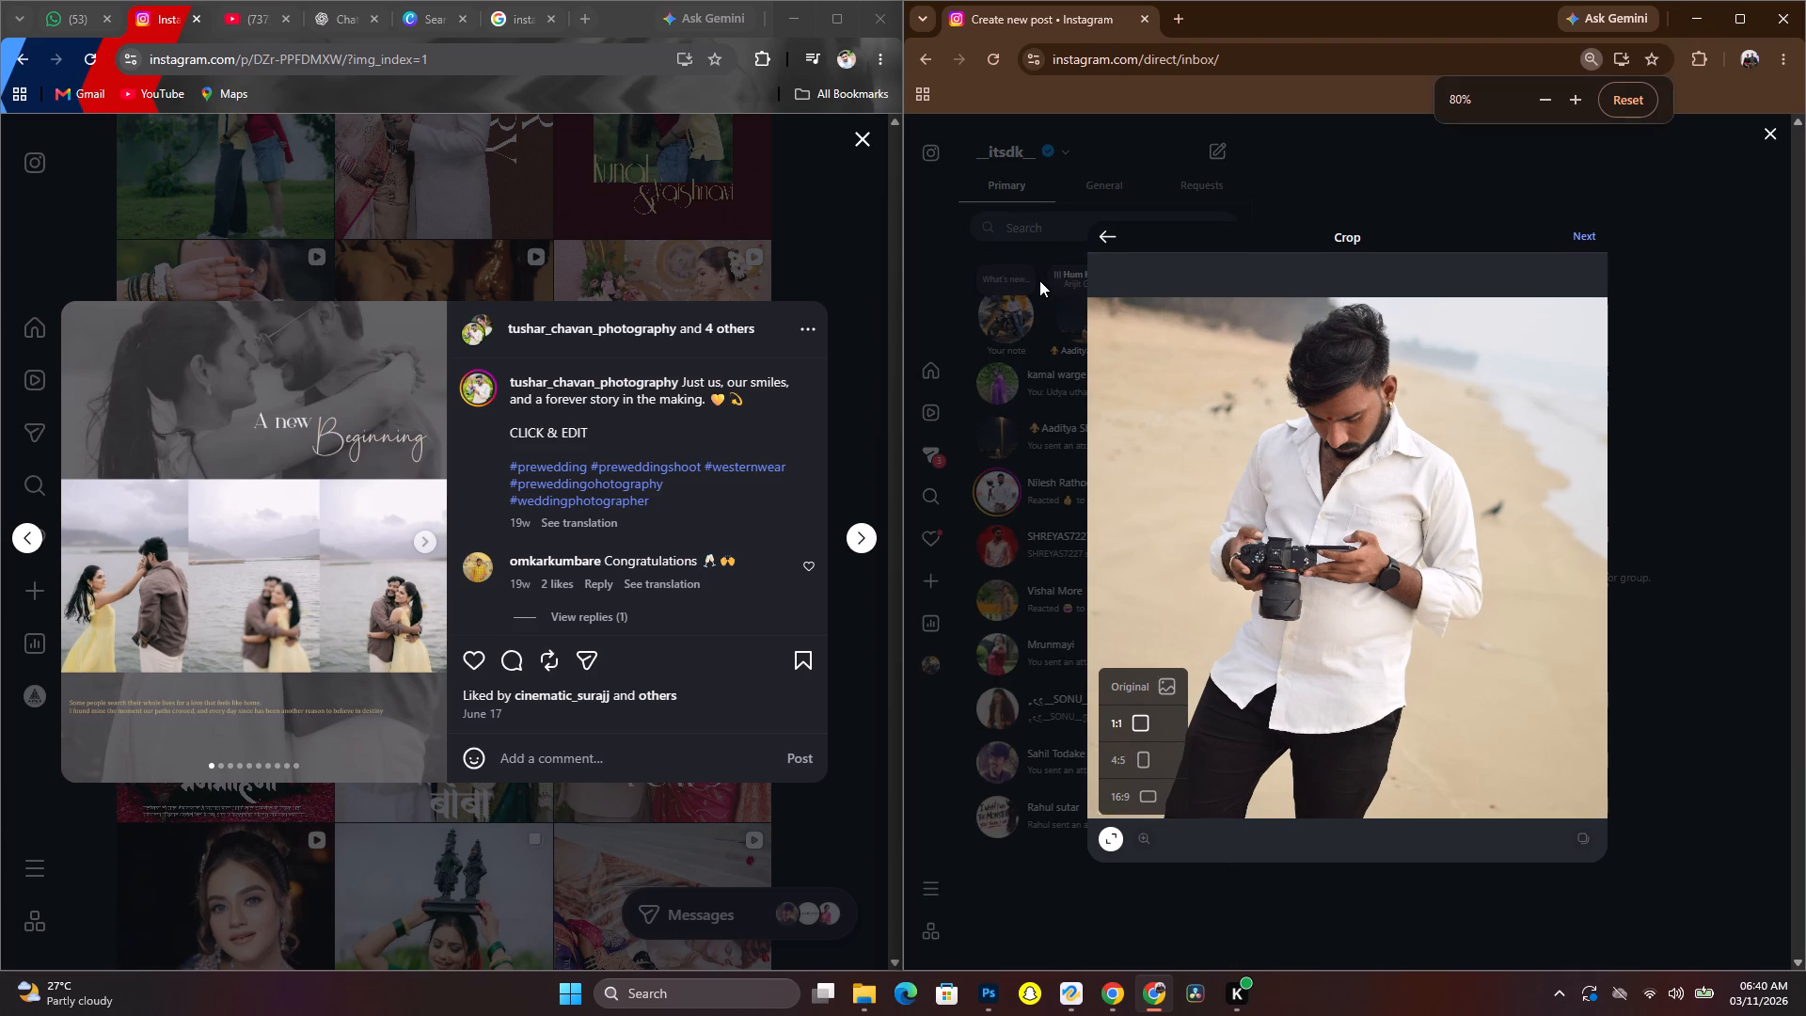
key("ctrl+equal")
key("ctrl+equal")
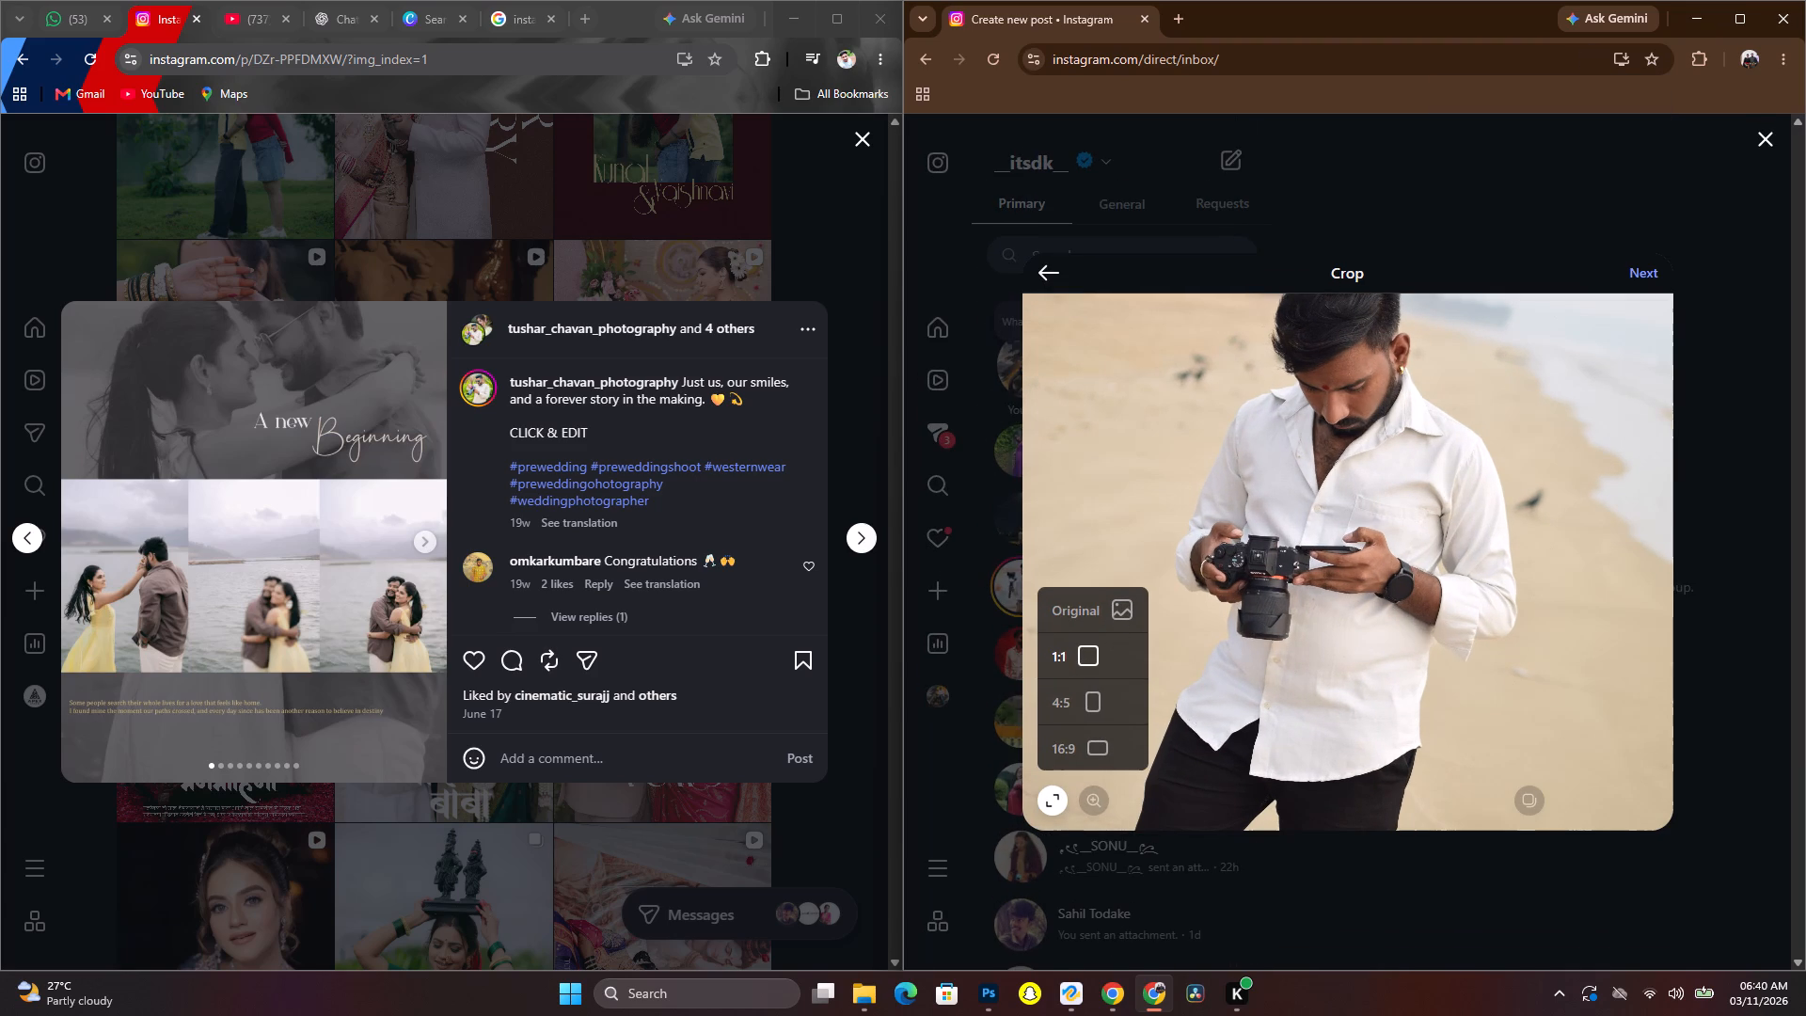
left_click(1095, 698)
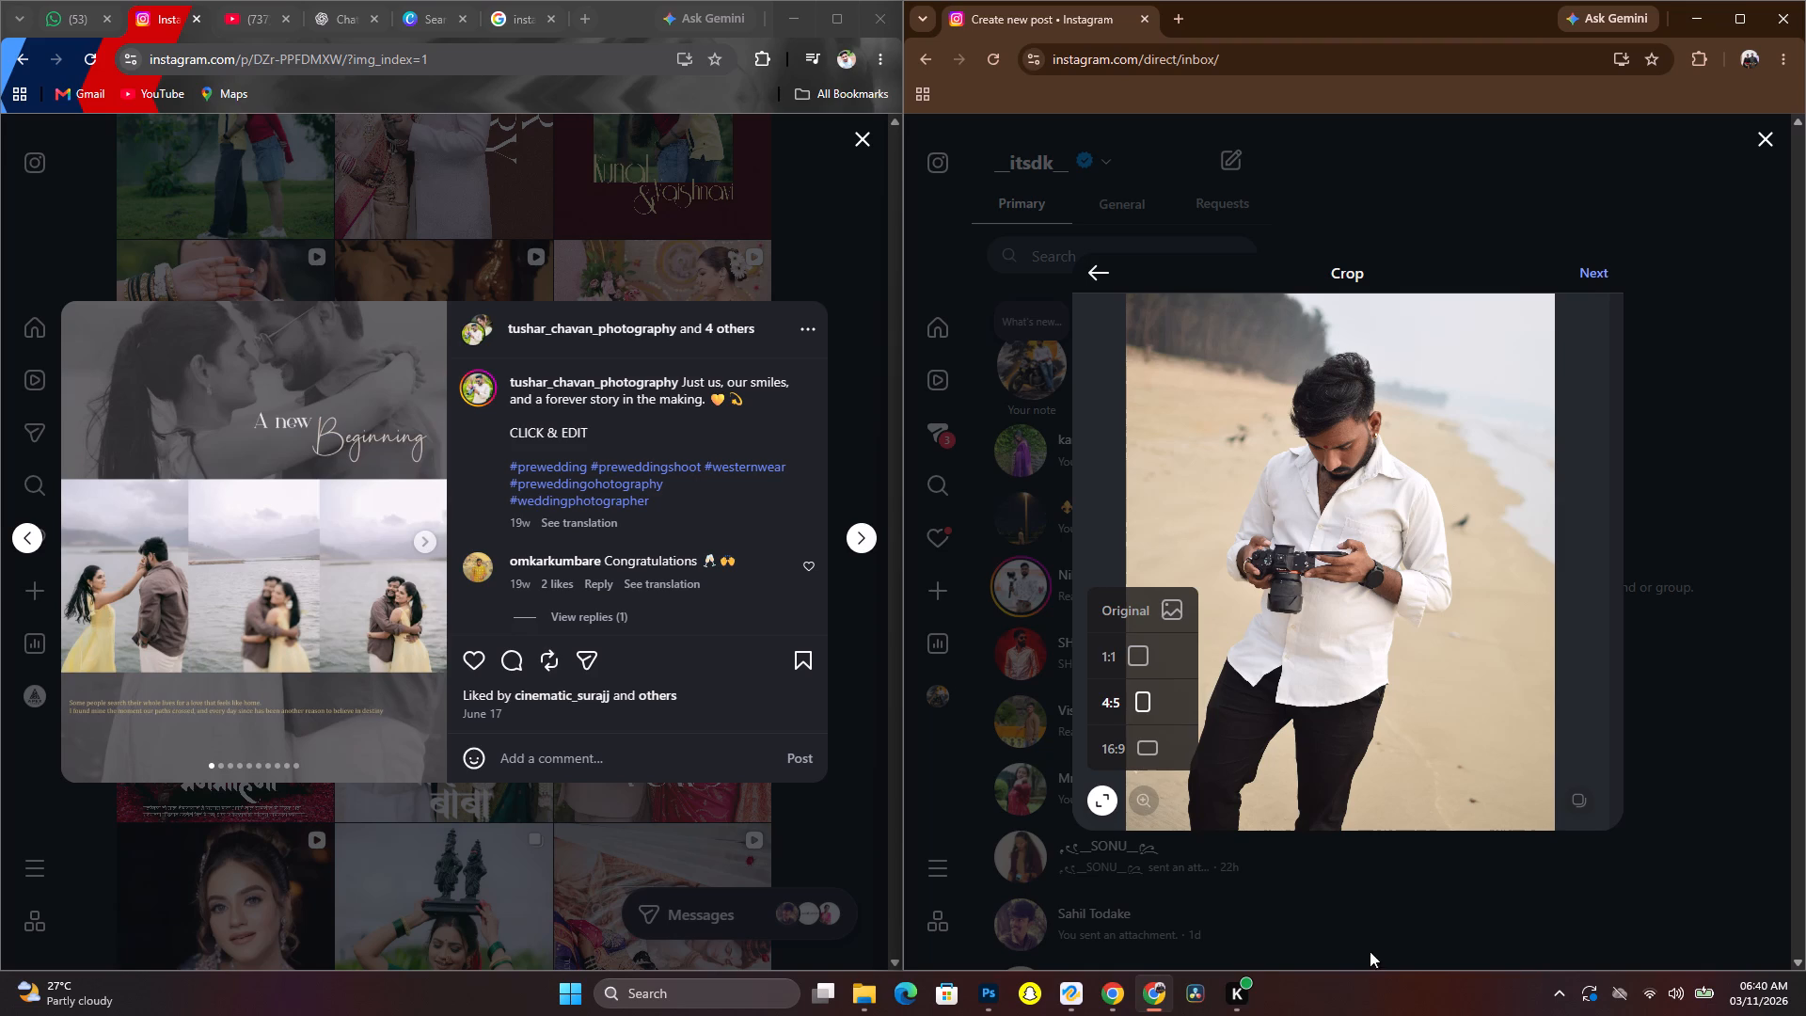
Switch to Photoshop, show the recent Default Photoshop Size preset for a new document, and open its width for editing.
left_click(999, 990)
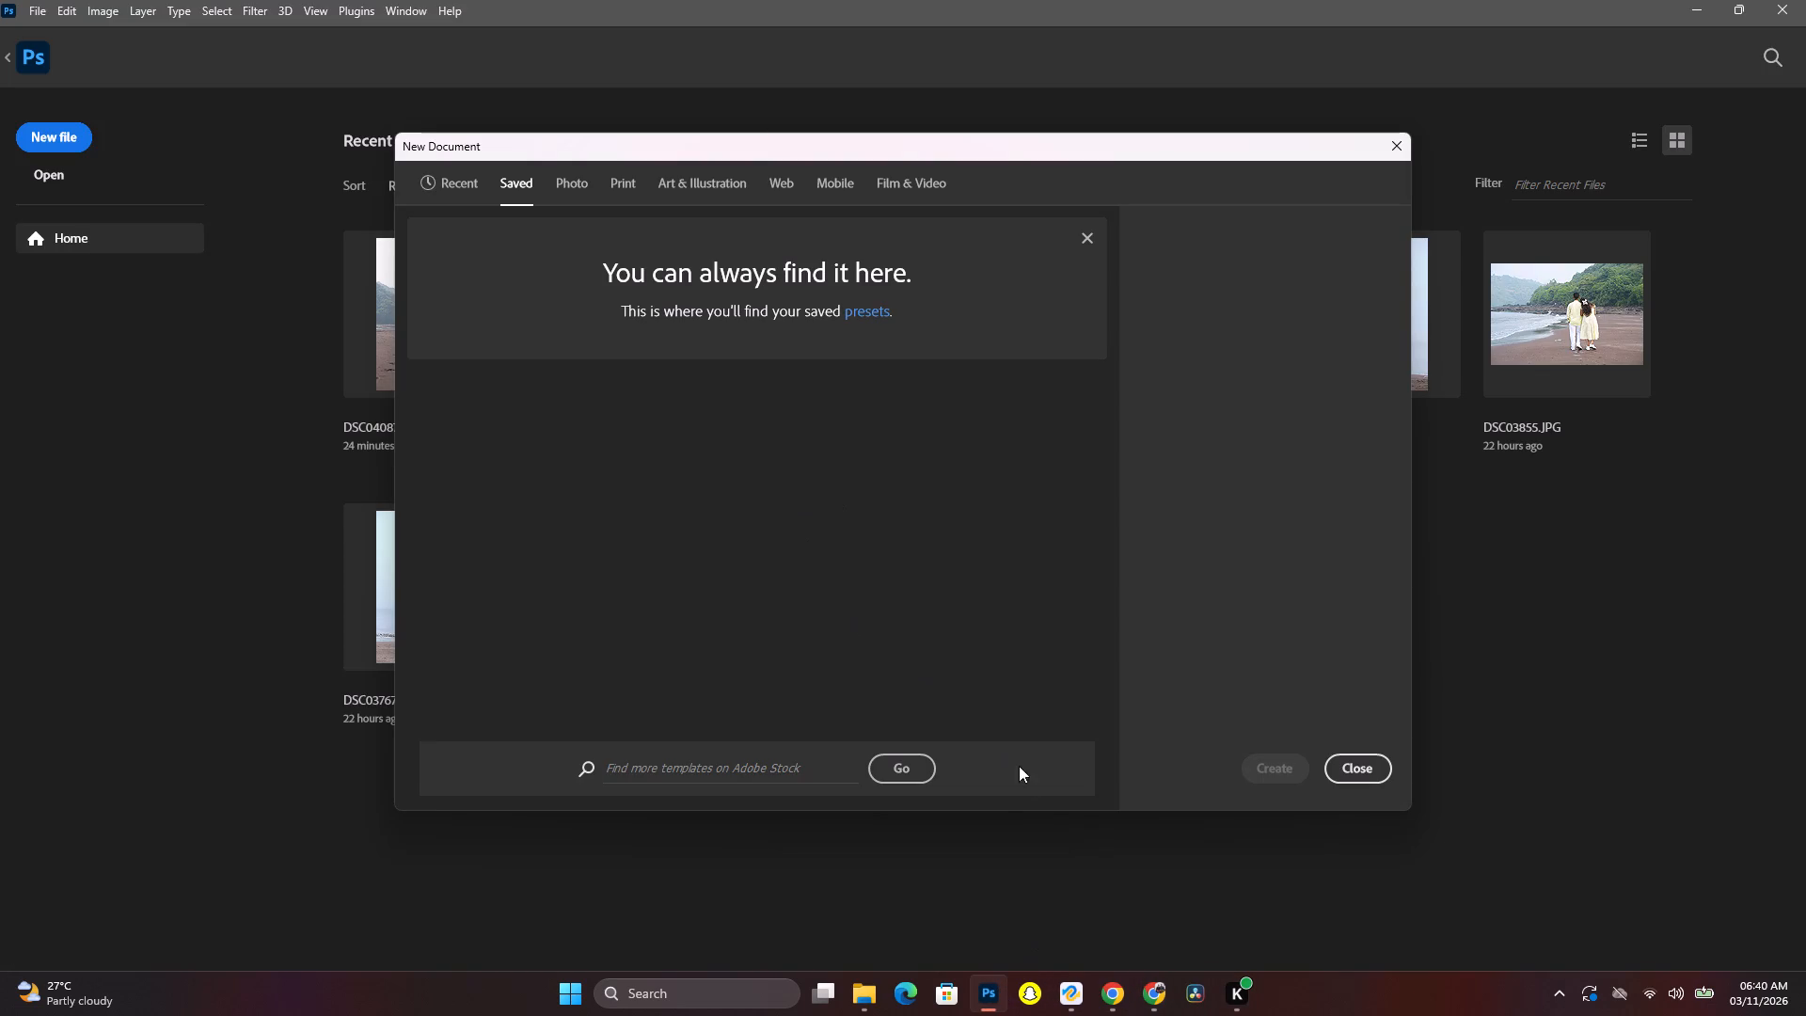
left_click(447, 191)
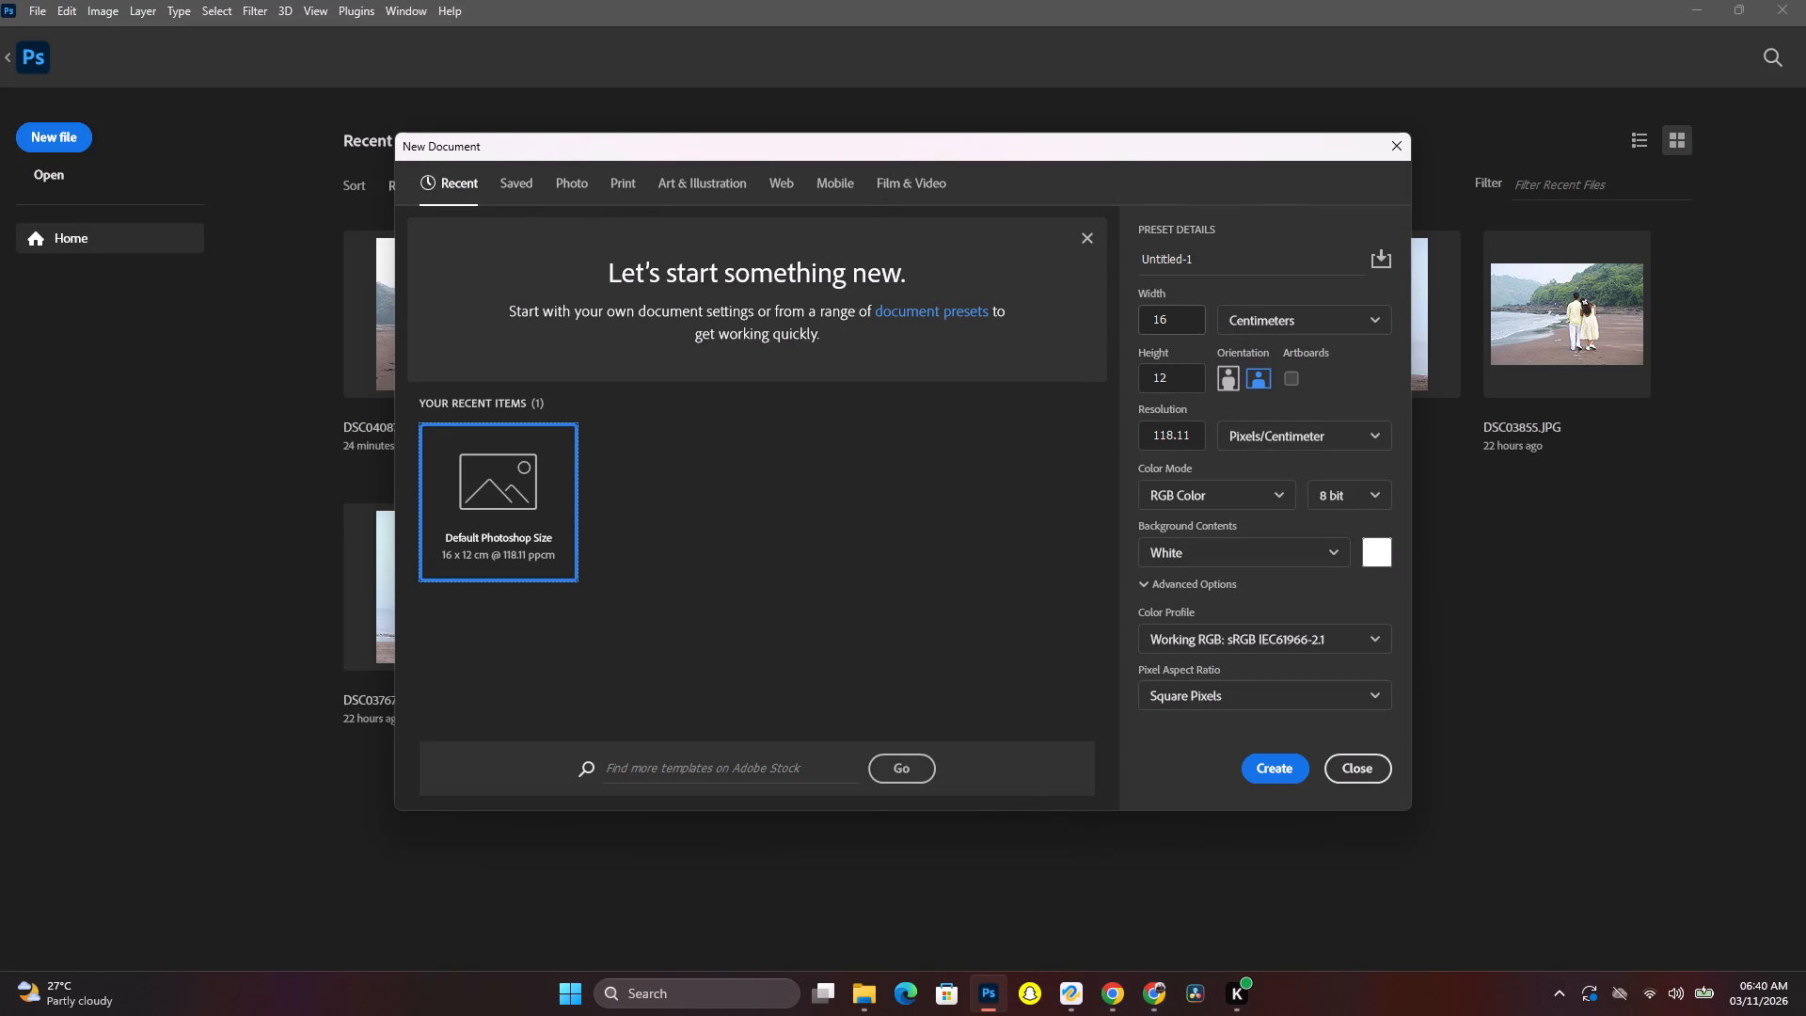
left_click_drag(1180, 319, 1132, 322)
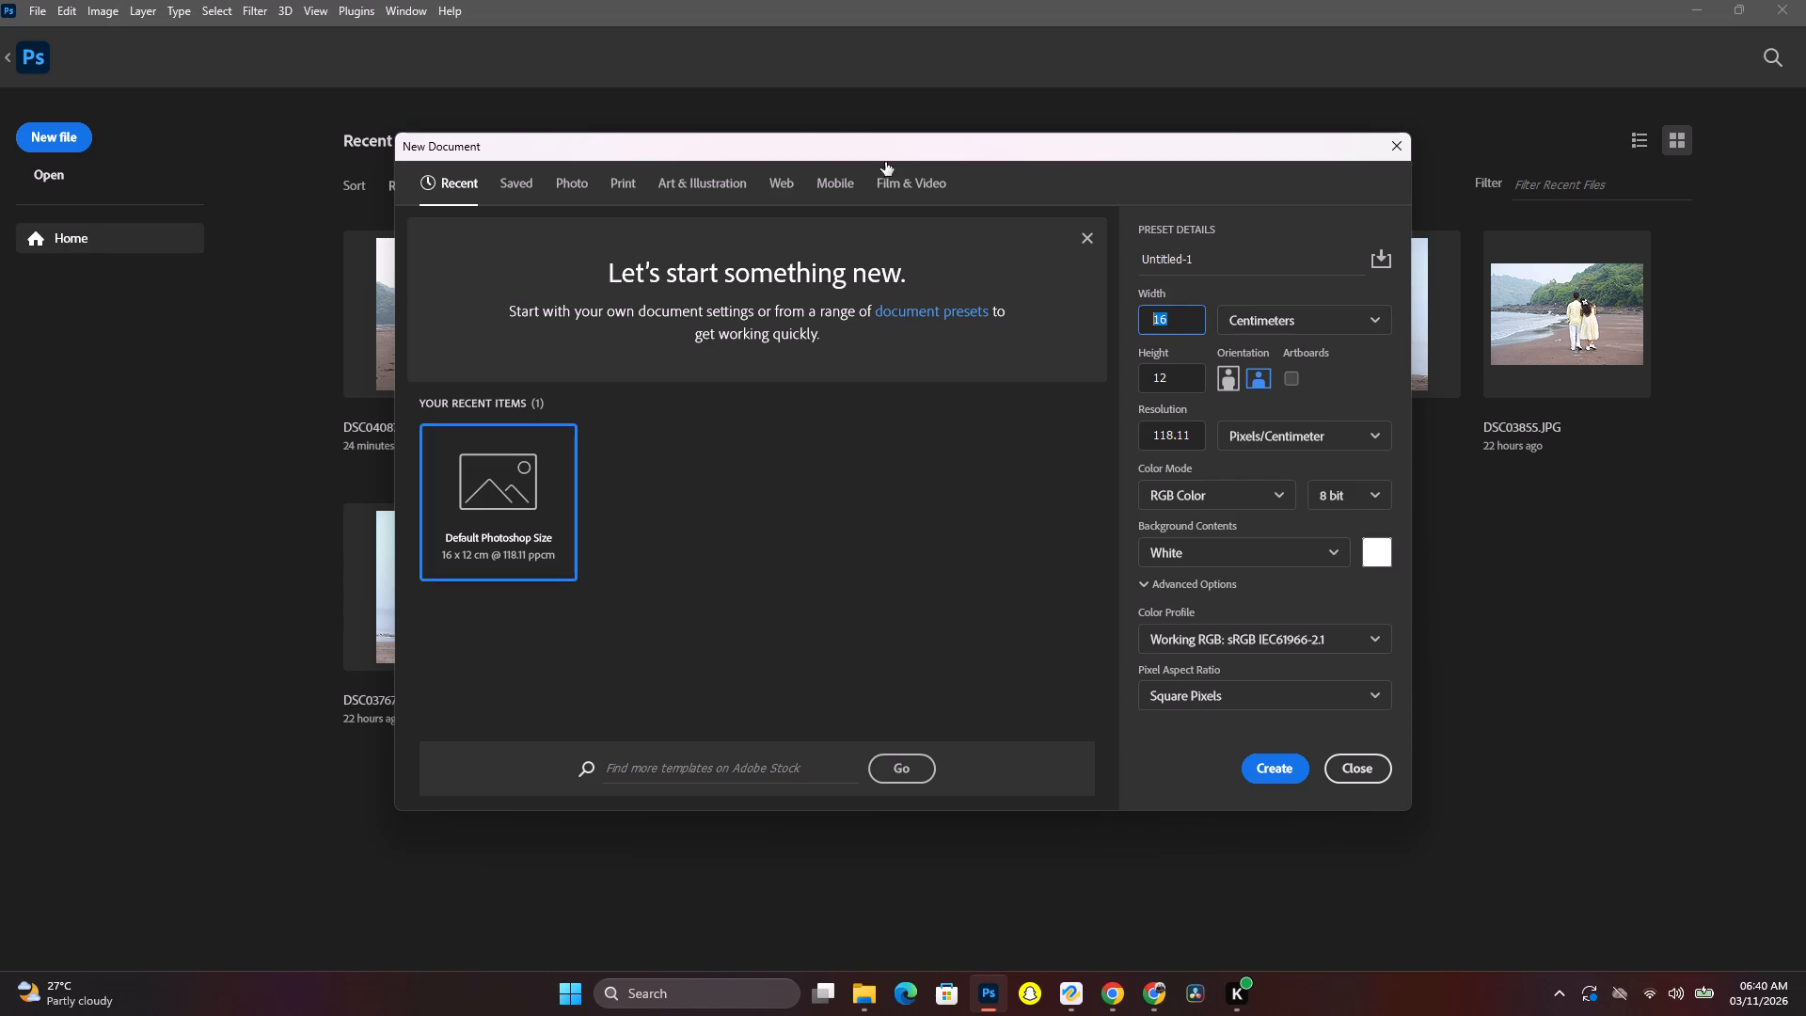
Switch back to Chrome to view the 4:5 crop in the Instagram new-post window.
left_click(1138, 993)
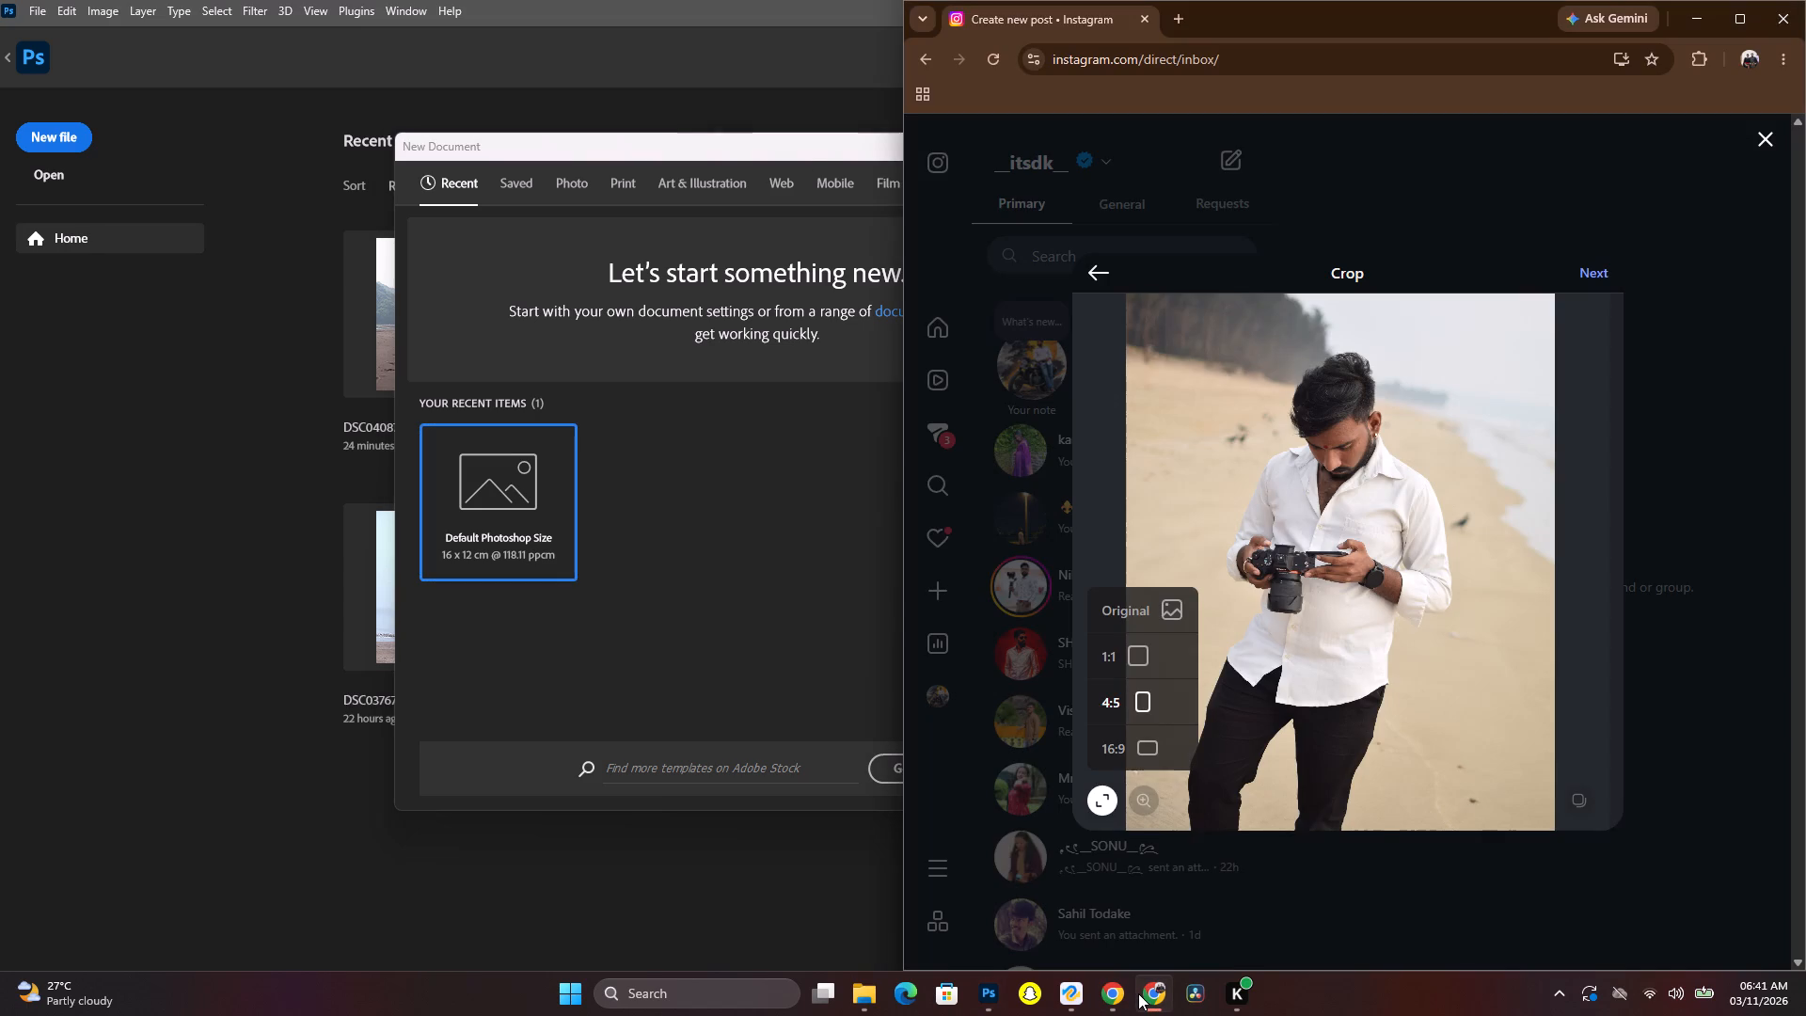
Create a new Photoshop document 4 cm wide and 5 cm high.
left_click(1138, 997)
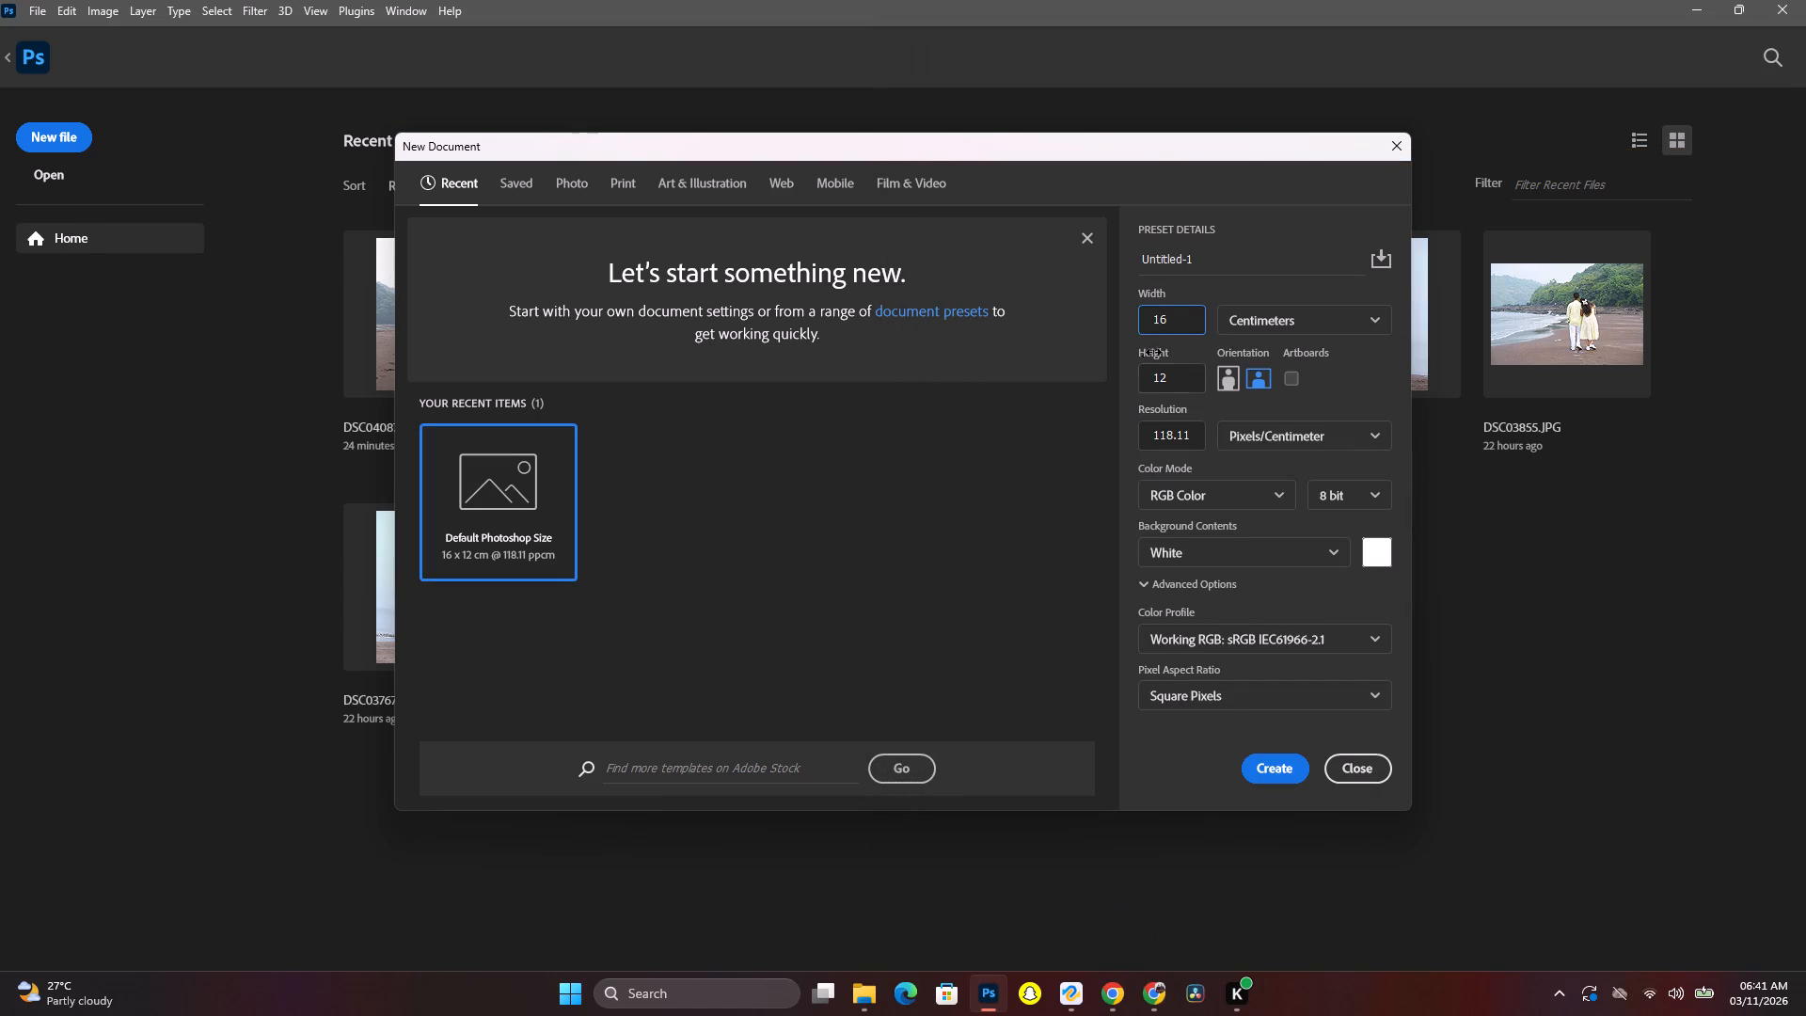
left_click_drag(1182, 324, 1156, 324)
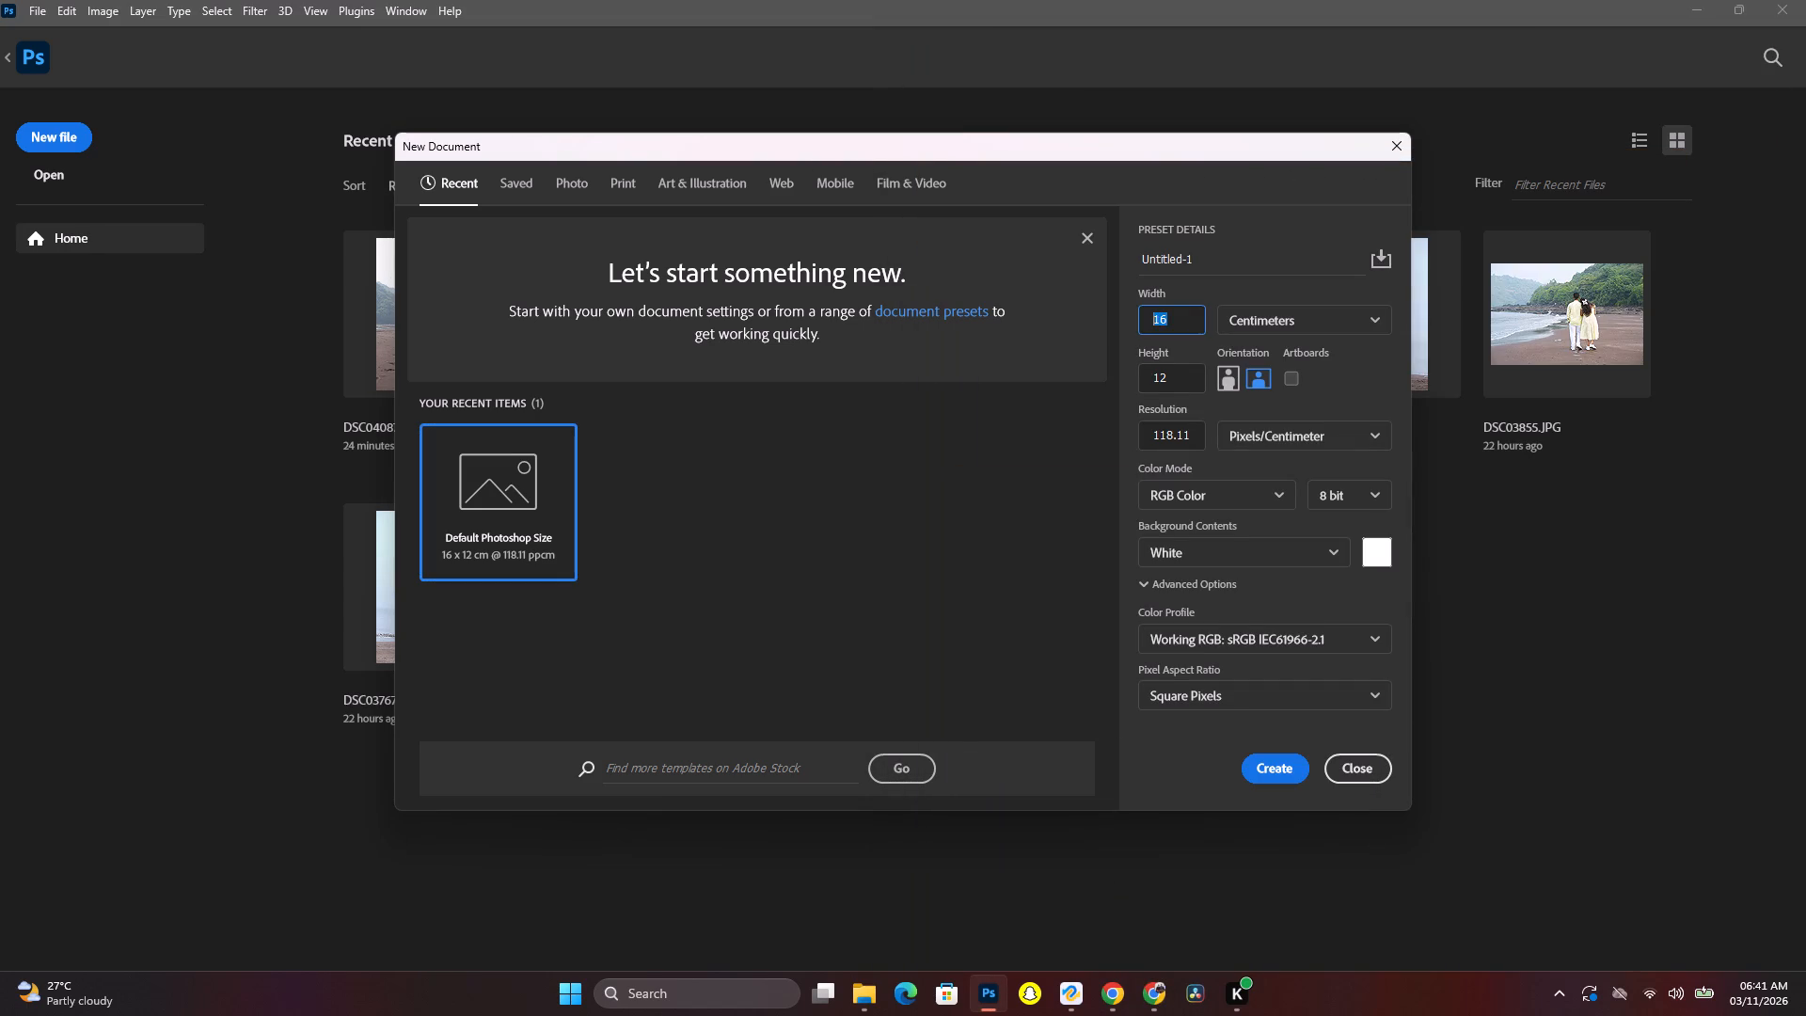
key("4")
left_click_drag(1182, 369, 1101, 402)
key("5")
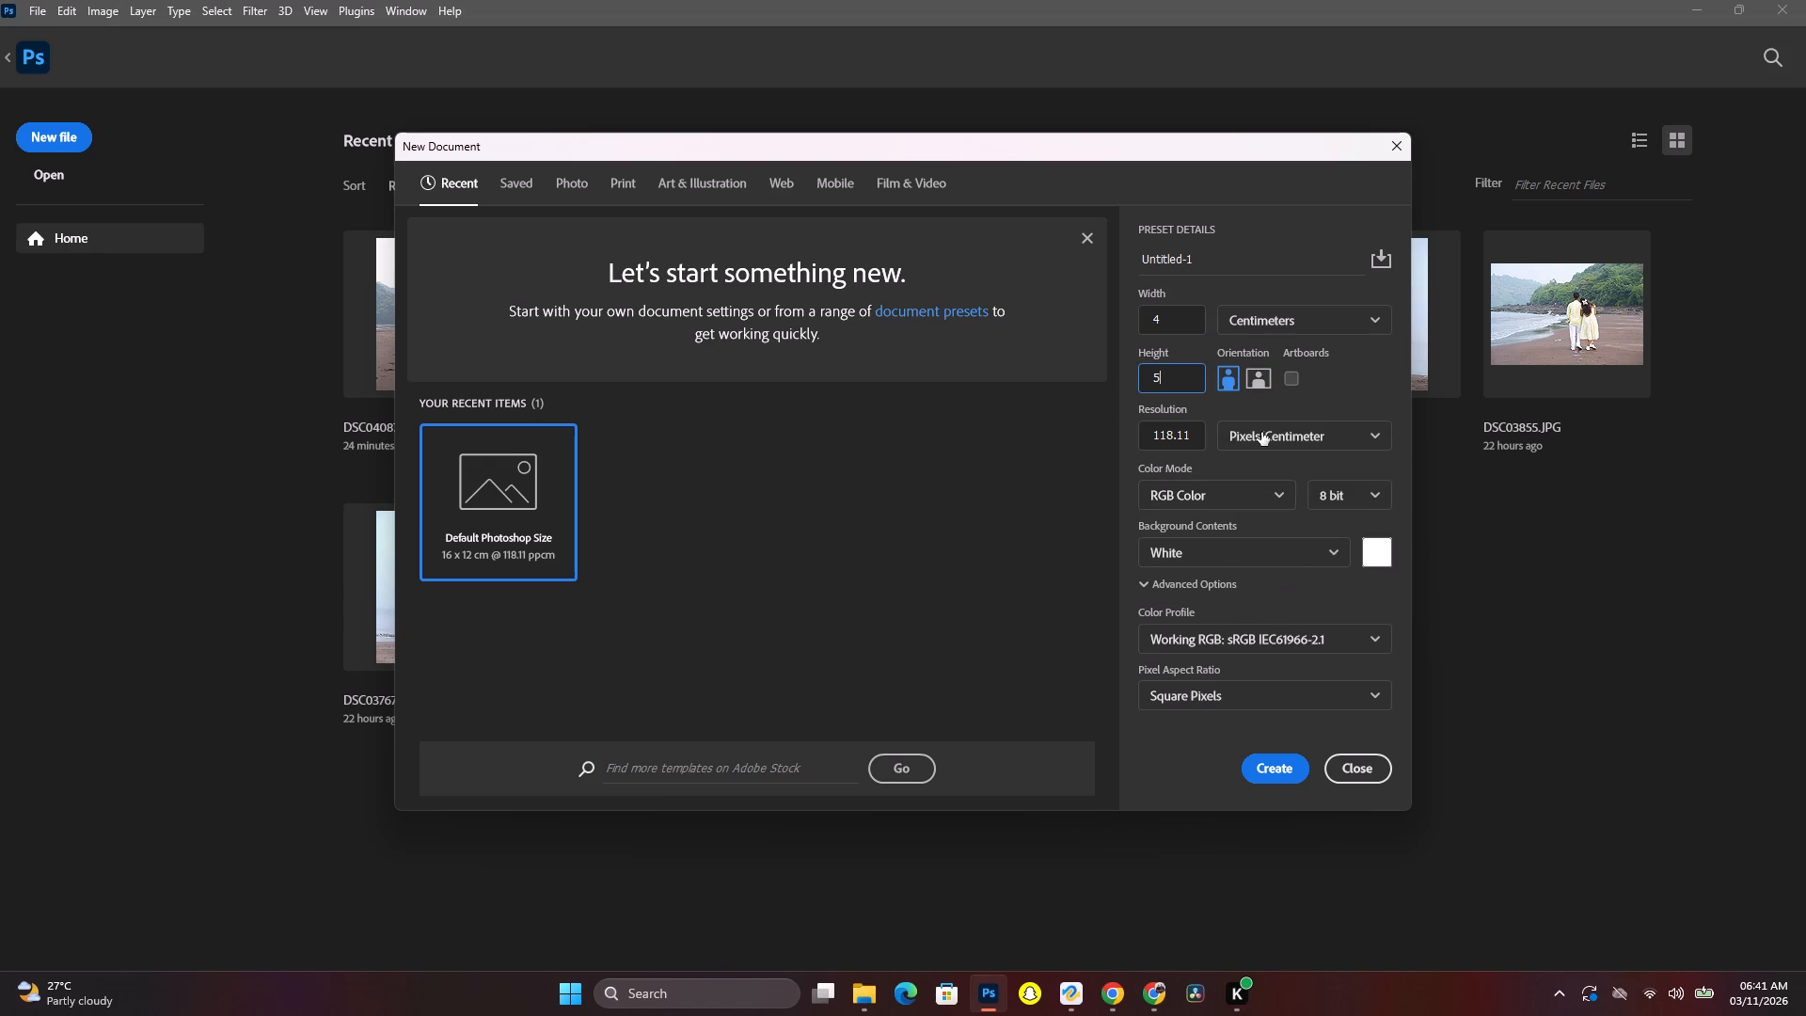
left_click(1276, 775)
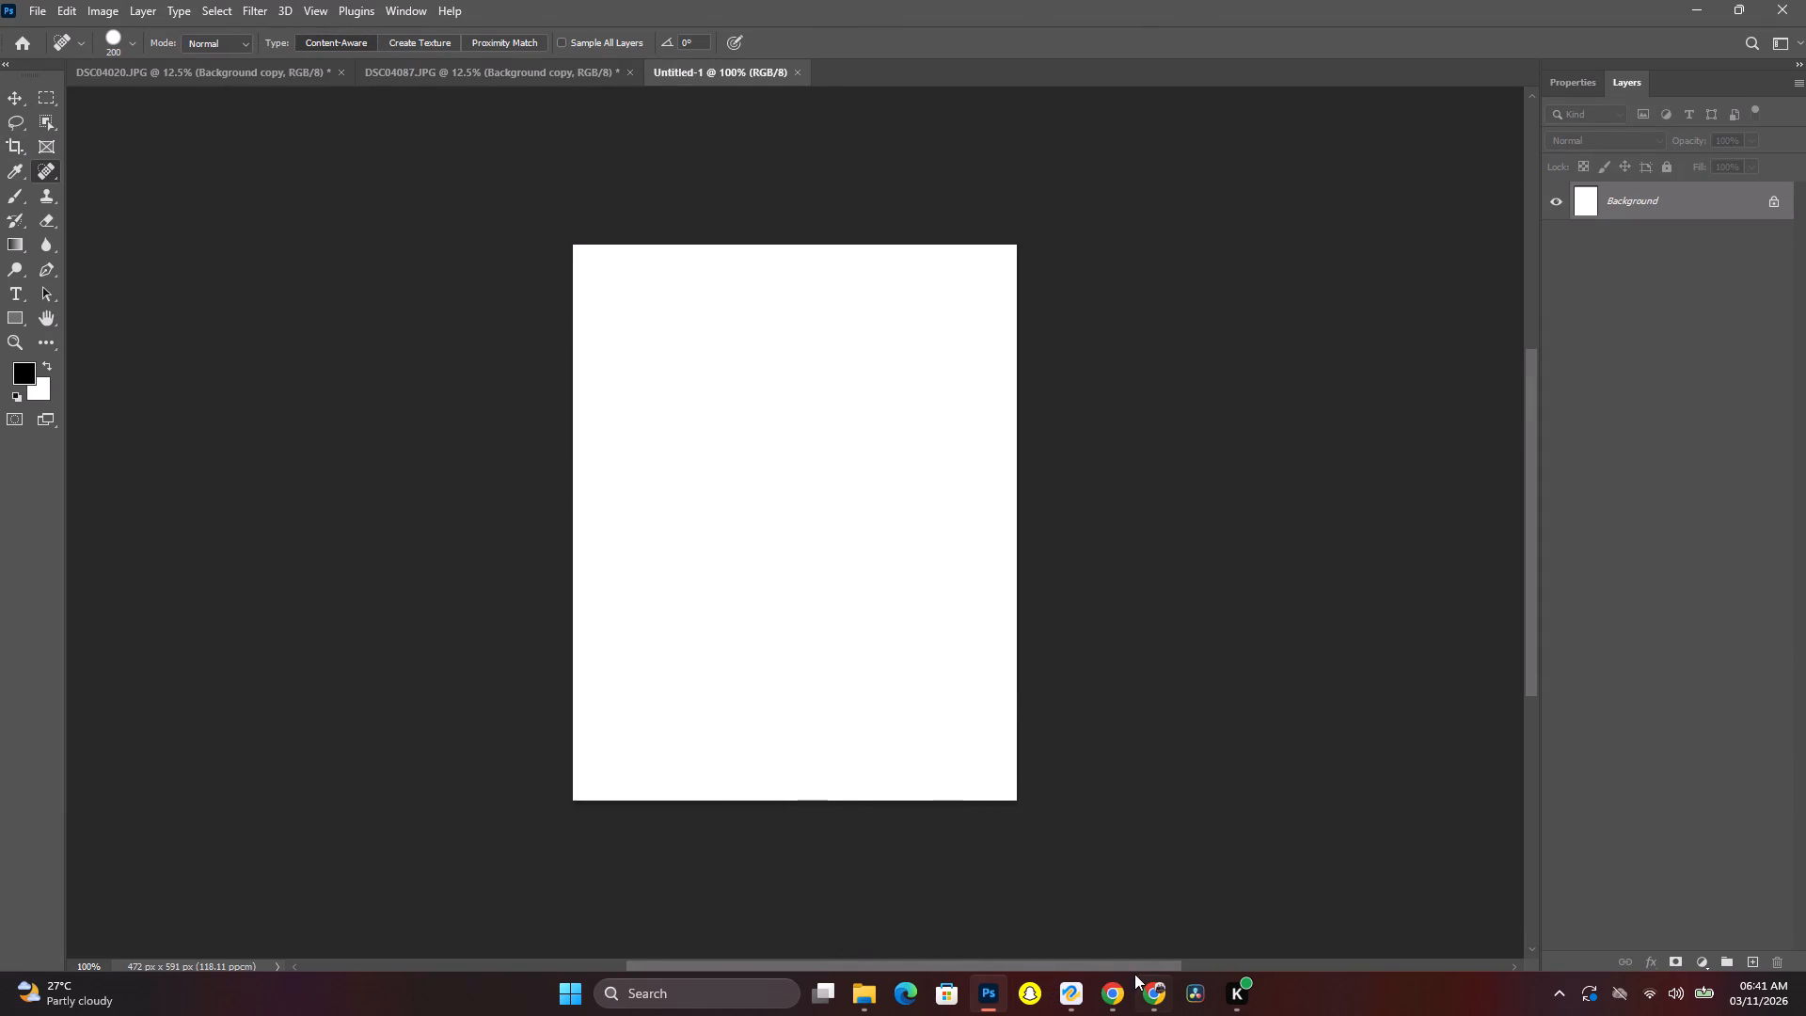
Open the couple's beach photo DSC03702 from the Alarms folder on the SDXC (I:) drive.
left_click(32, 4)
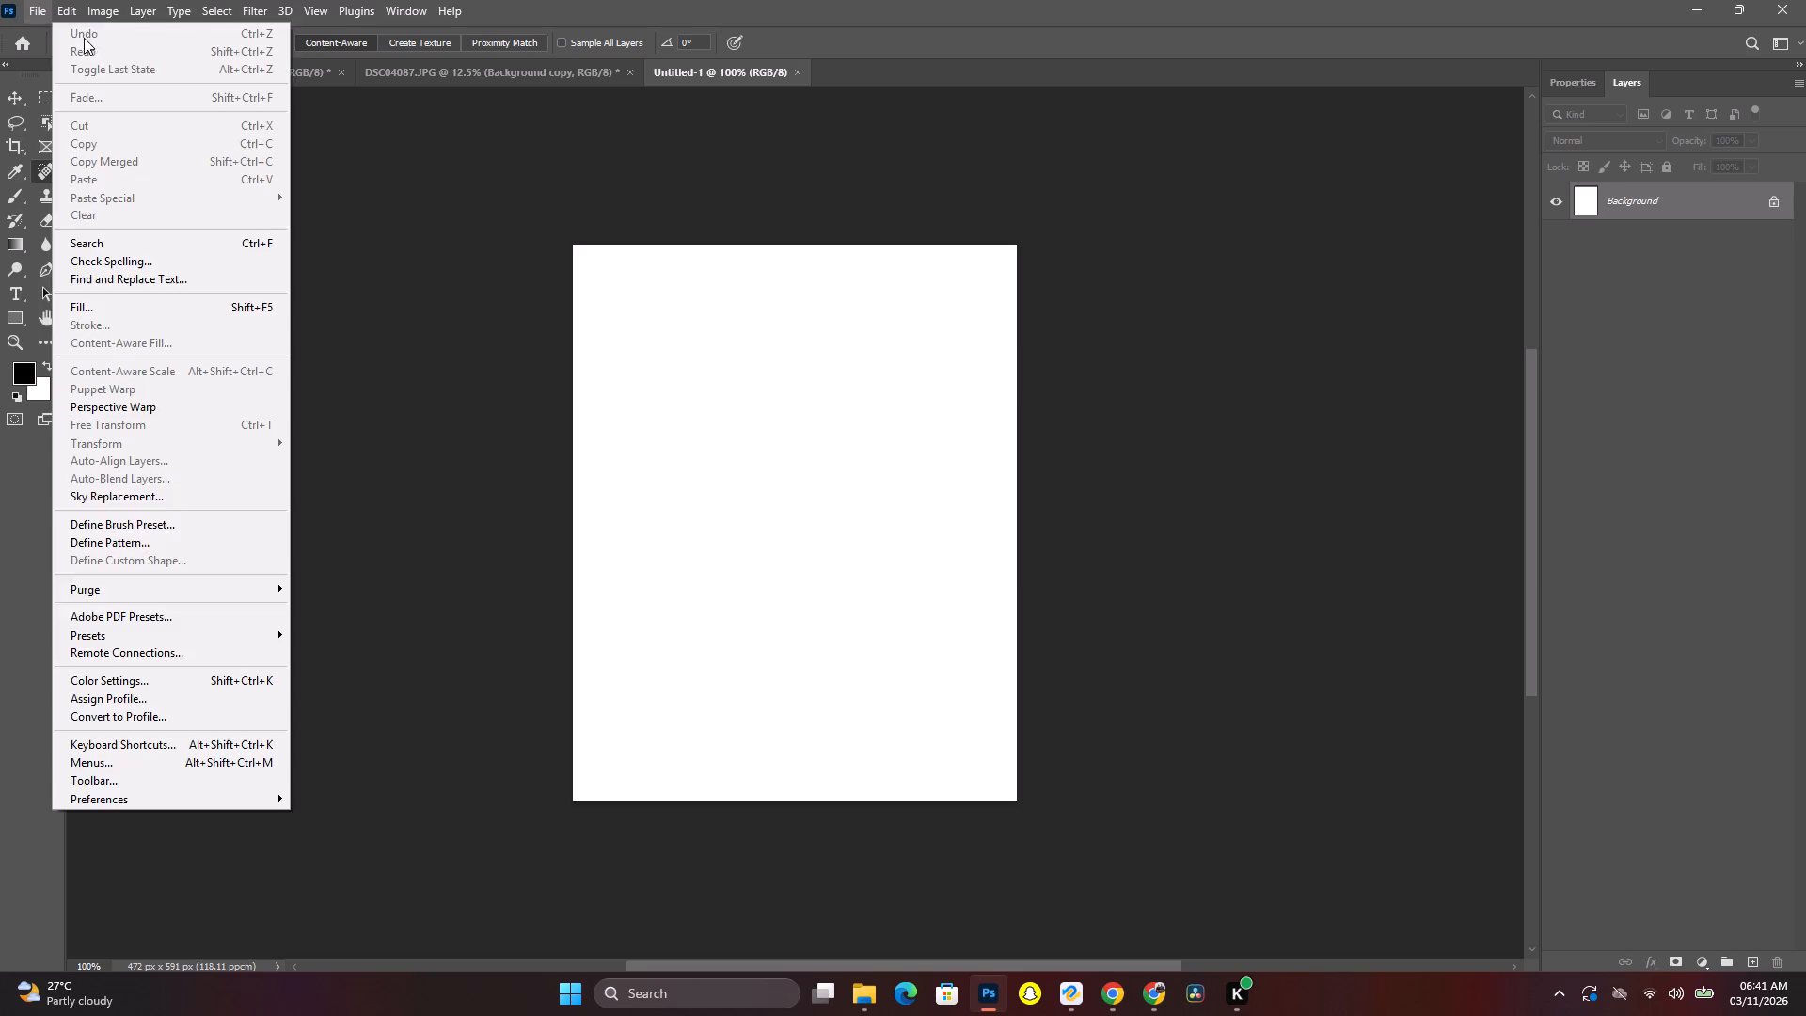
left_click(57, 56)
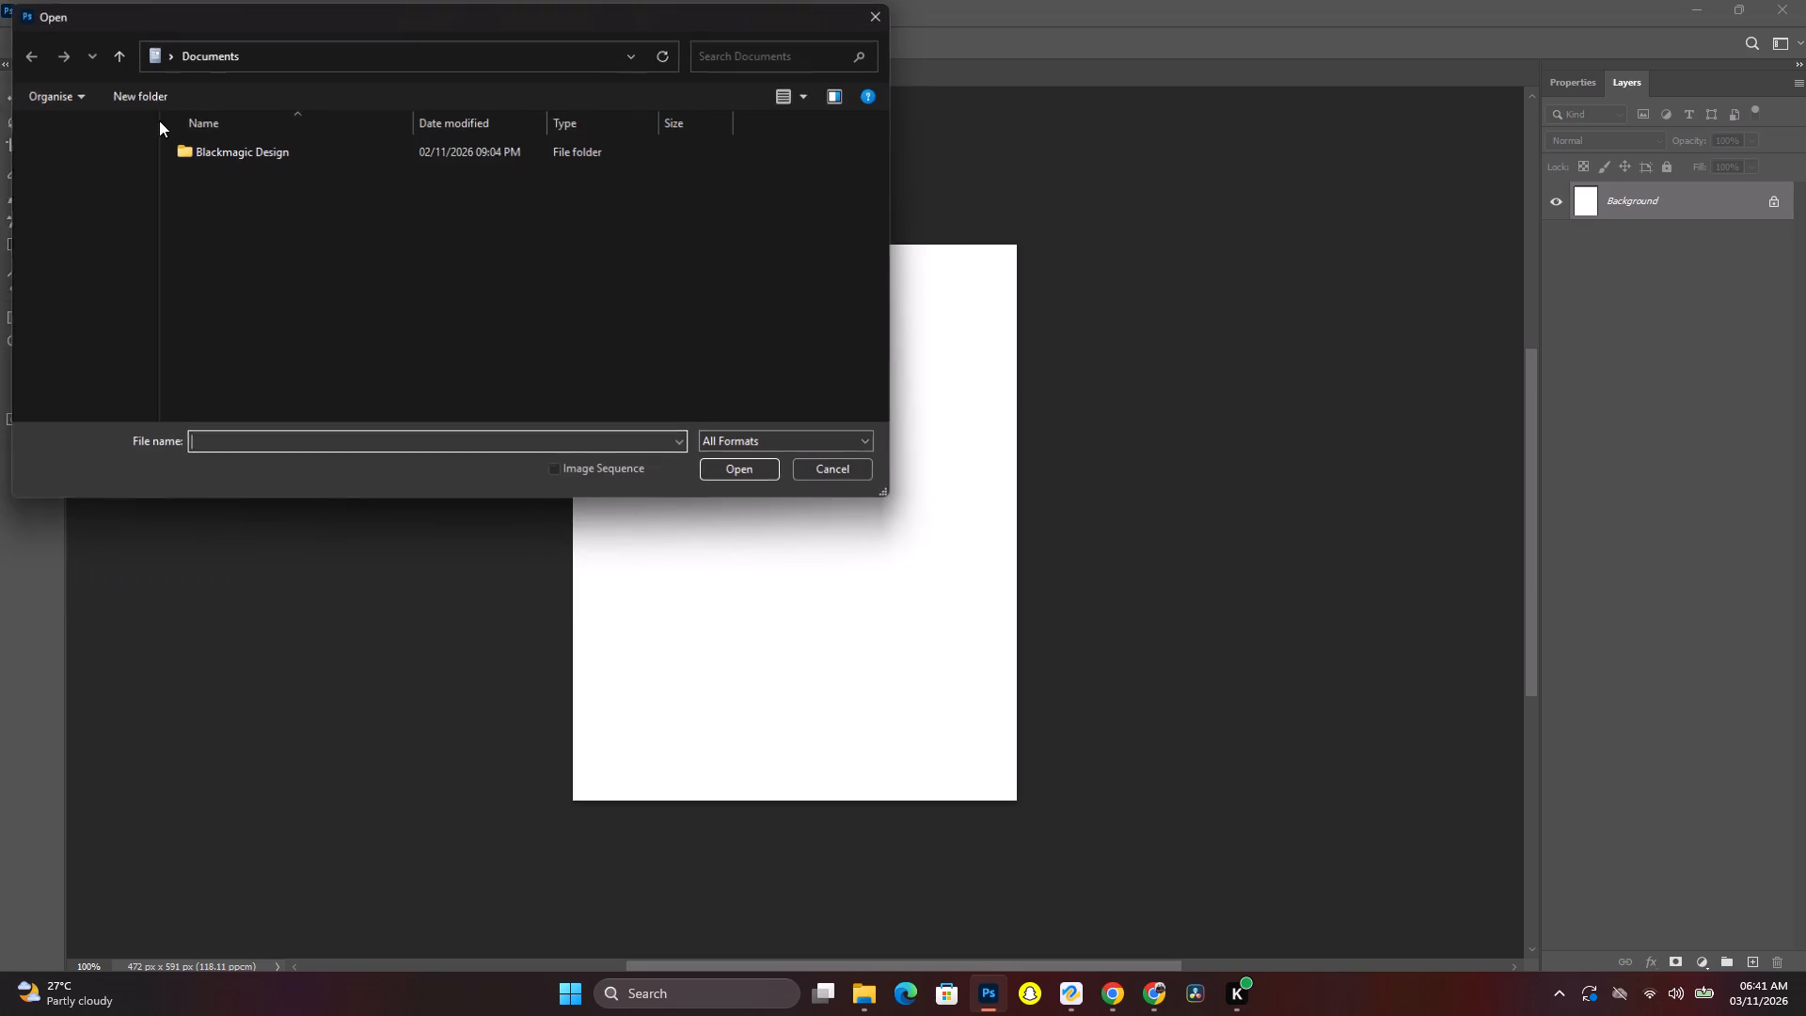
scroll(103, 271, "down", 4)
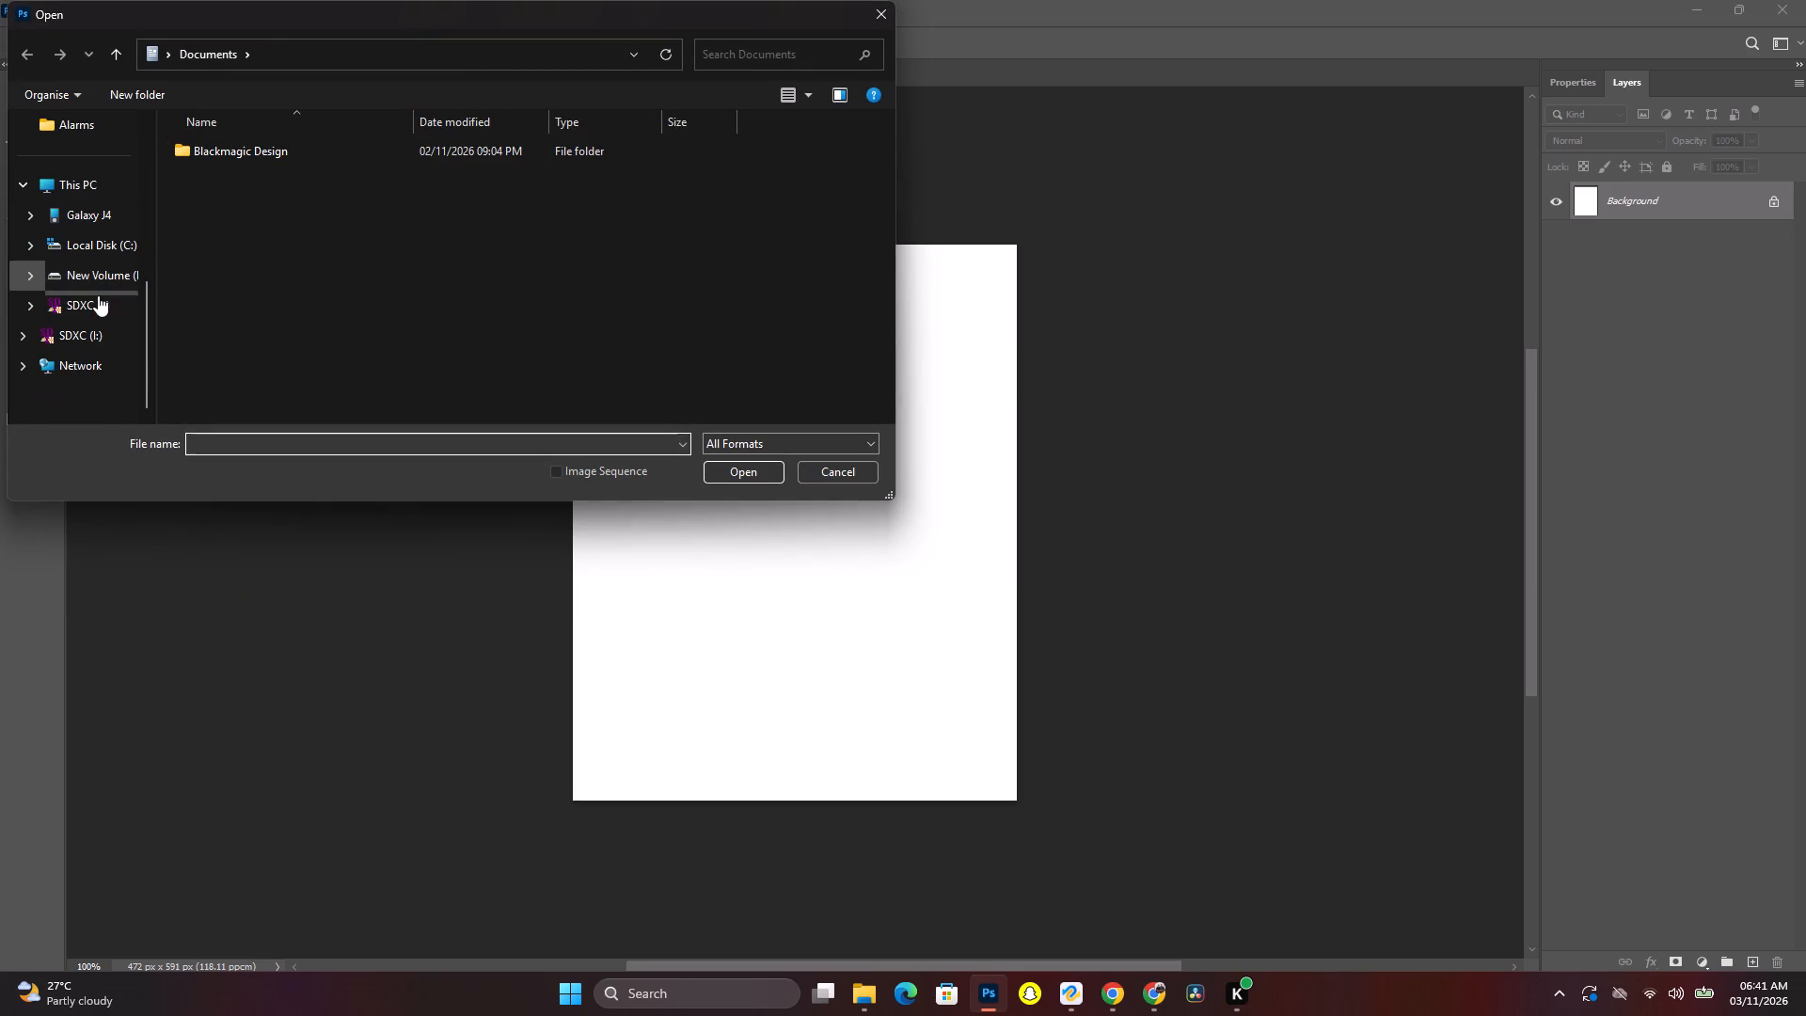
left_click(98, 295)
double_click(255, 234)
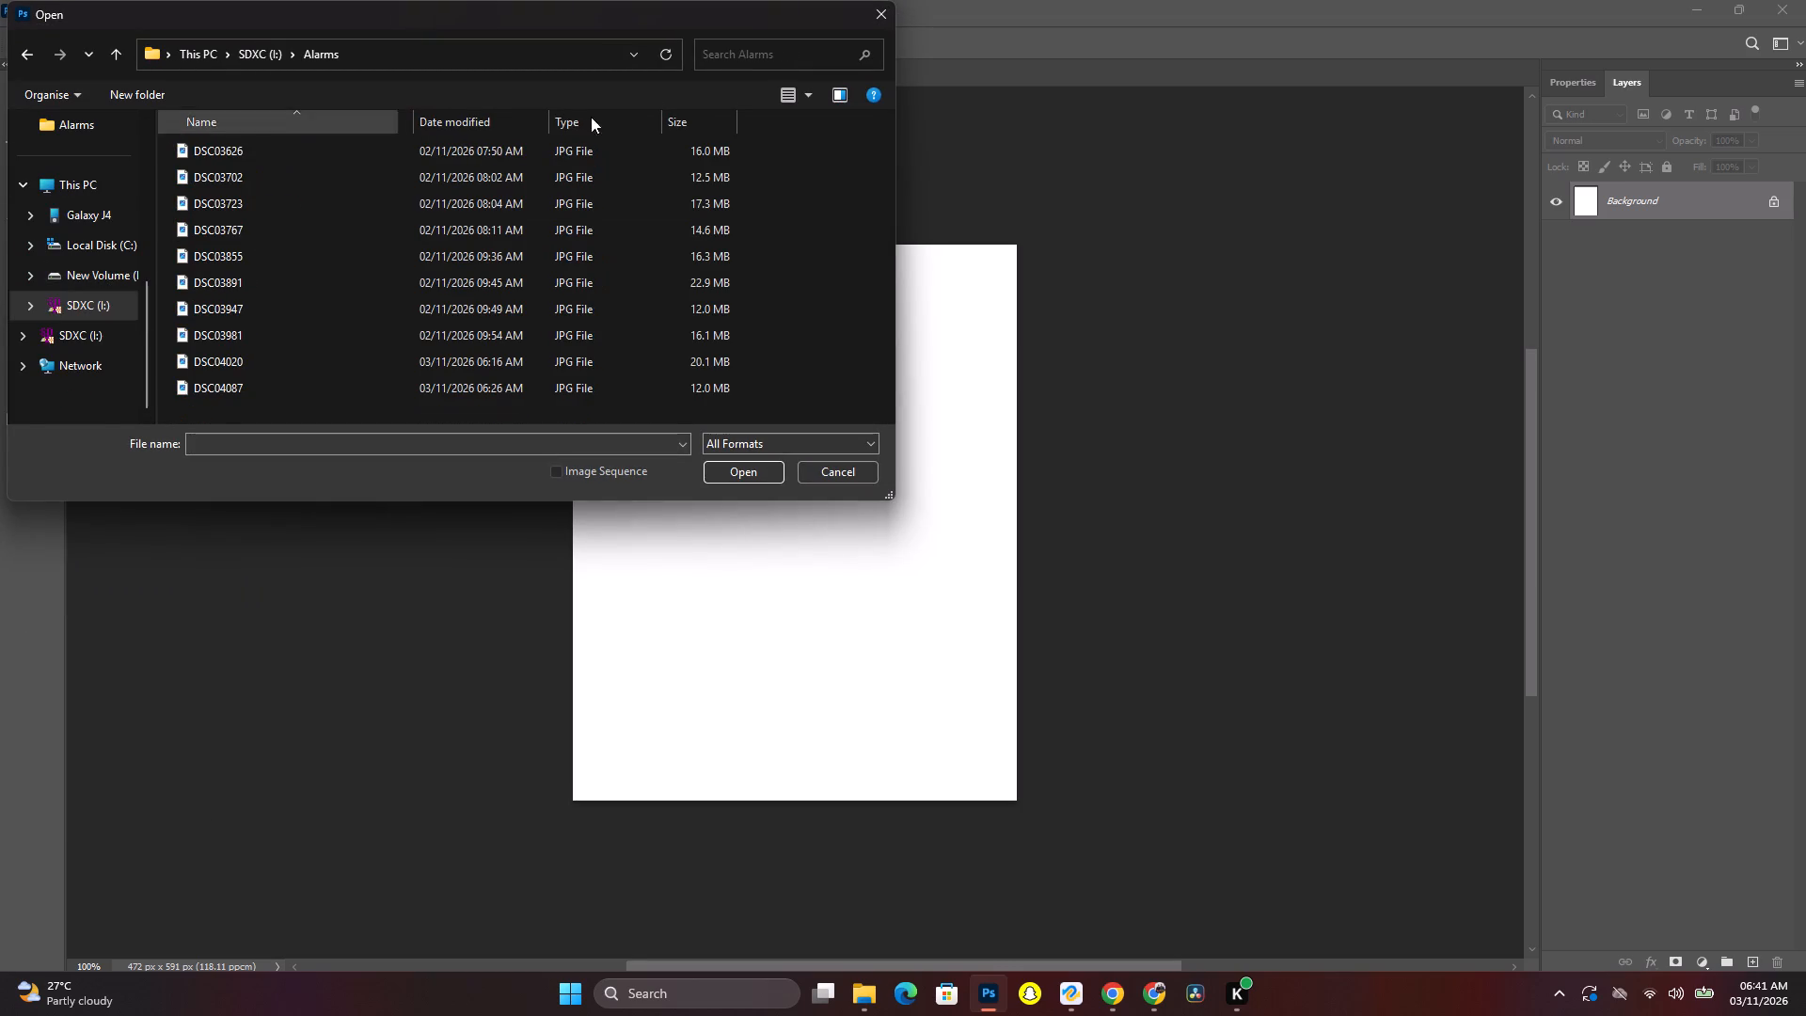
left_click(816, 99)
left_click(847, 20)
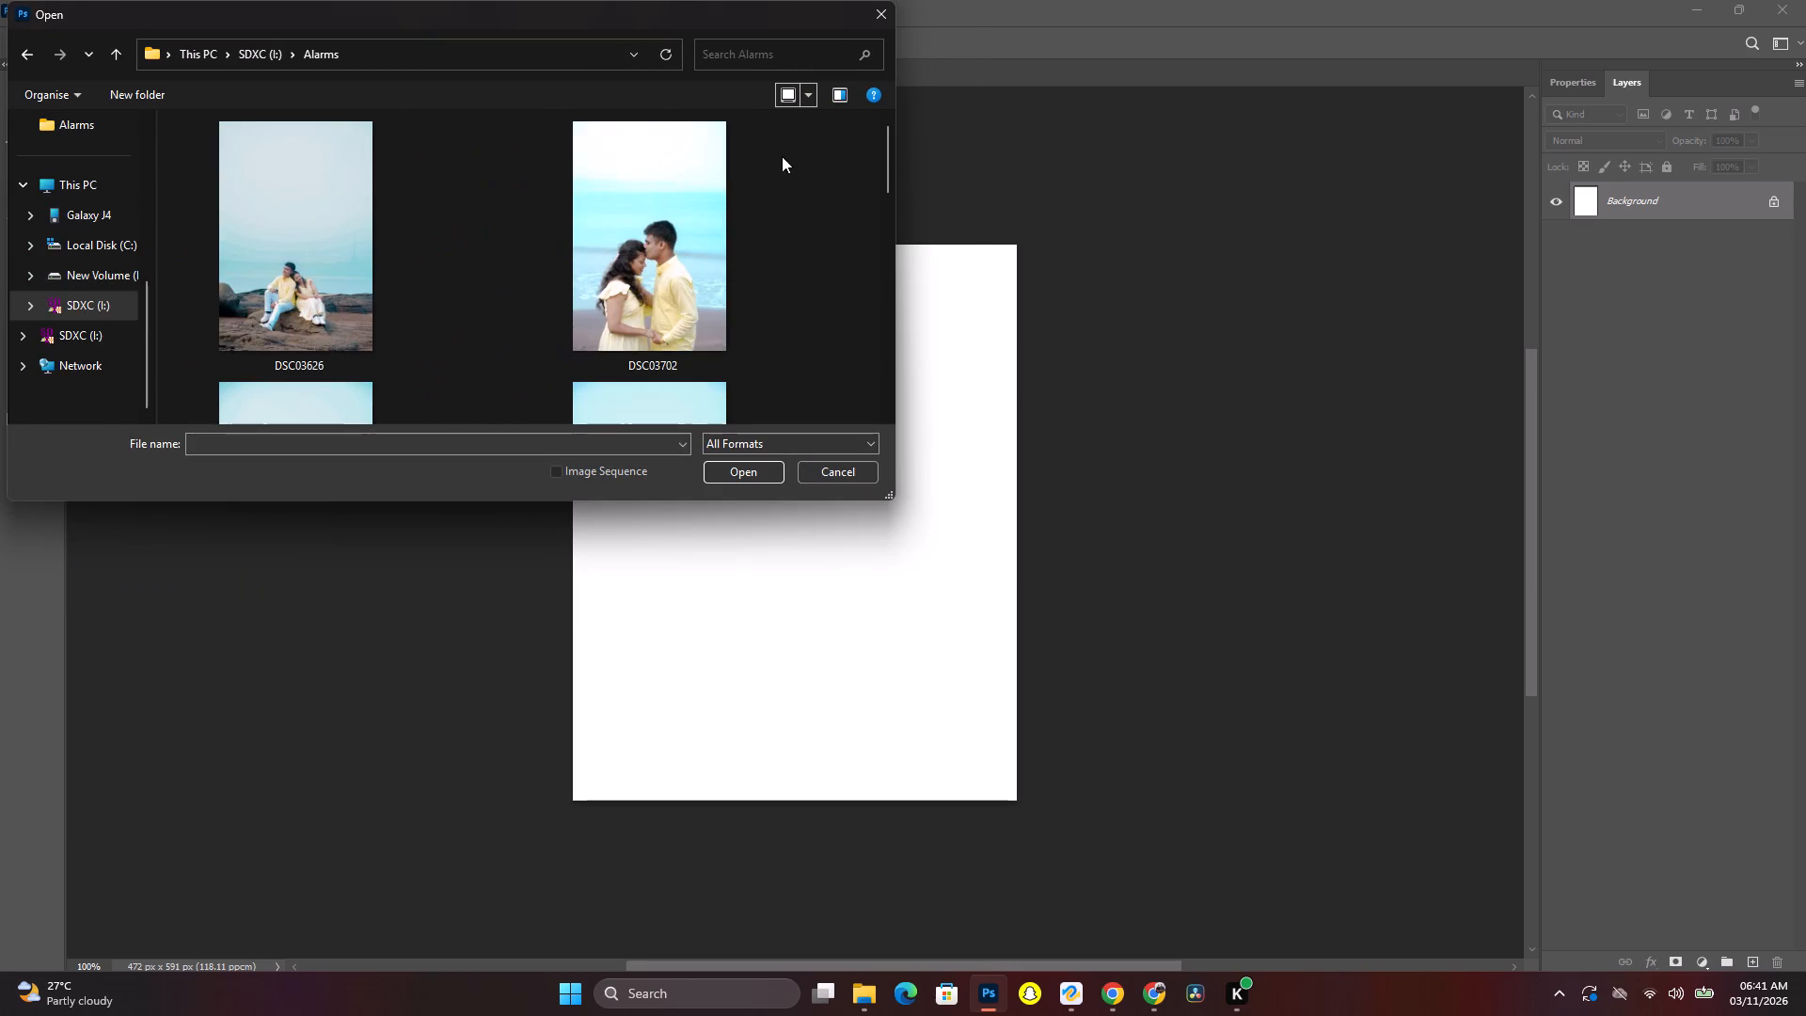
scroll(610, 217, "down", 1)
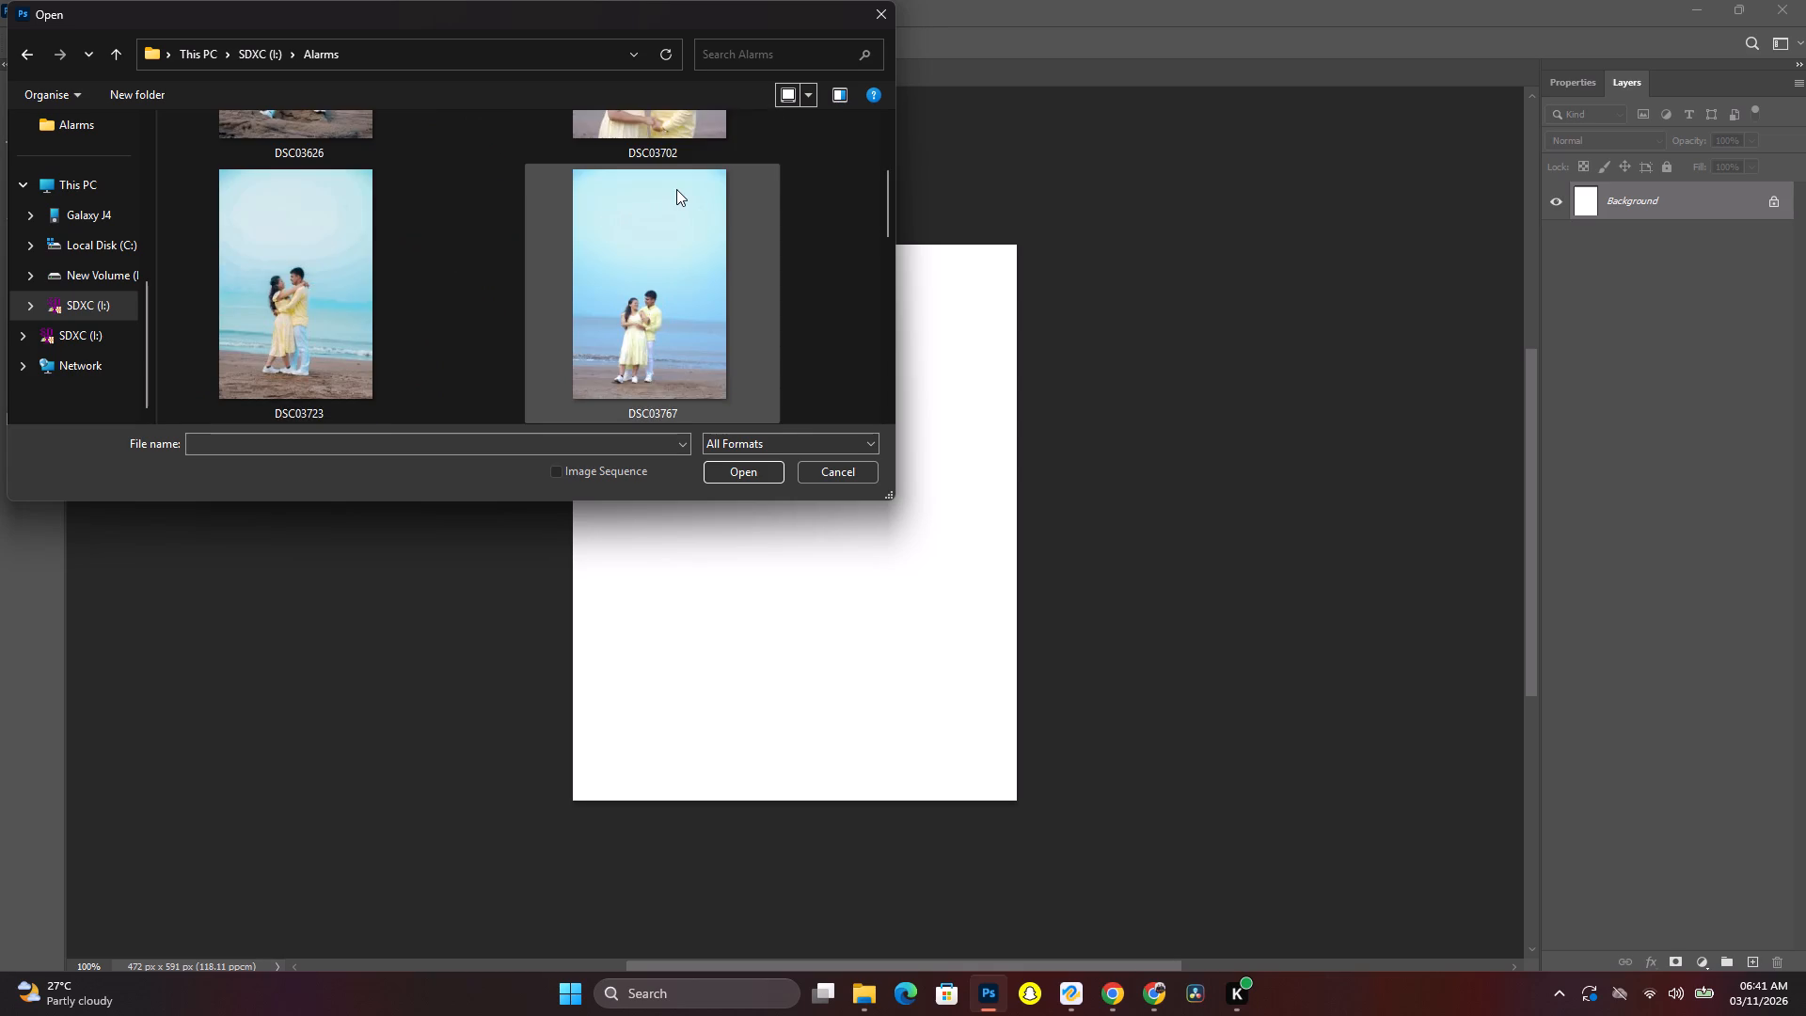
scroll(676, 189, "up", 1)
double_click(676, 189)
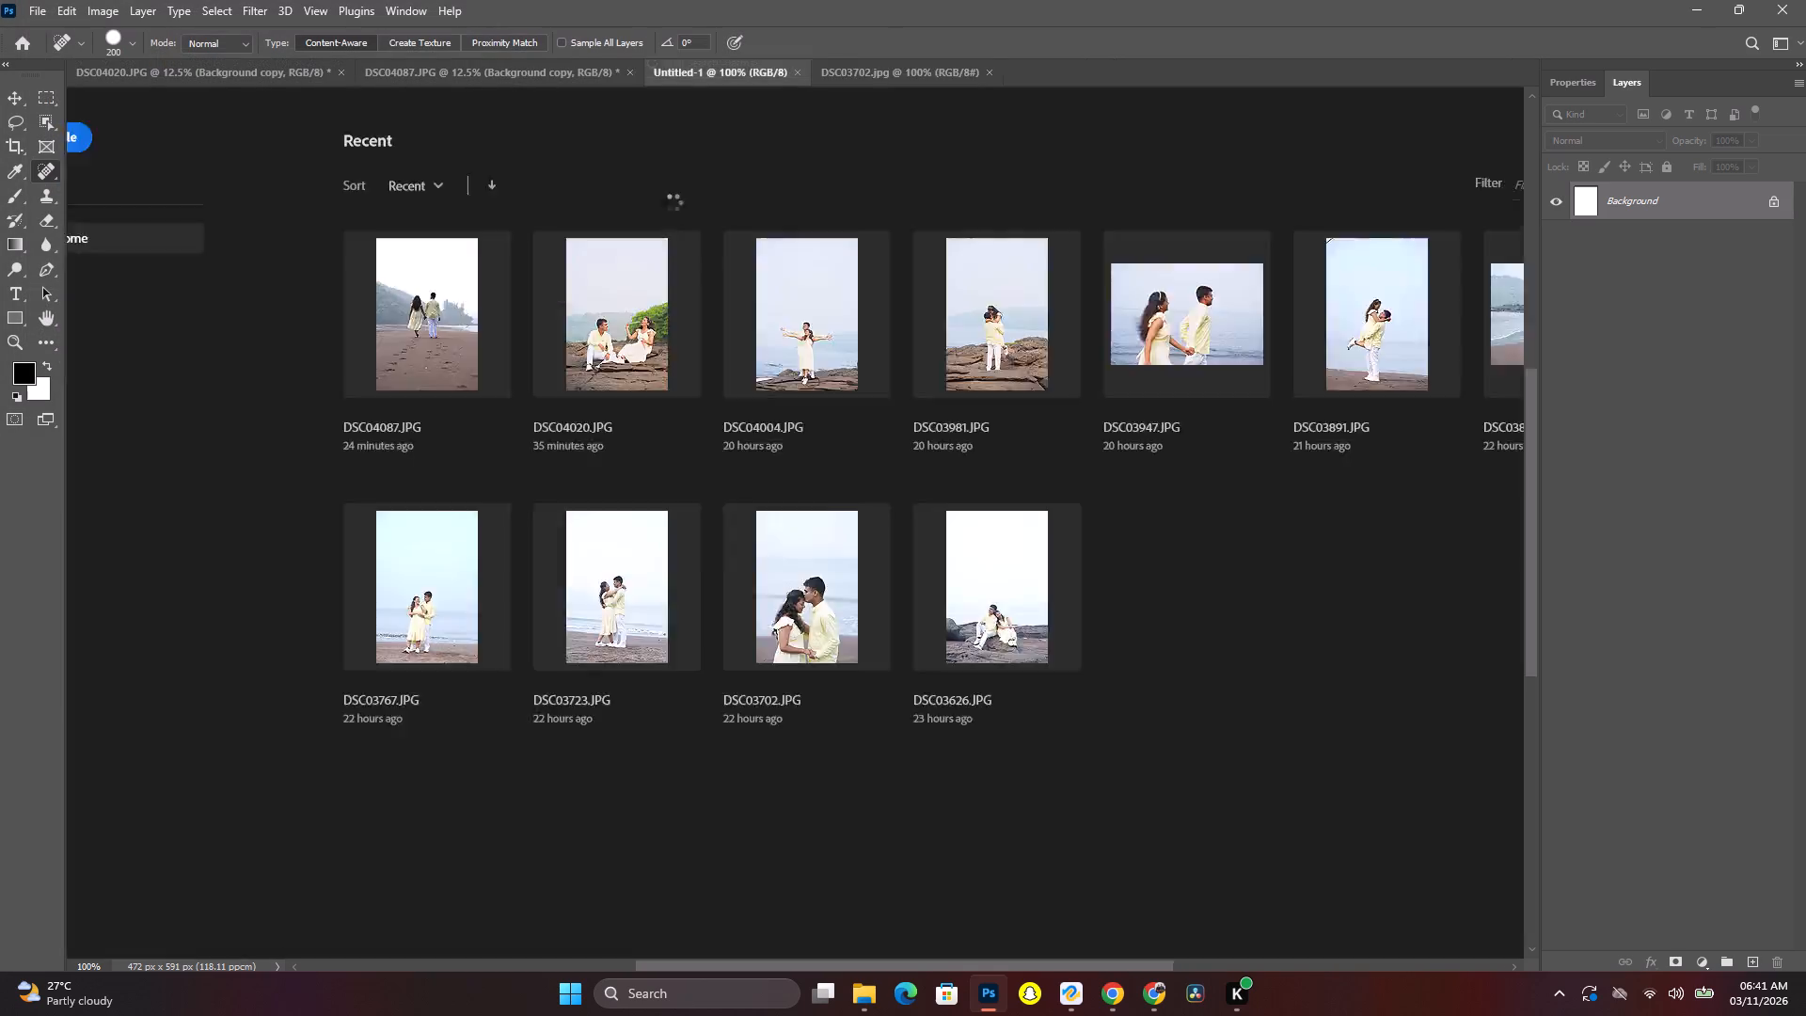
Copy the DSC03702 photo into the Untitled-1 document as a new layer with the Move tool.
left_click(13, 94)
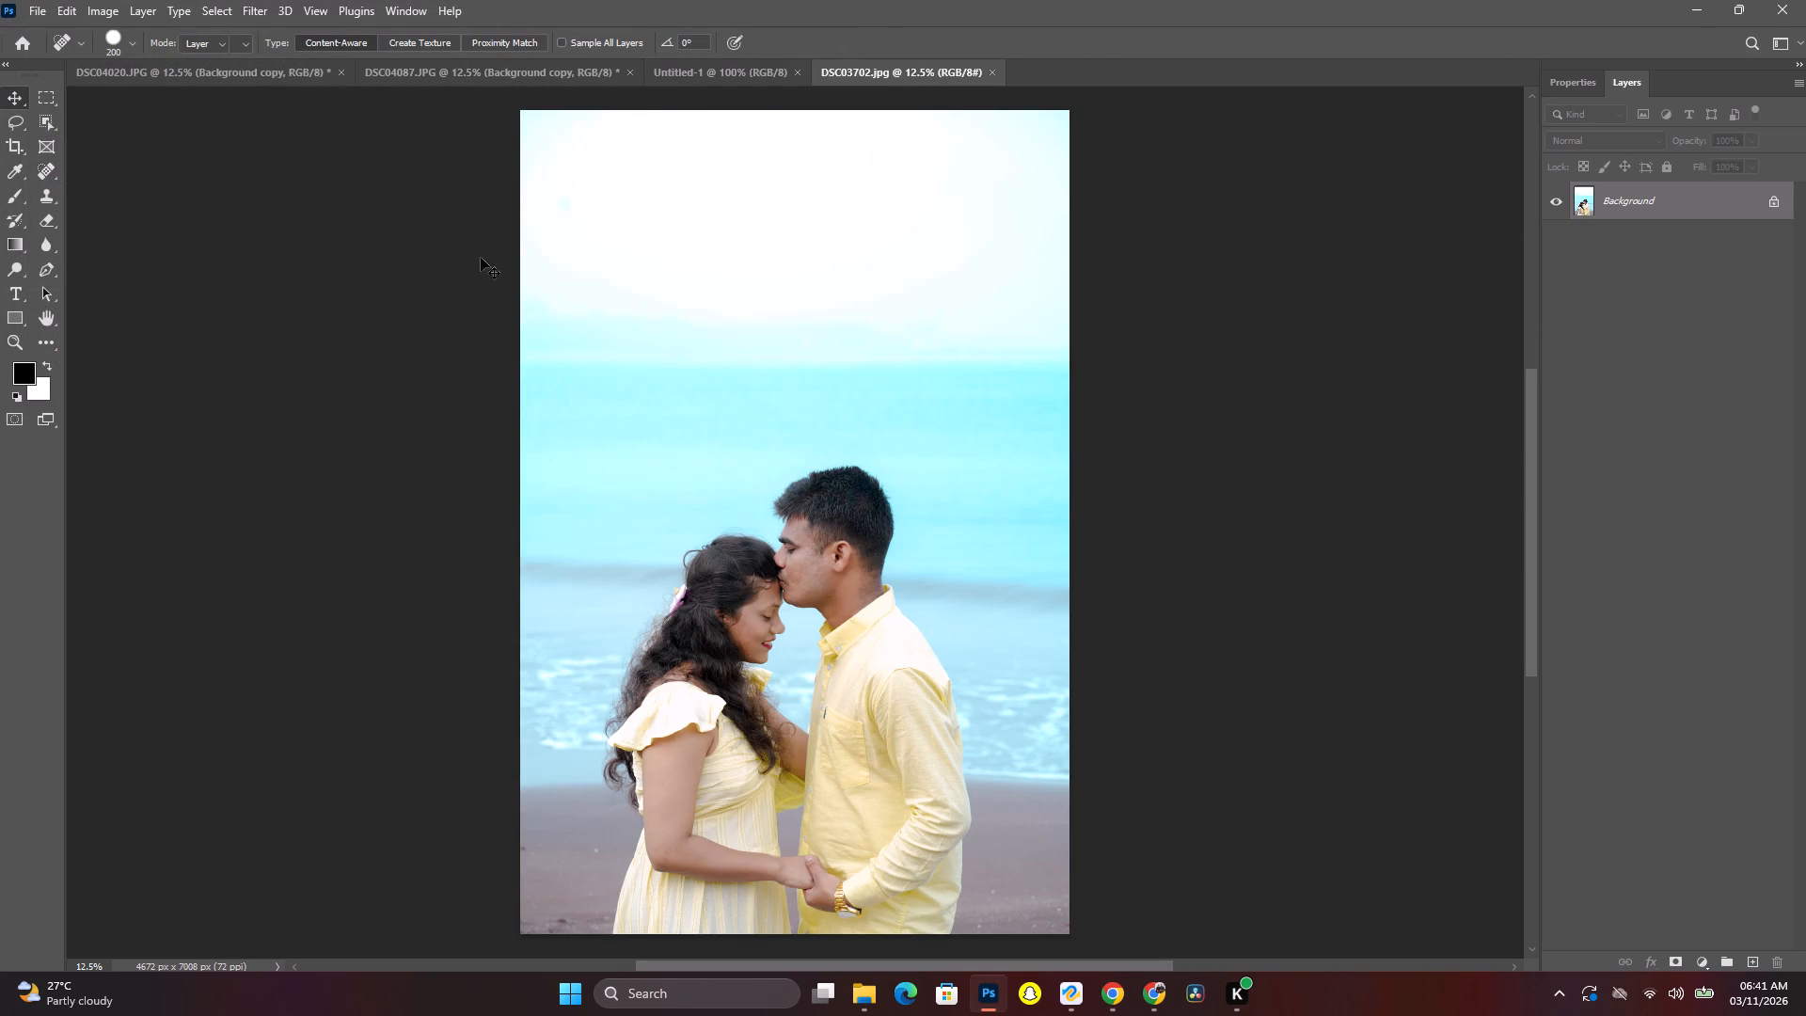
left_click(629, 75)
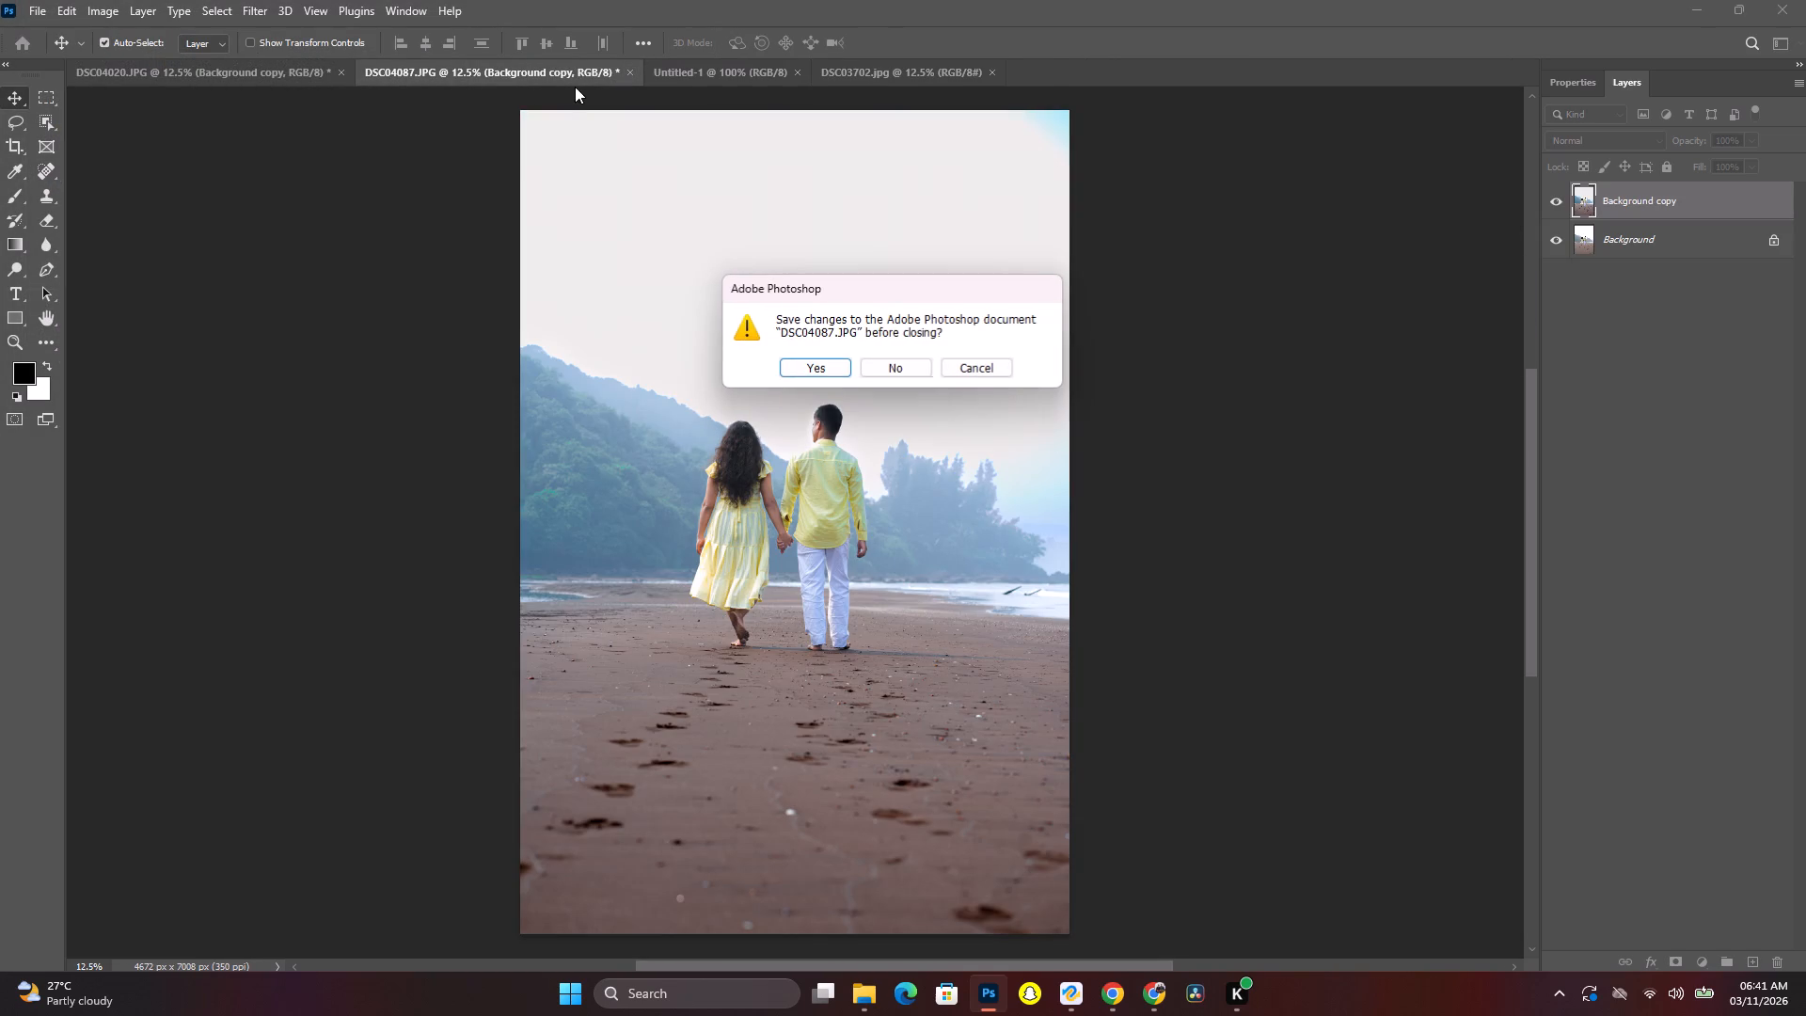
left_click(959, 374)
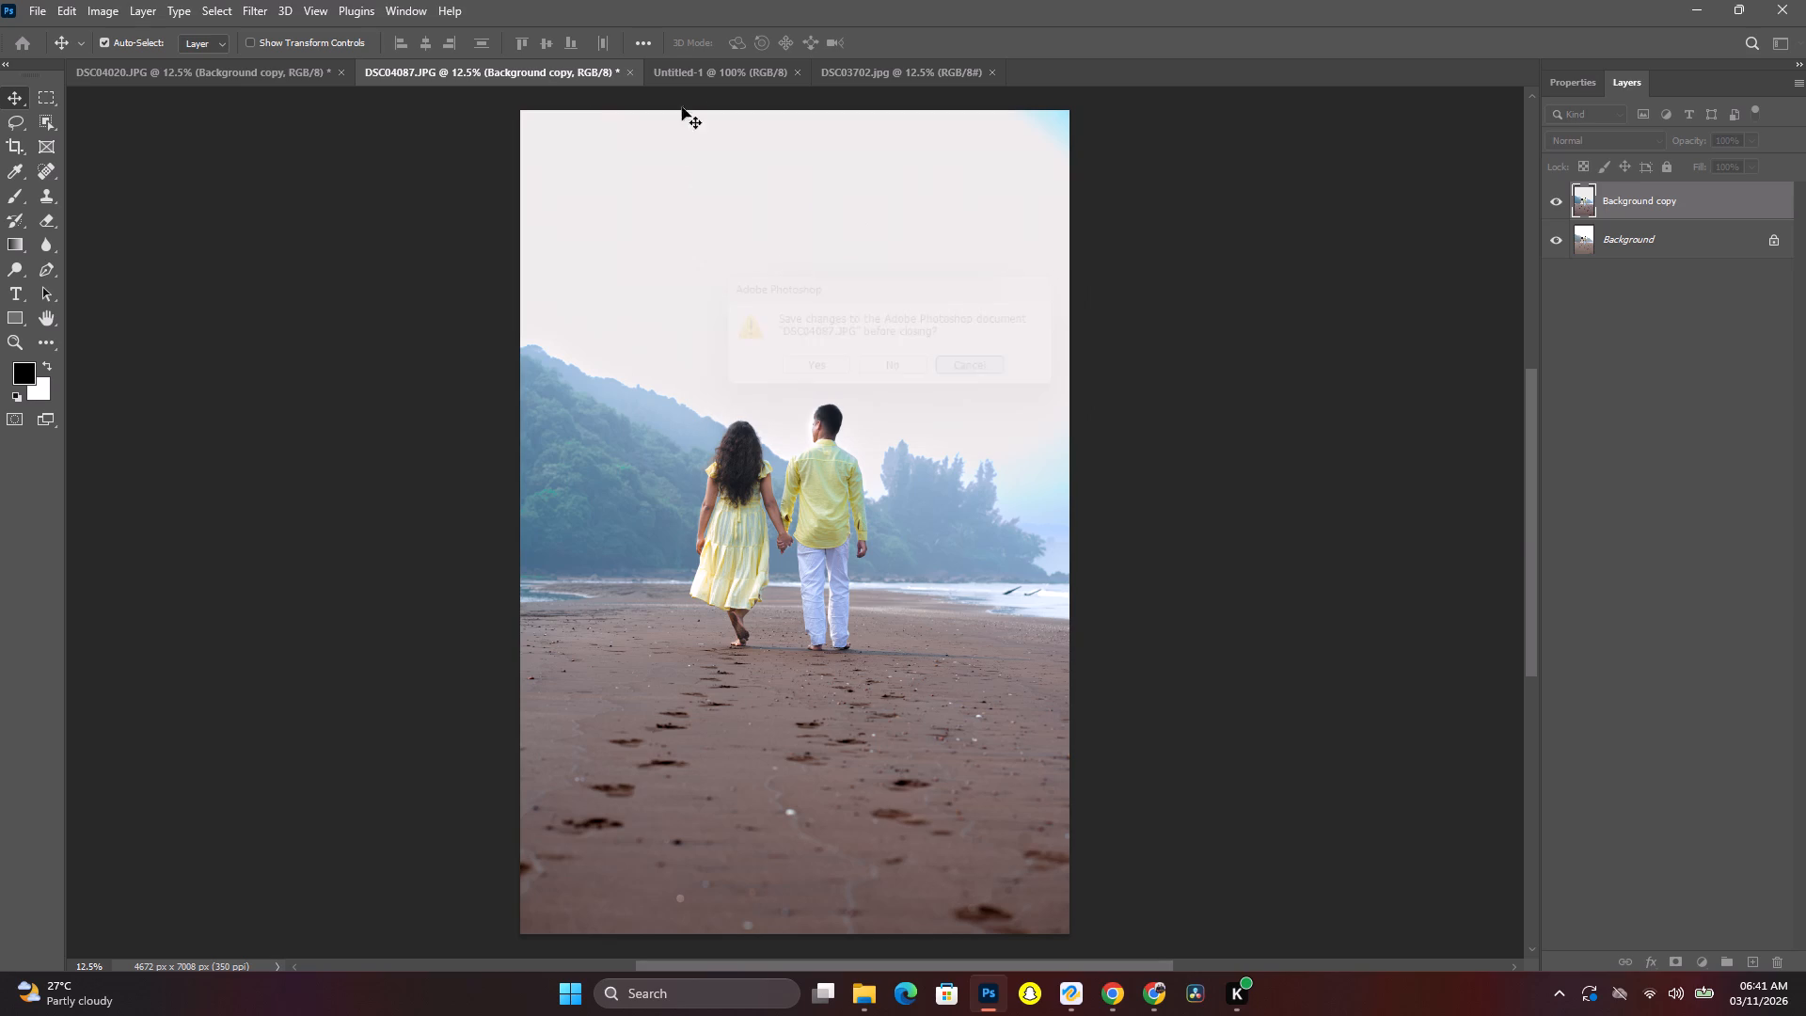
left_click(690, 74)
left_click(877, 71)
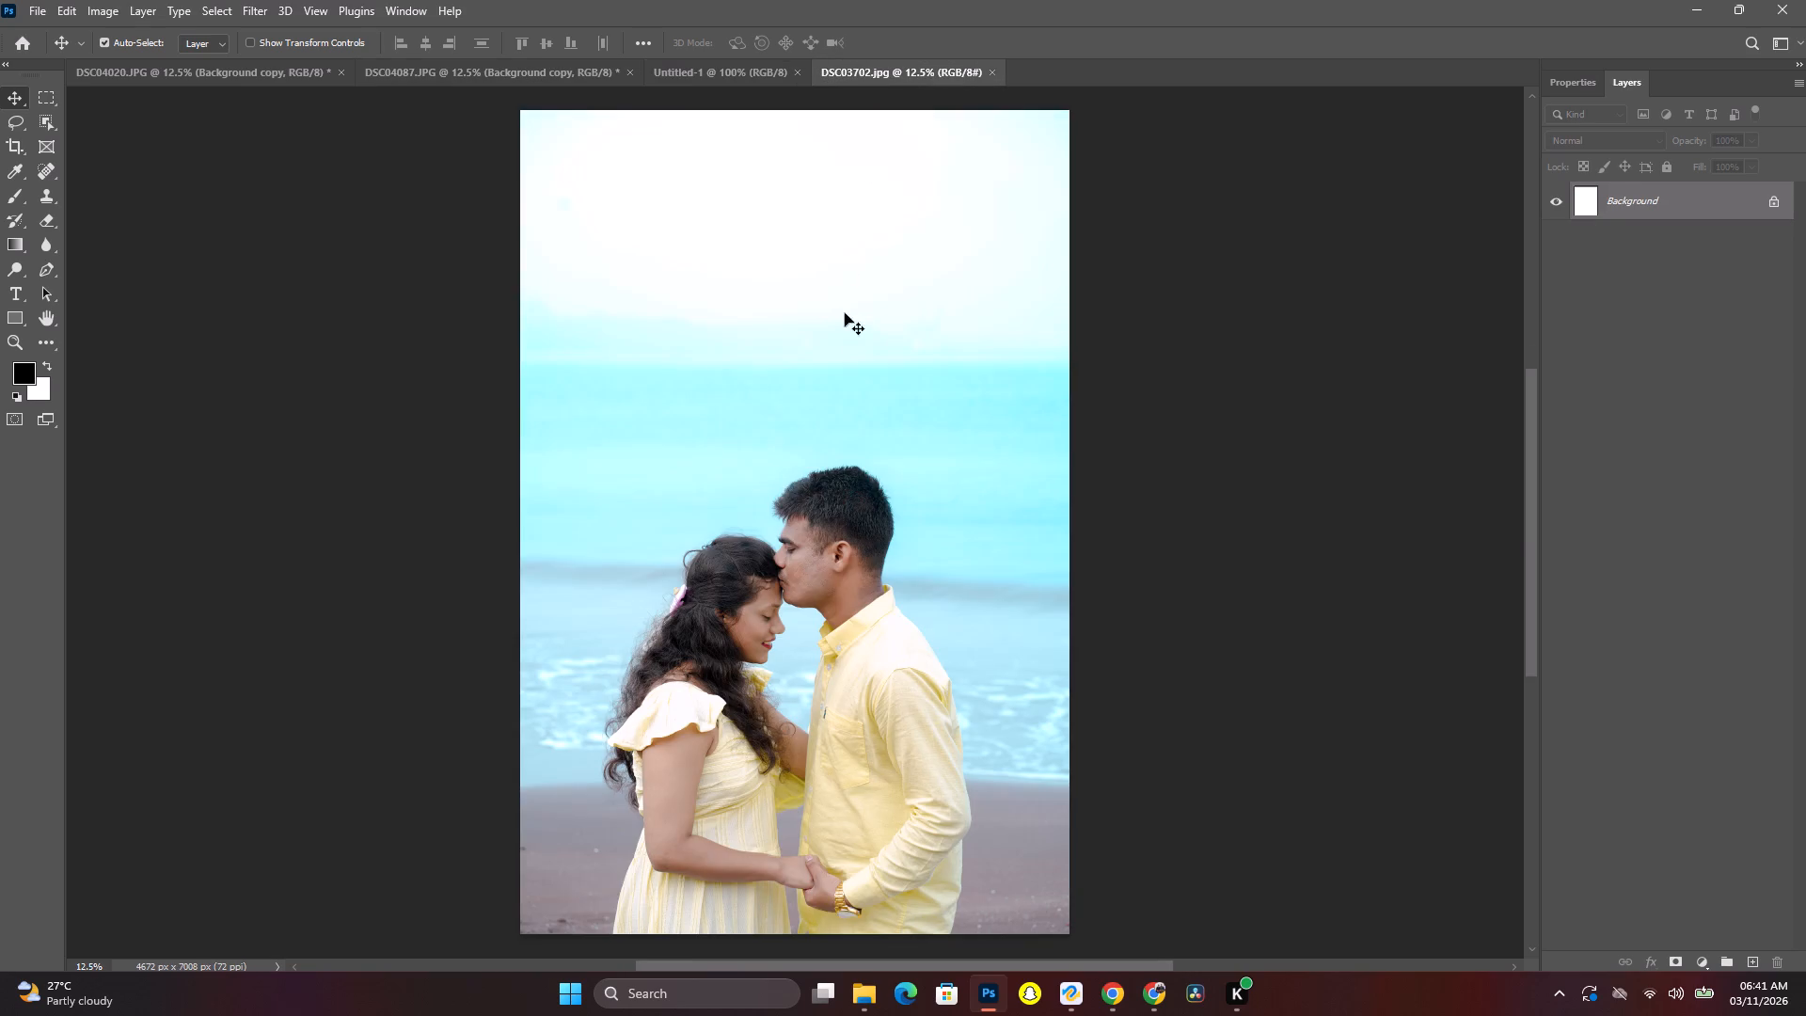
left_click_drag(847, 400, 805, 500)
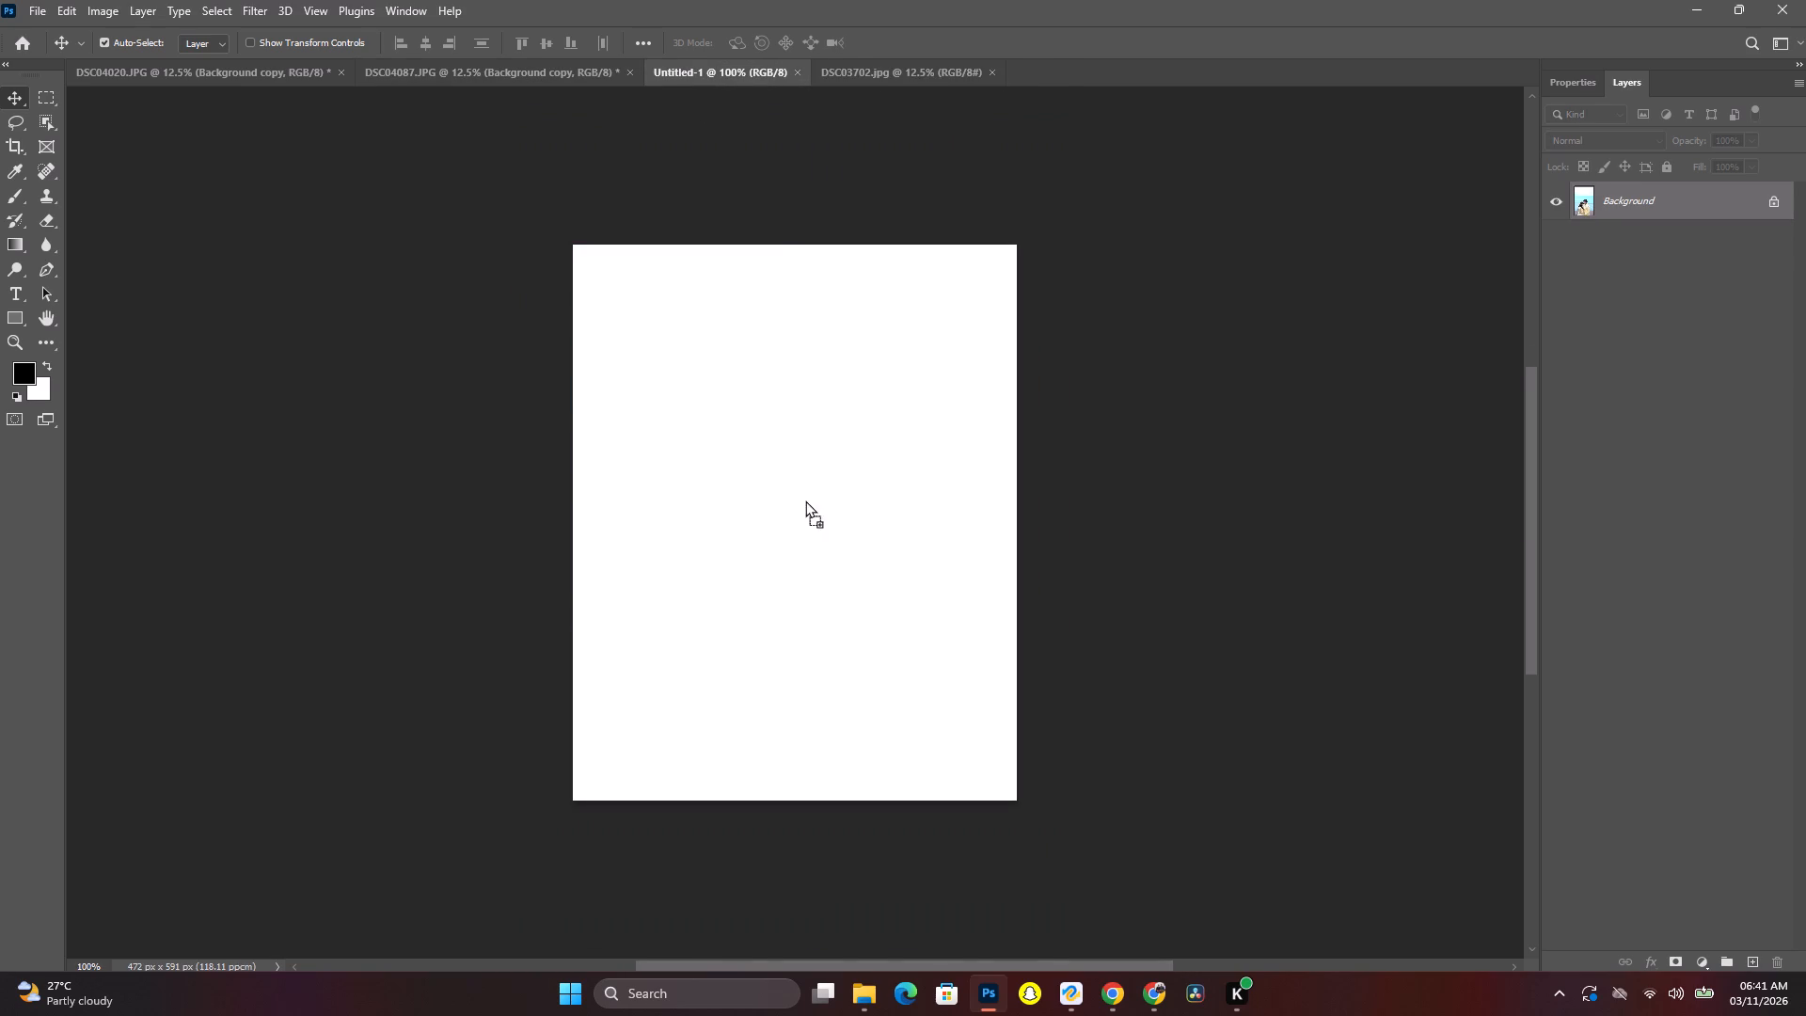
left_click_drag(805, 500, 805, 502)
left_click_drag(879, 506, 865, 514)
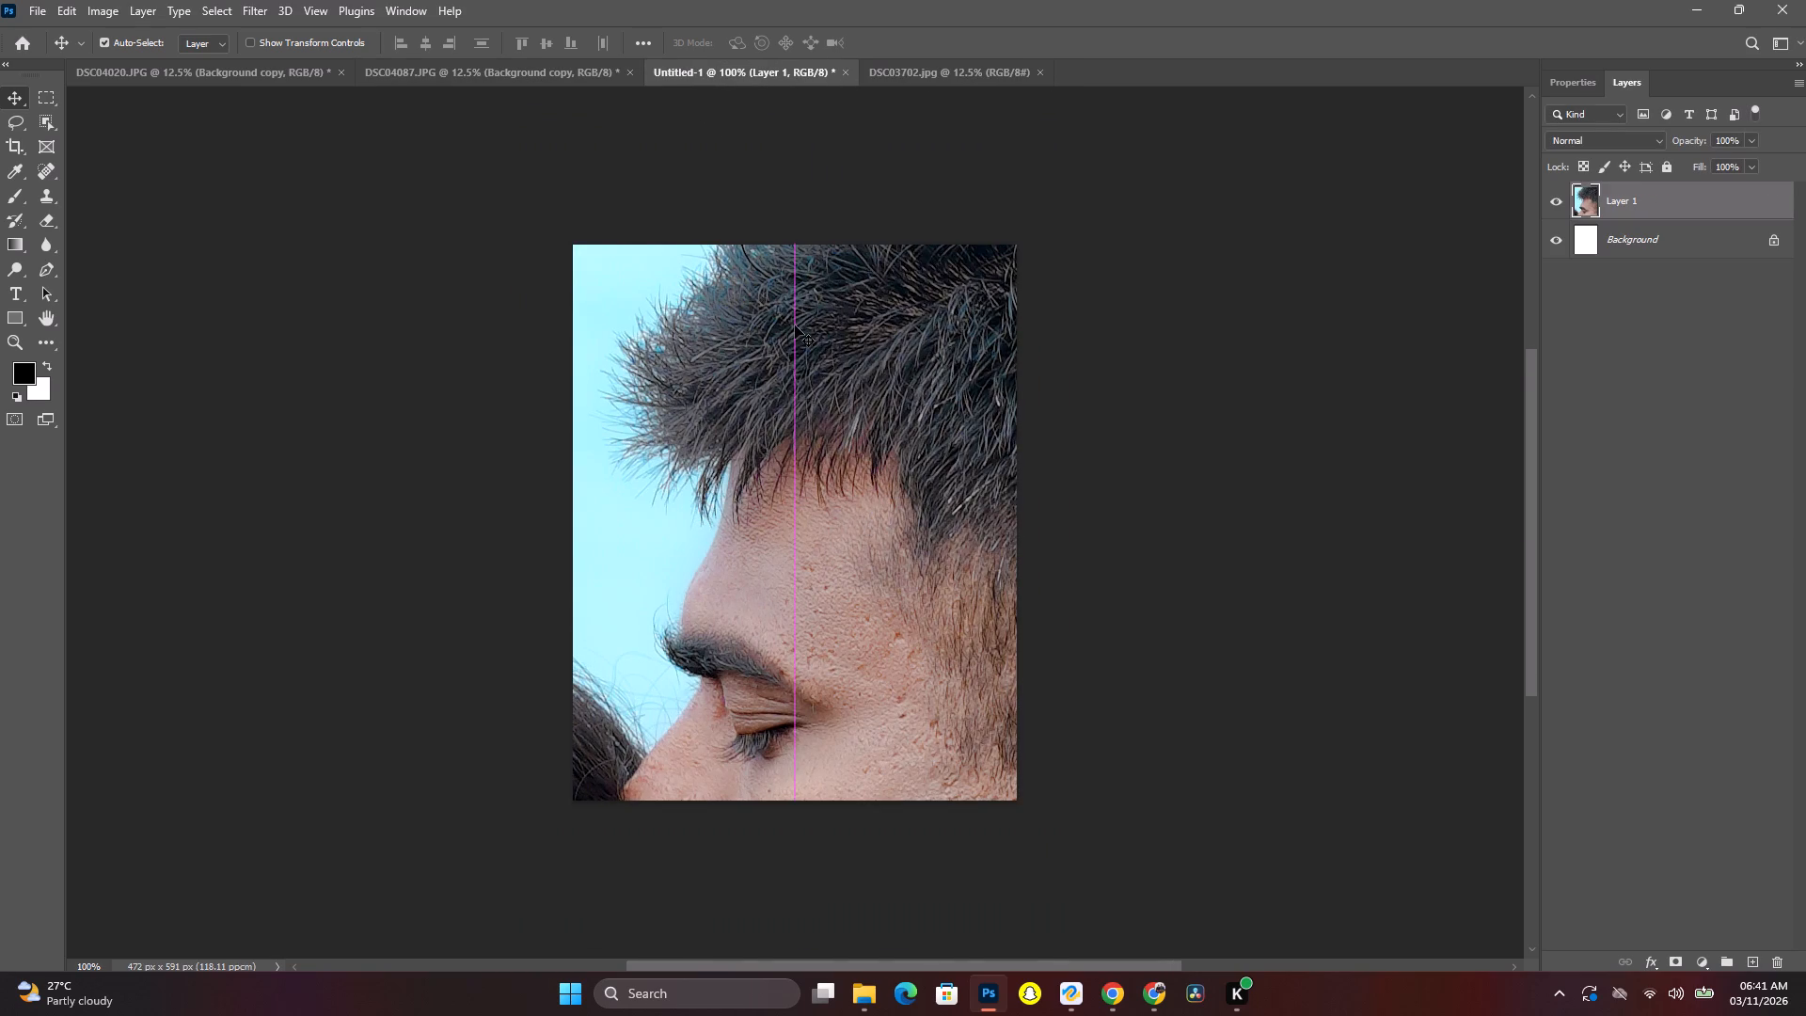
left_click_drag(795, 325, 805, 407)
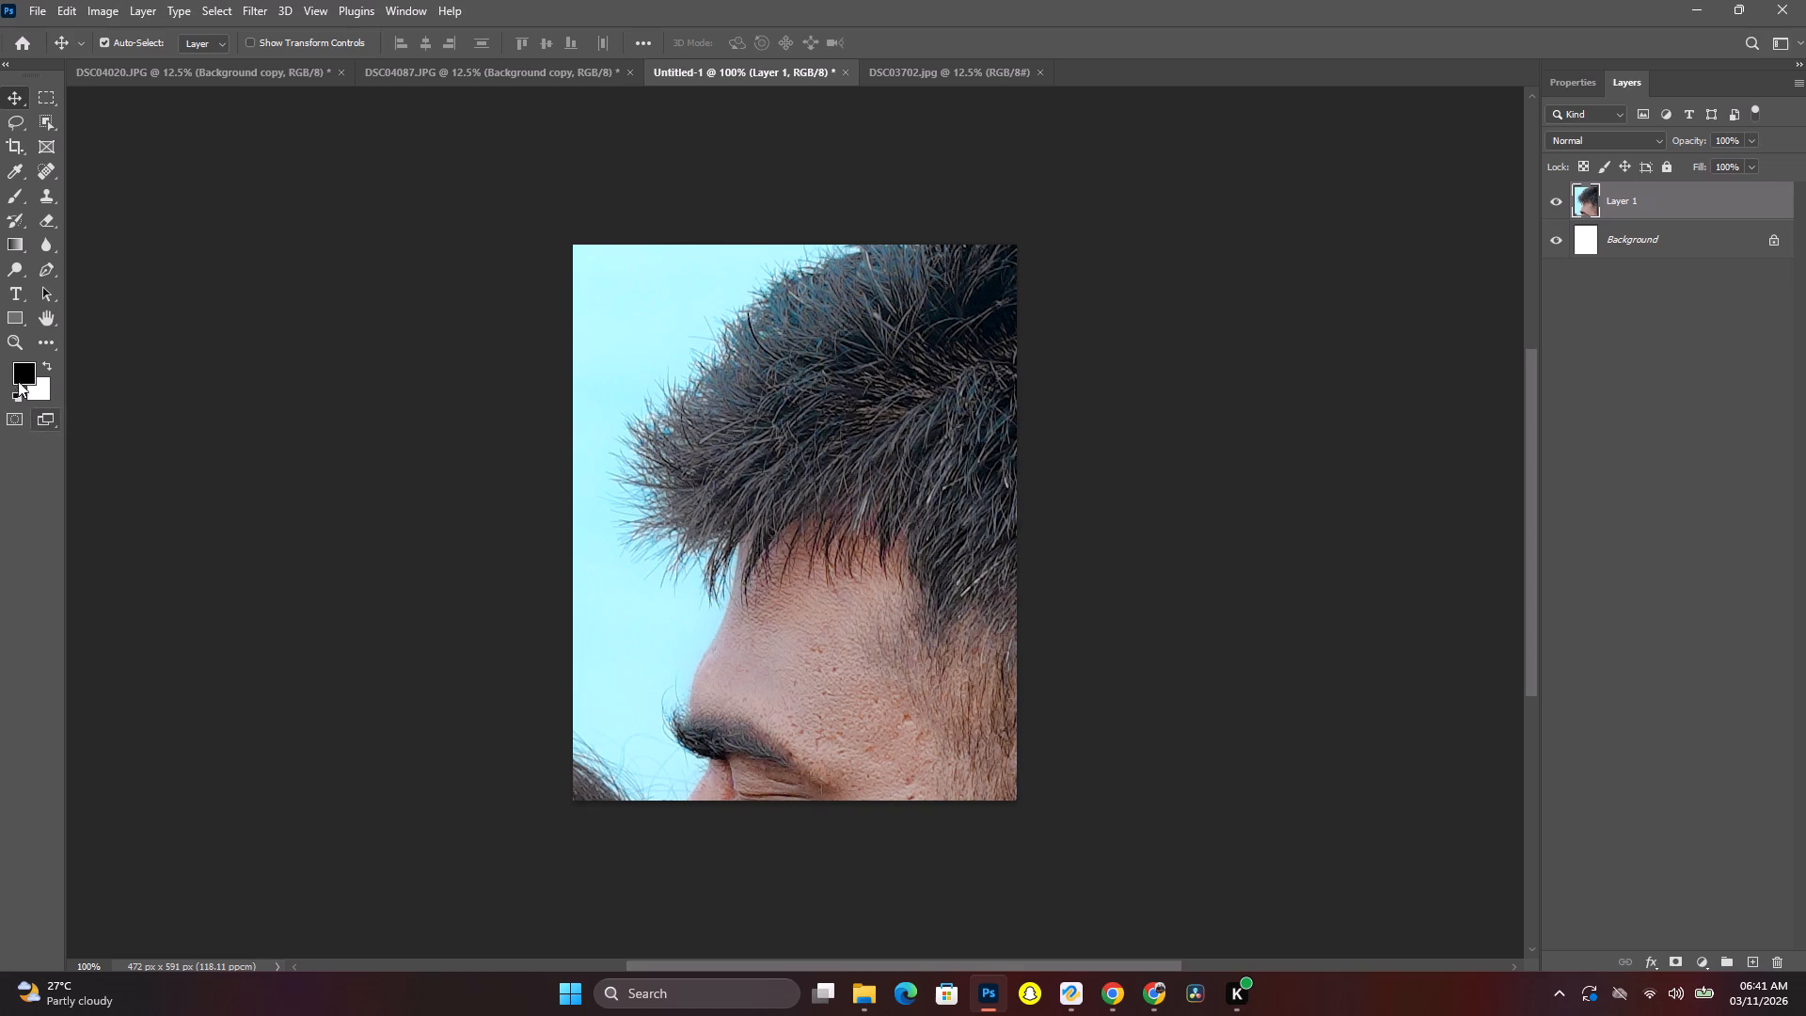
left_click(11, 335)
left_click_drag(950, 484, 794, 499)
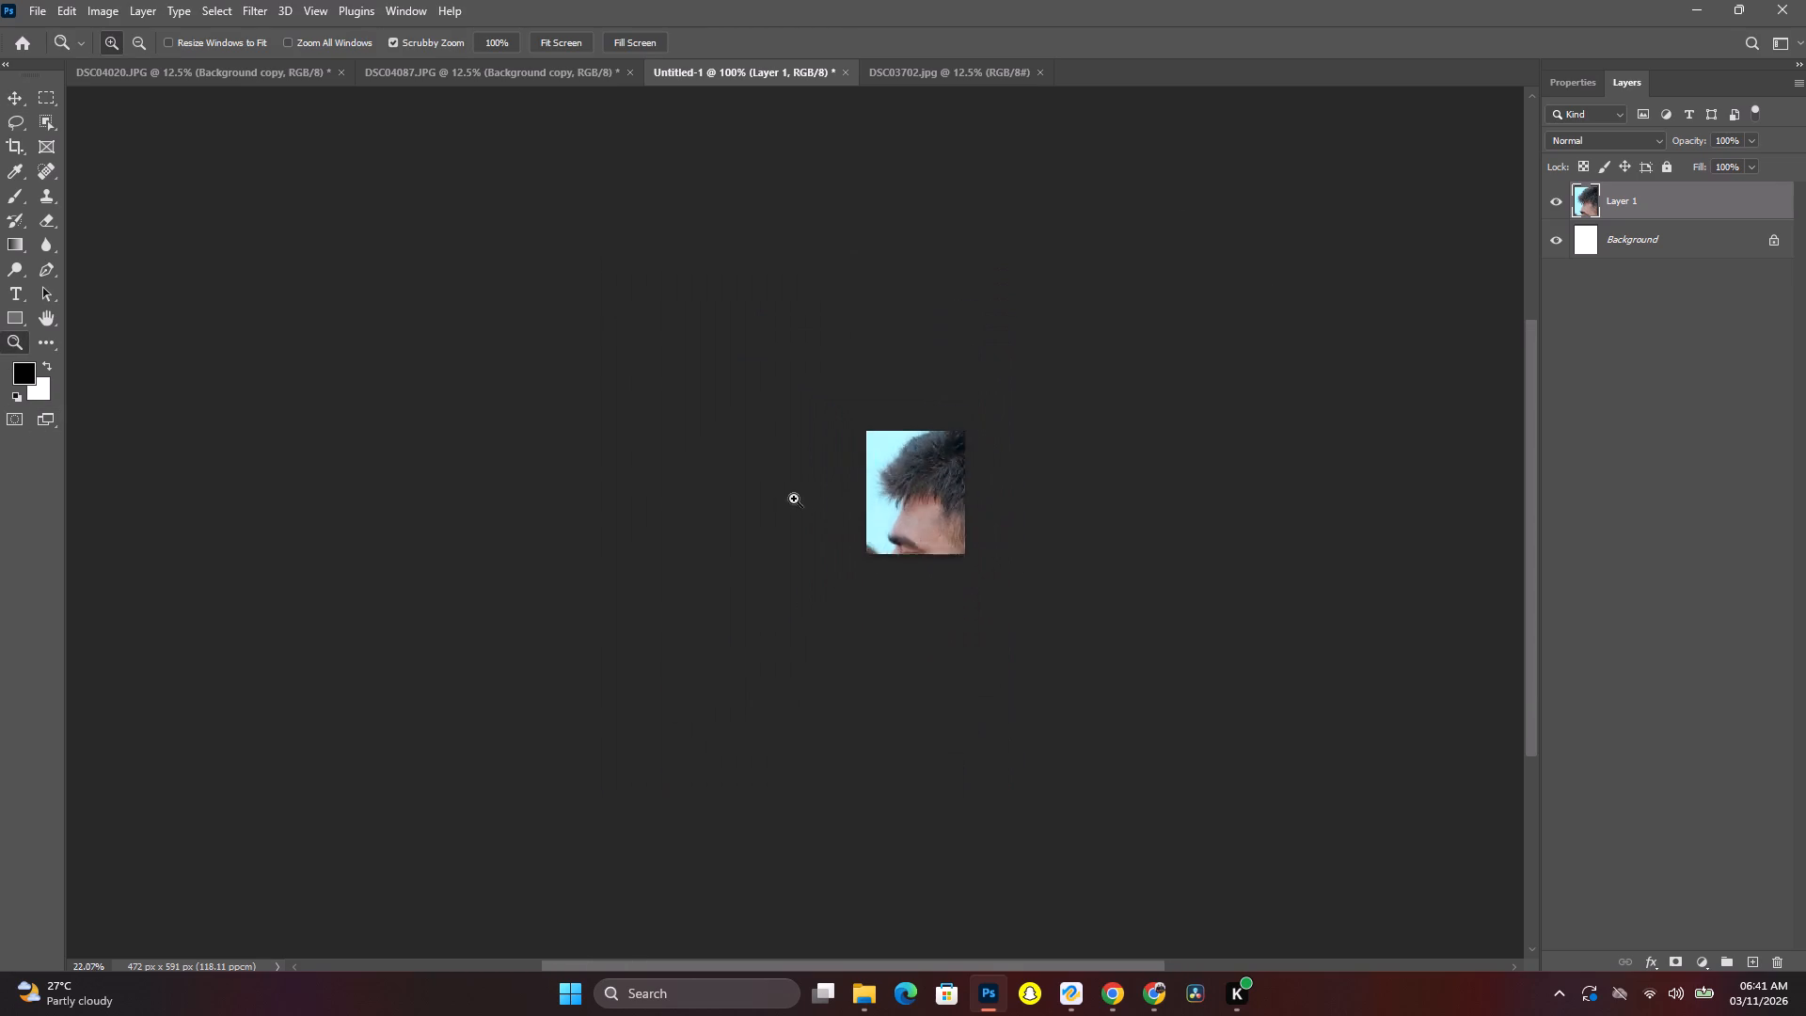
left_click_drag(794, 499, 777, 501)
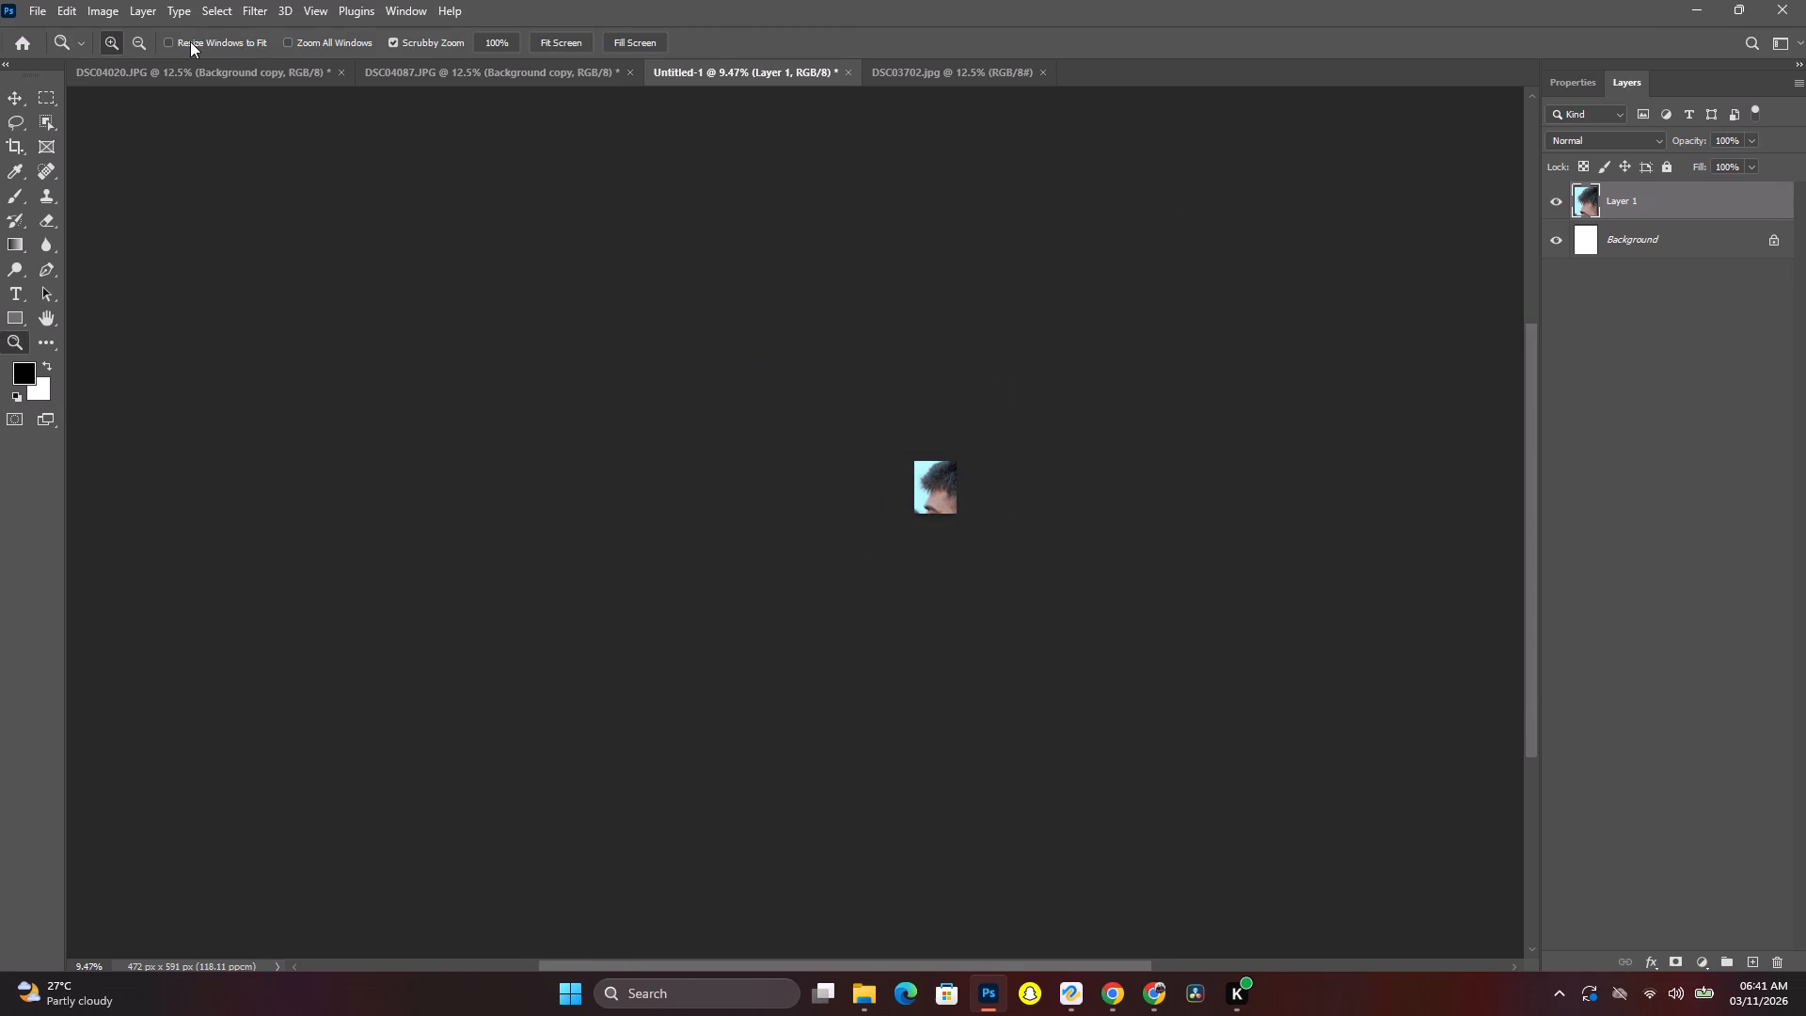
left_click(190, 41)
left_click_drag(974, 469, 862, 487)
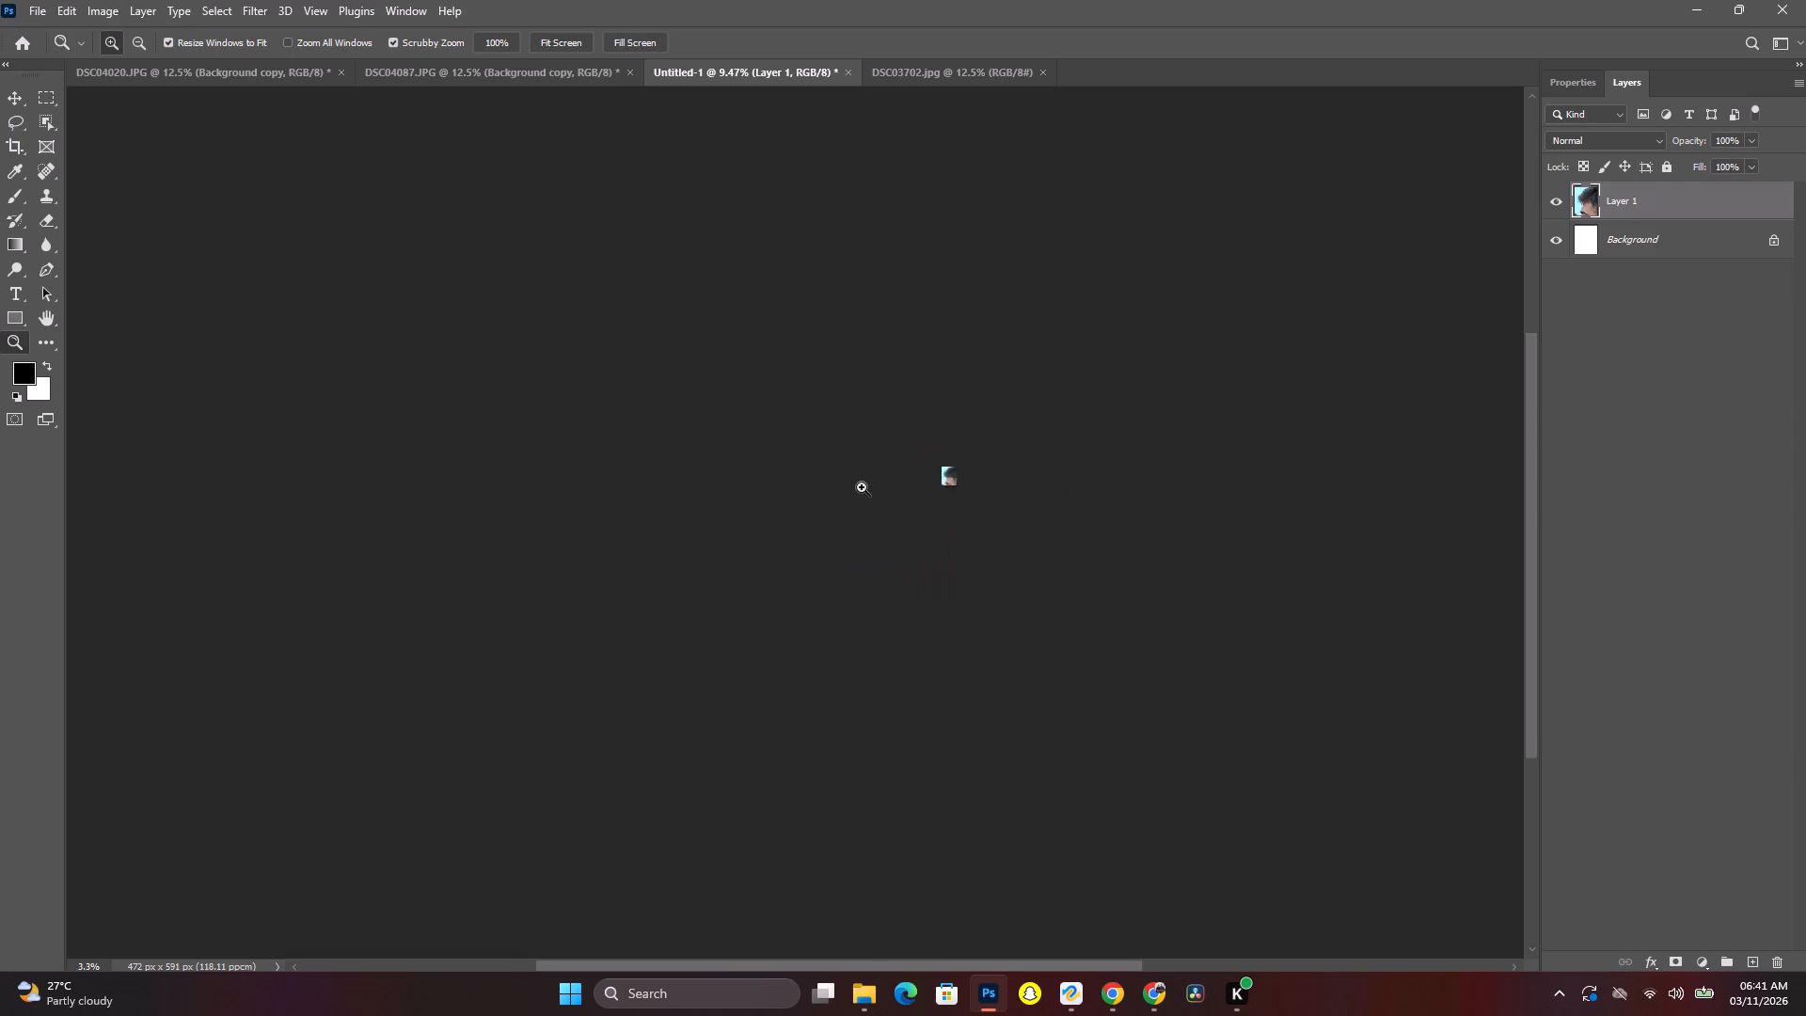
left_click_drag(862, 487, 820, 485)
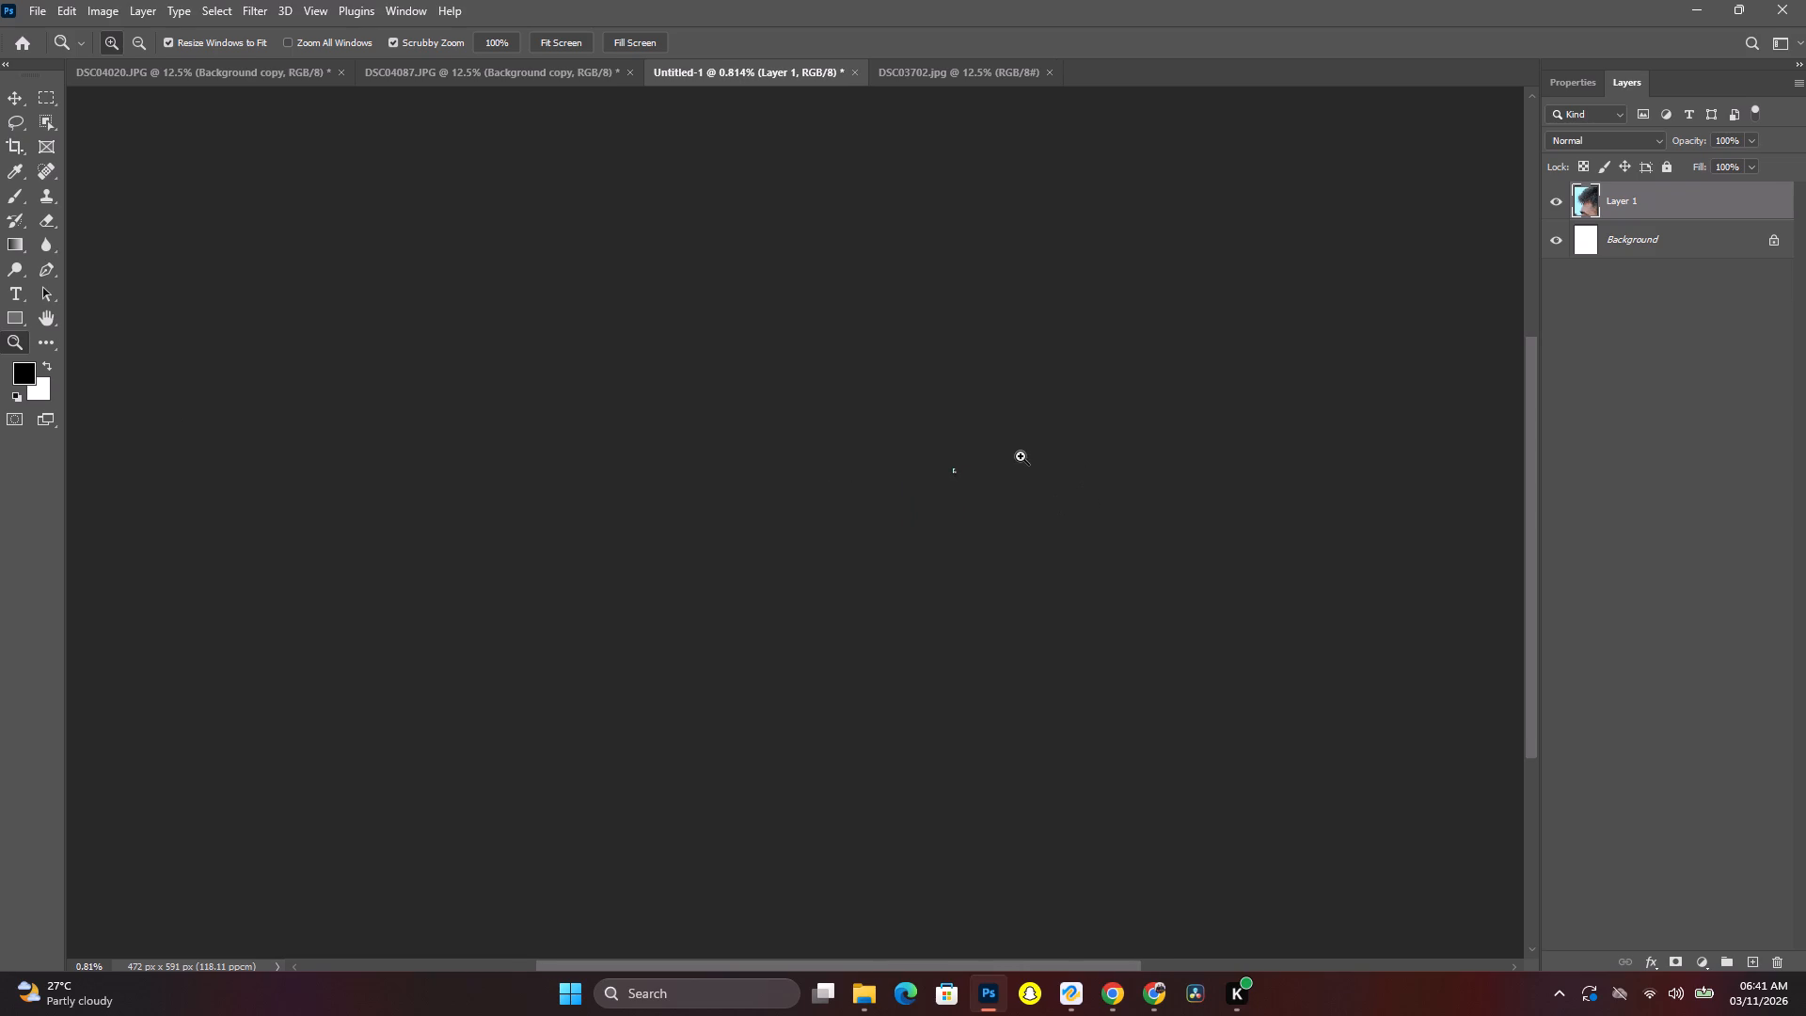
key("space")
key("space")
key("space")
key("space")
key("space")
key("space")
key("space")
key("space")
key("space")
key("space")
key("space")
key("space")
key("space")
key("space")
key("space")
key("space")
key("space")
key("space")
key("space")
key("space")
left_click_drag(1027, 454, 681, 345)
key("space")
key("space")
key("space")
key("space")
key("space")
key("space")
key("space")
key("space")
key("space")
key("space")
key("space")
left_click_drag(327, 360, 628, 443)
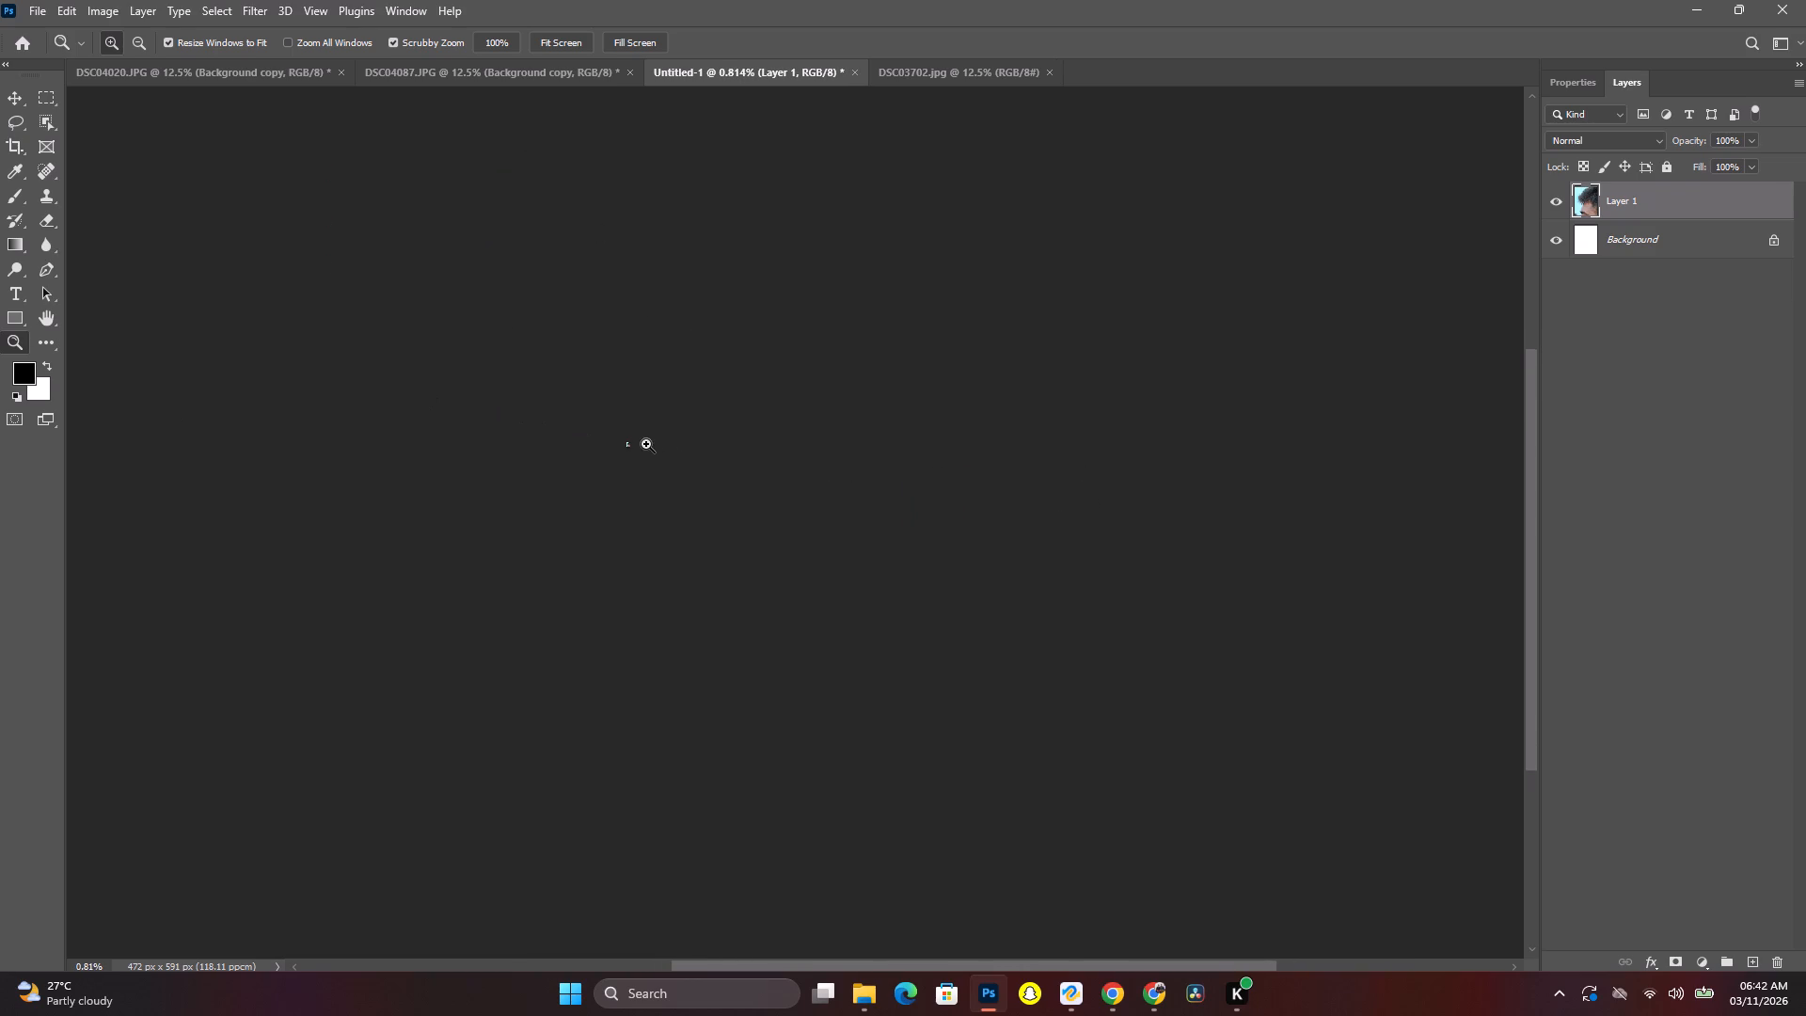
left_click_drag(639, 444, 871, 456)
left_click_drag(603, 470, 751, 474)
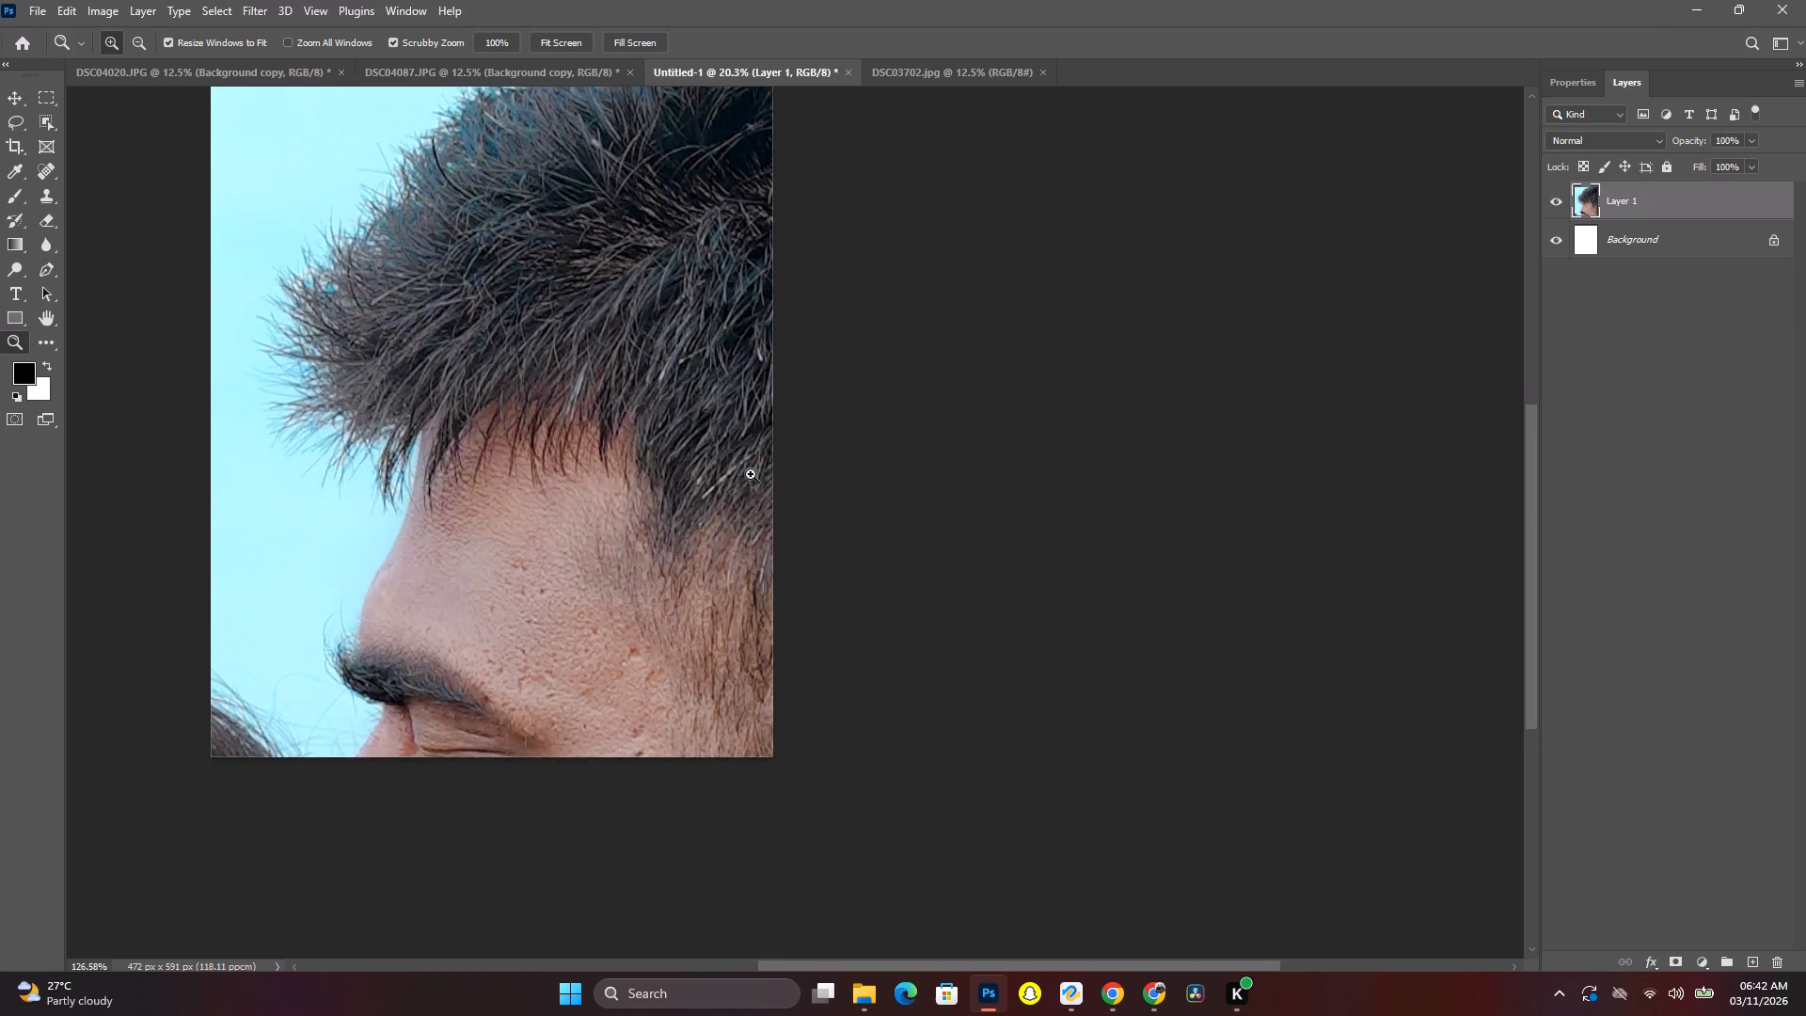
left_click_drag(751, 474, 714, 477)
Turn on Show Transform Controls for the Move tool.
left_click(22, 91)
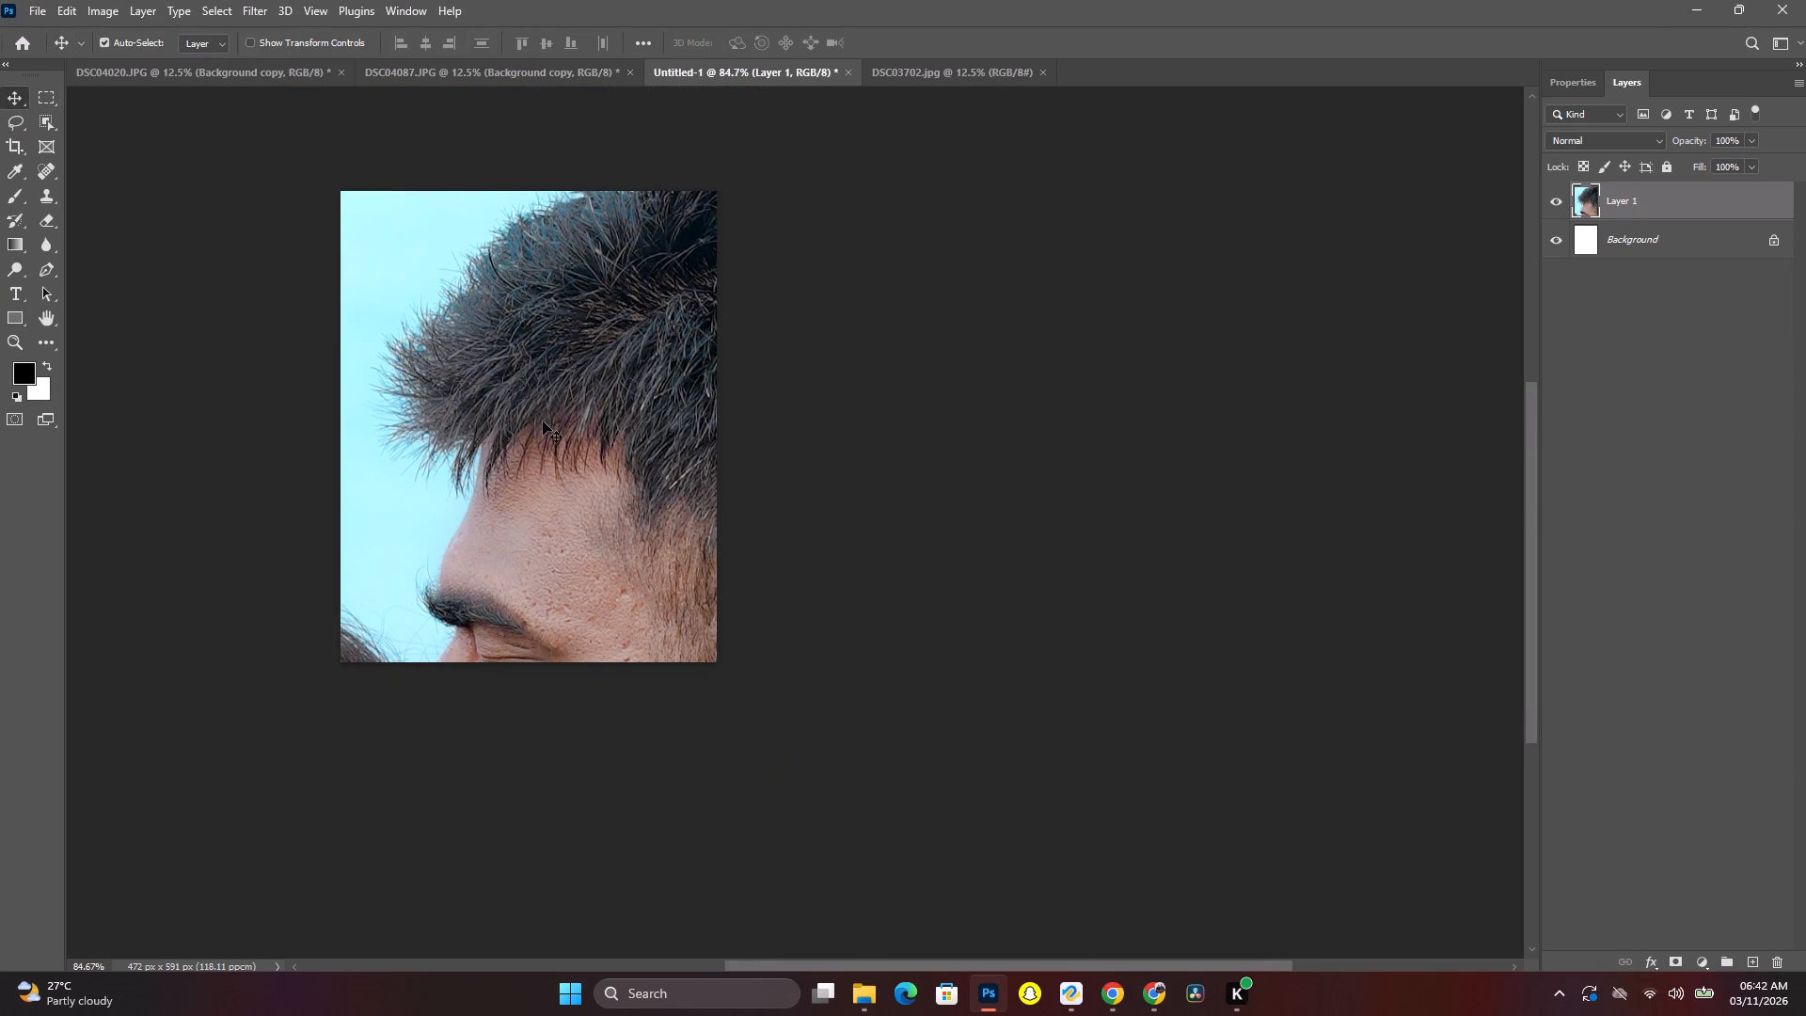
left_click(543, 421)
key("space")
key("space")
key("space")
key("space")
key("space")
key("space")
key("space")
key("space")
key("space")
key("space")
key("space")
key("space")
key("space")
key("space")
key("space")
key("space")
key("space")
key("space")
key("space")
key("space")
left_click_drag(643, 425, 748, 594)
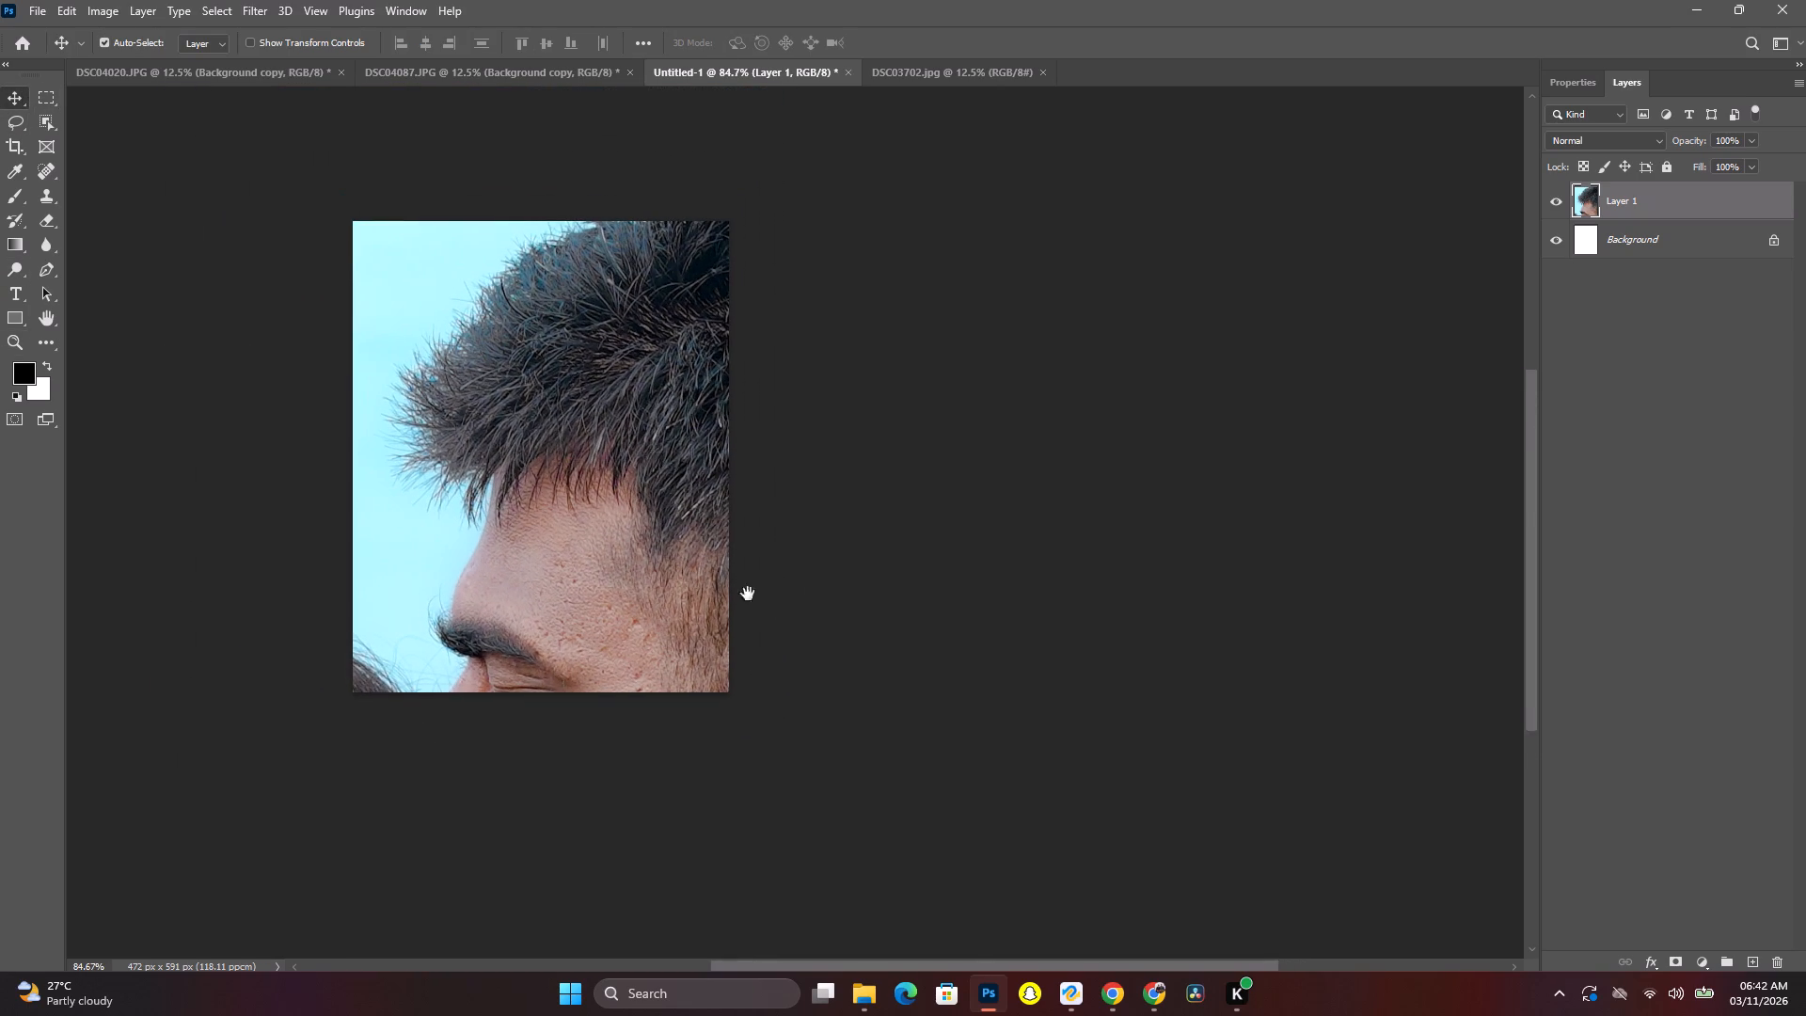
left_click_drag(748, 594, 626, 784)
left_click_drag(813, 552, 1349, 428)
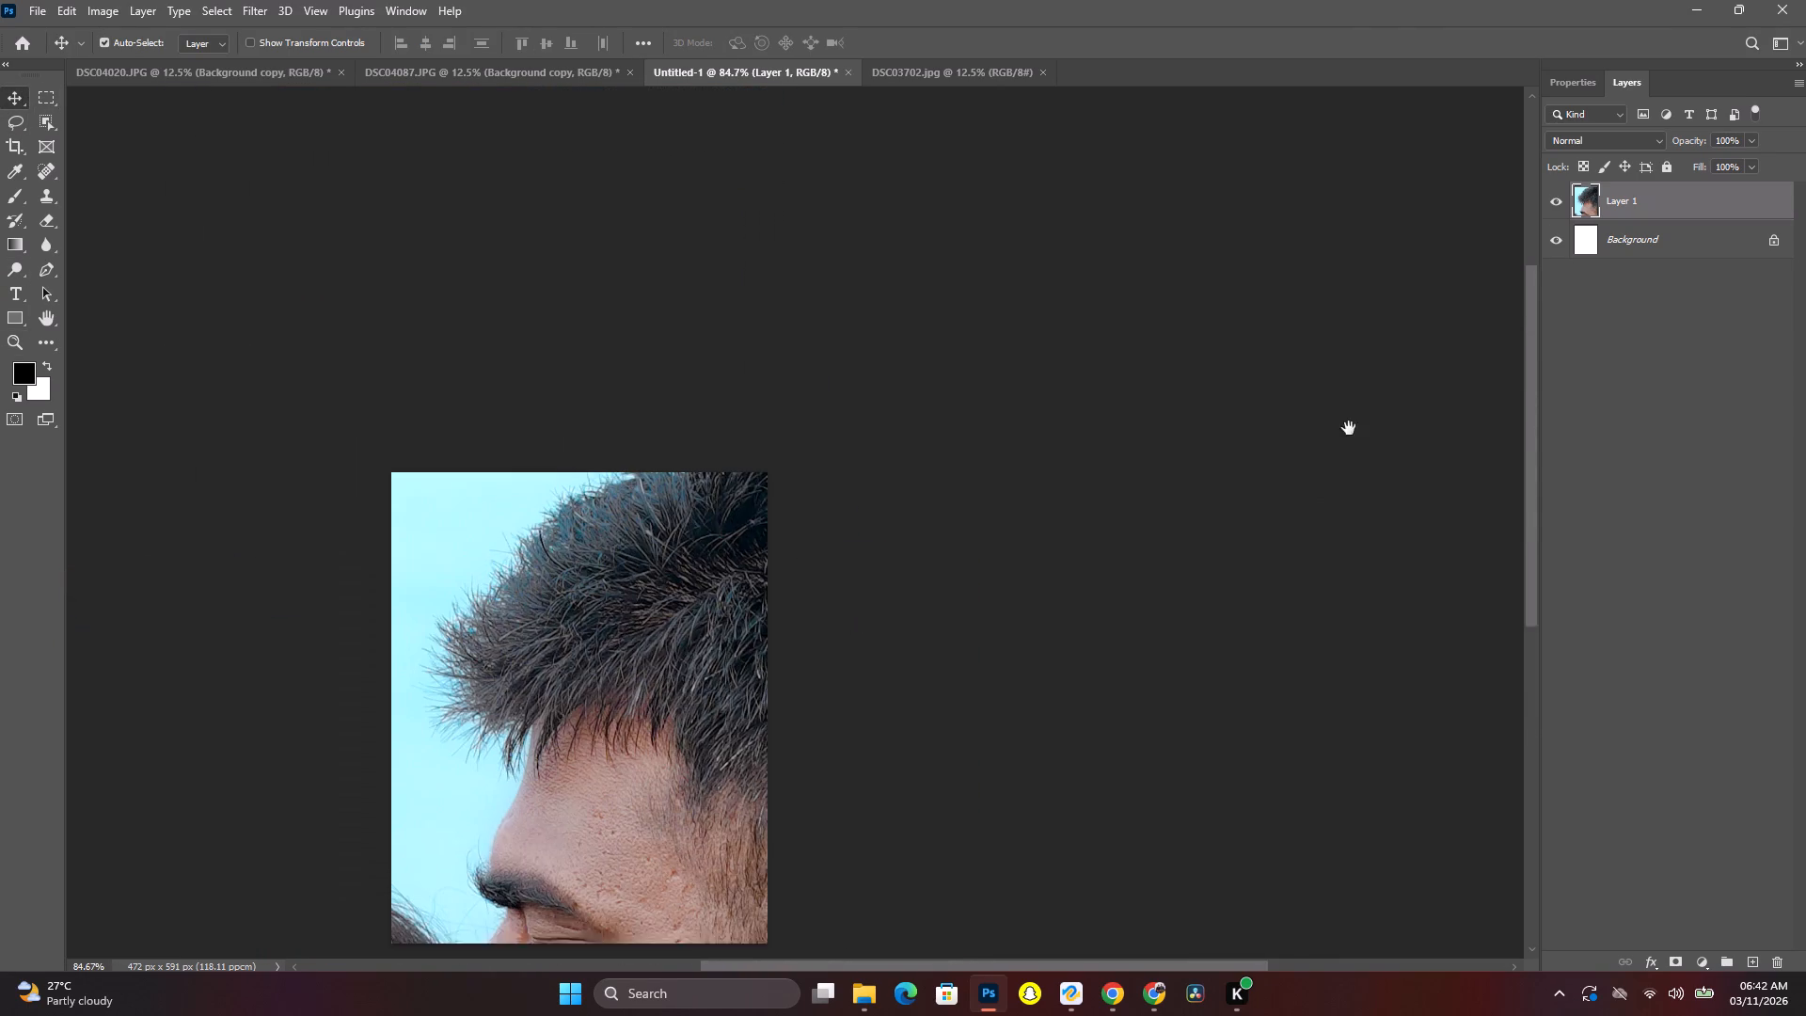
left_click_drag(1349, 428, 1352, 411)
left_click_drag(876, 627, 876, 608)
left_click(321, 36)
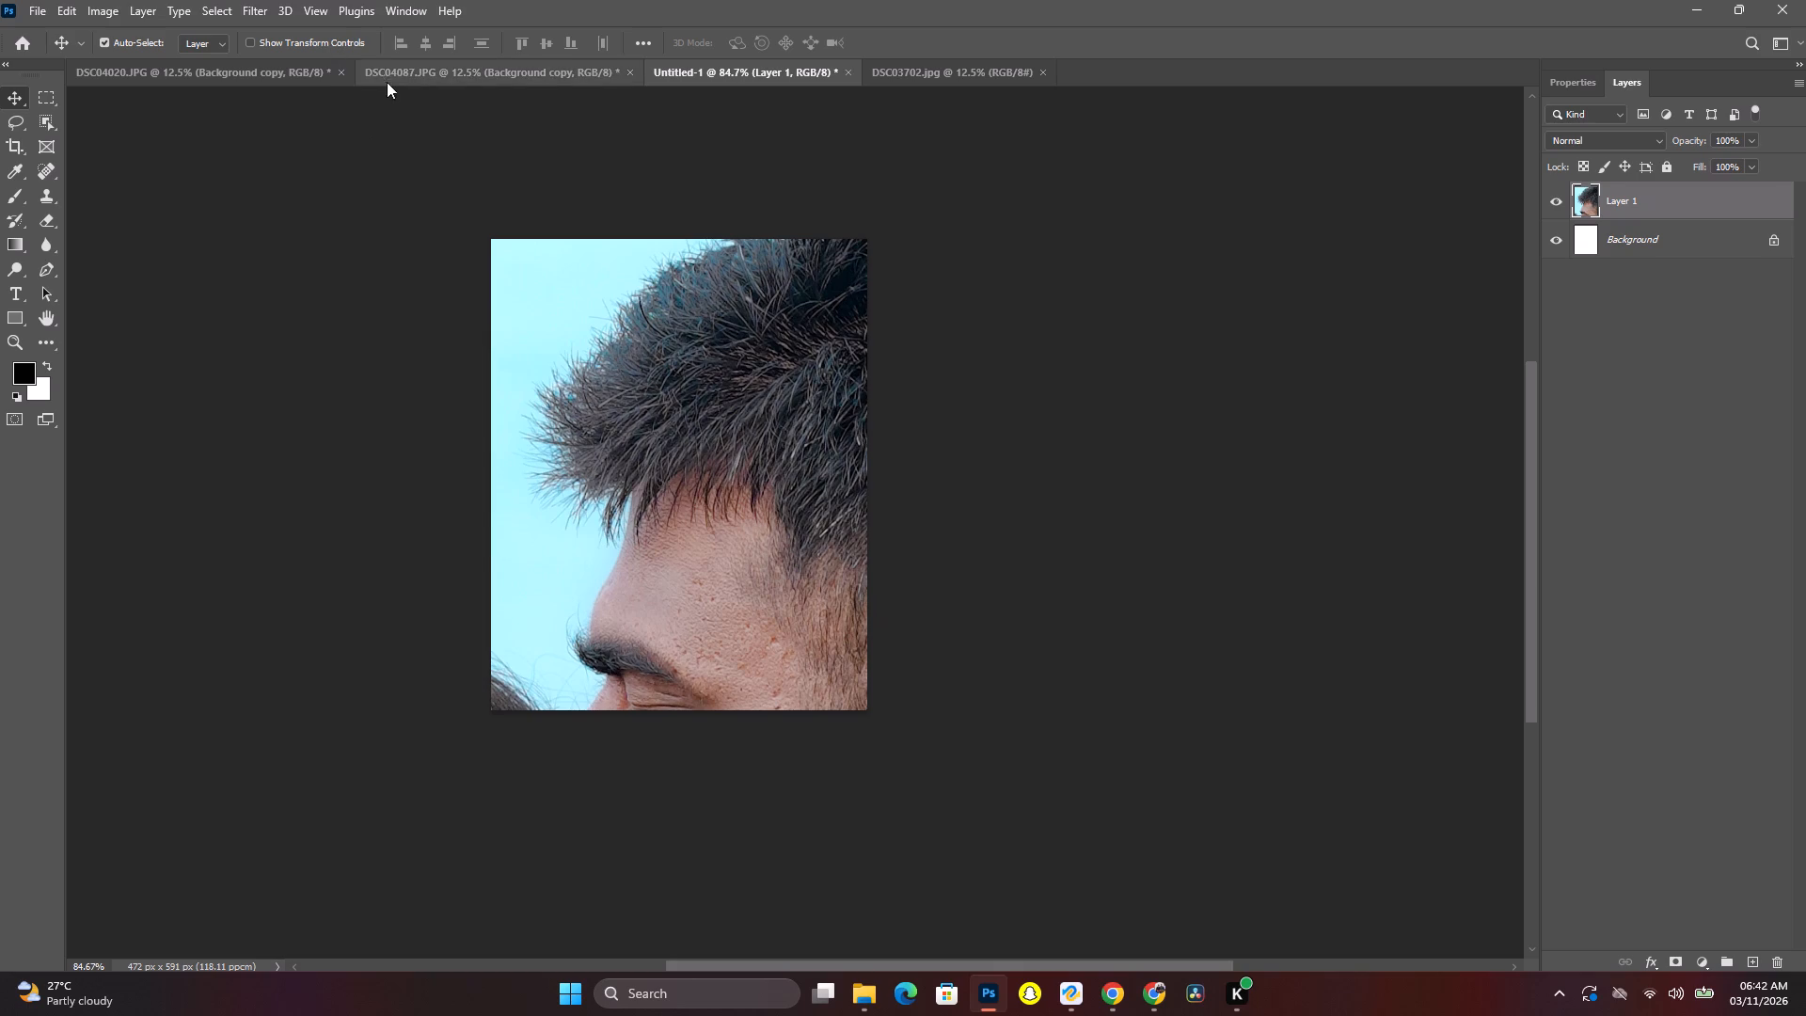
left_click(347, 41)
Scale the couple's beach photo on Layer 1 down to 7.86% and position it over the white canvas.
key("space")
key("space")
key("space")
key("space")
key("space")
key("space")
key("space")
key("space")
key("space")
key("space")
key("space")
key("space")
key("space")
key("space")
key("space")
key("space")
key("space")
key("space")
key("space")
key("space")
left_click_drag(967, 520, 871, 857)
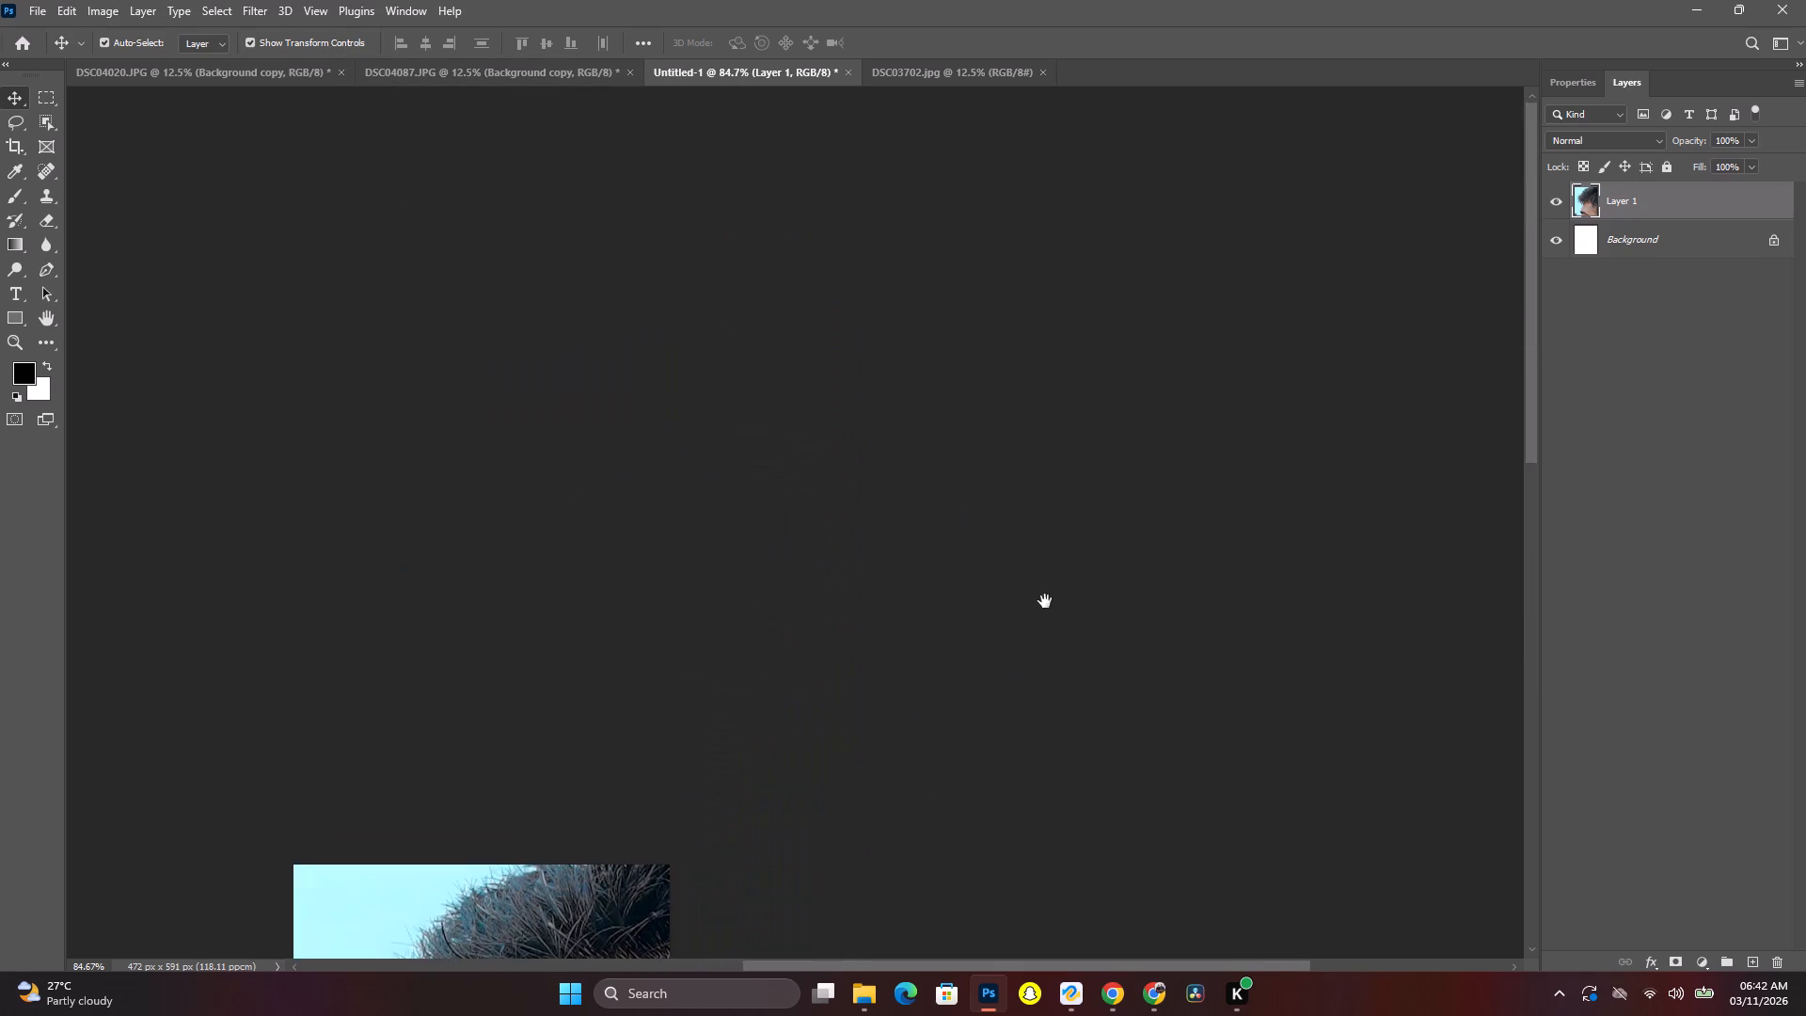
left_click_drag(1045, 600, 1086, 400)
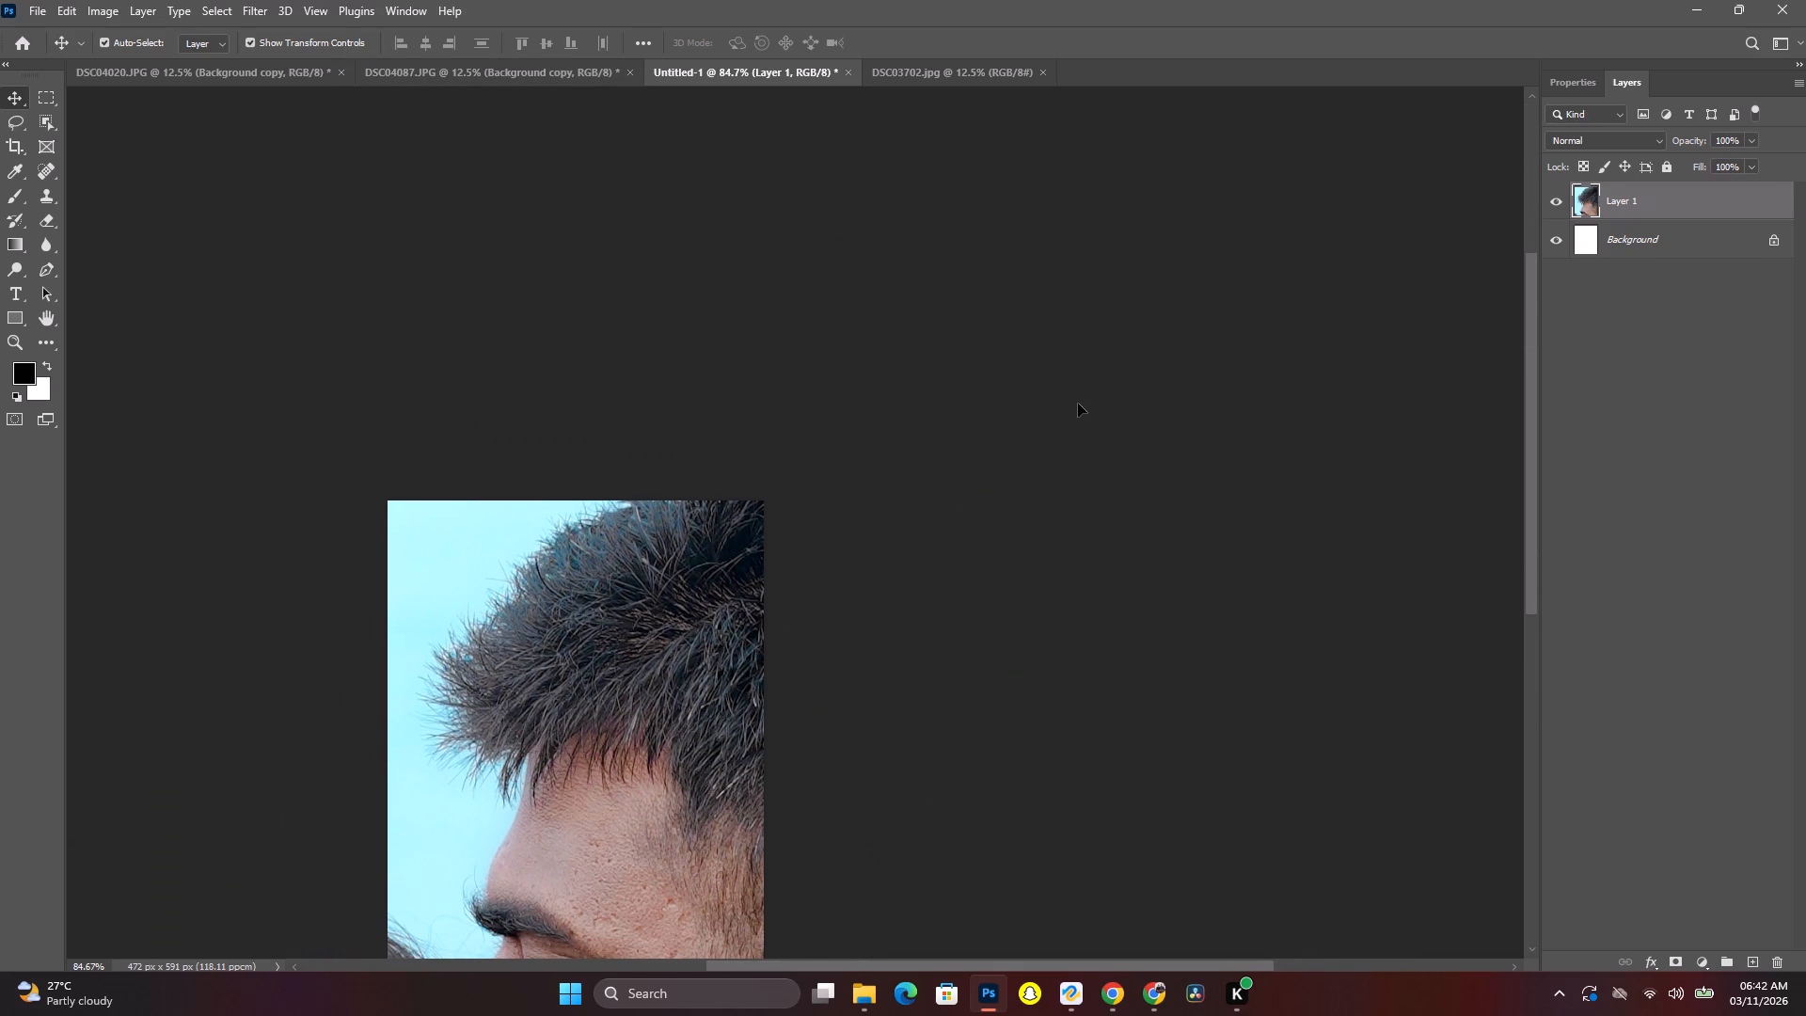
key("ctrl+0")
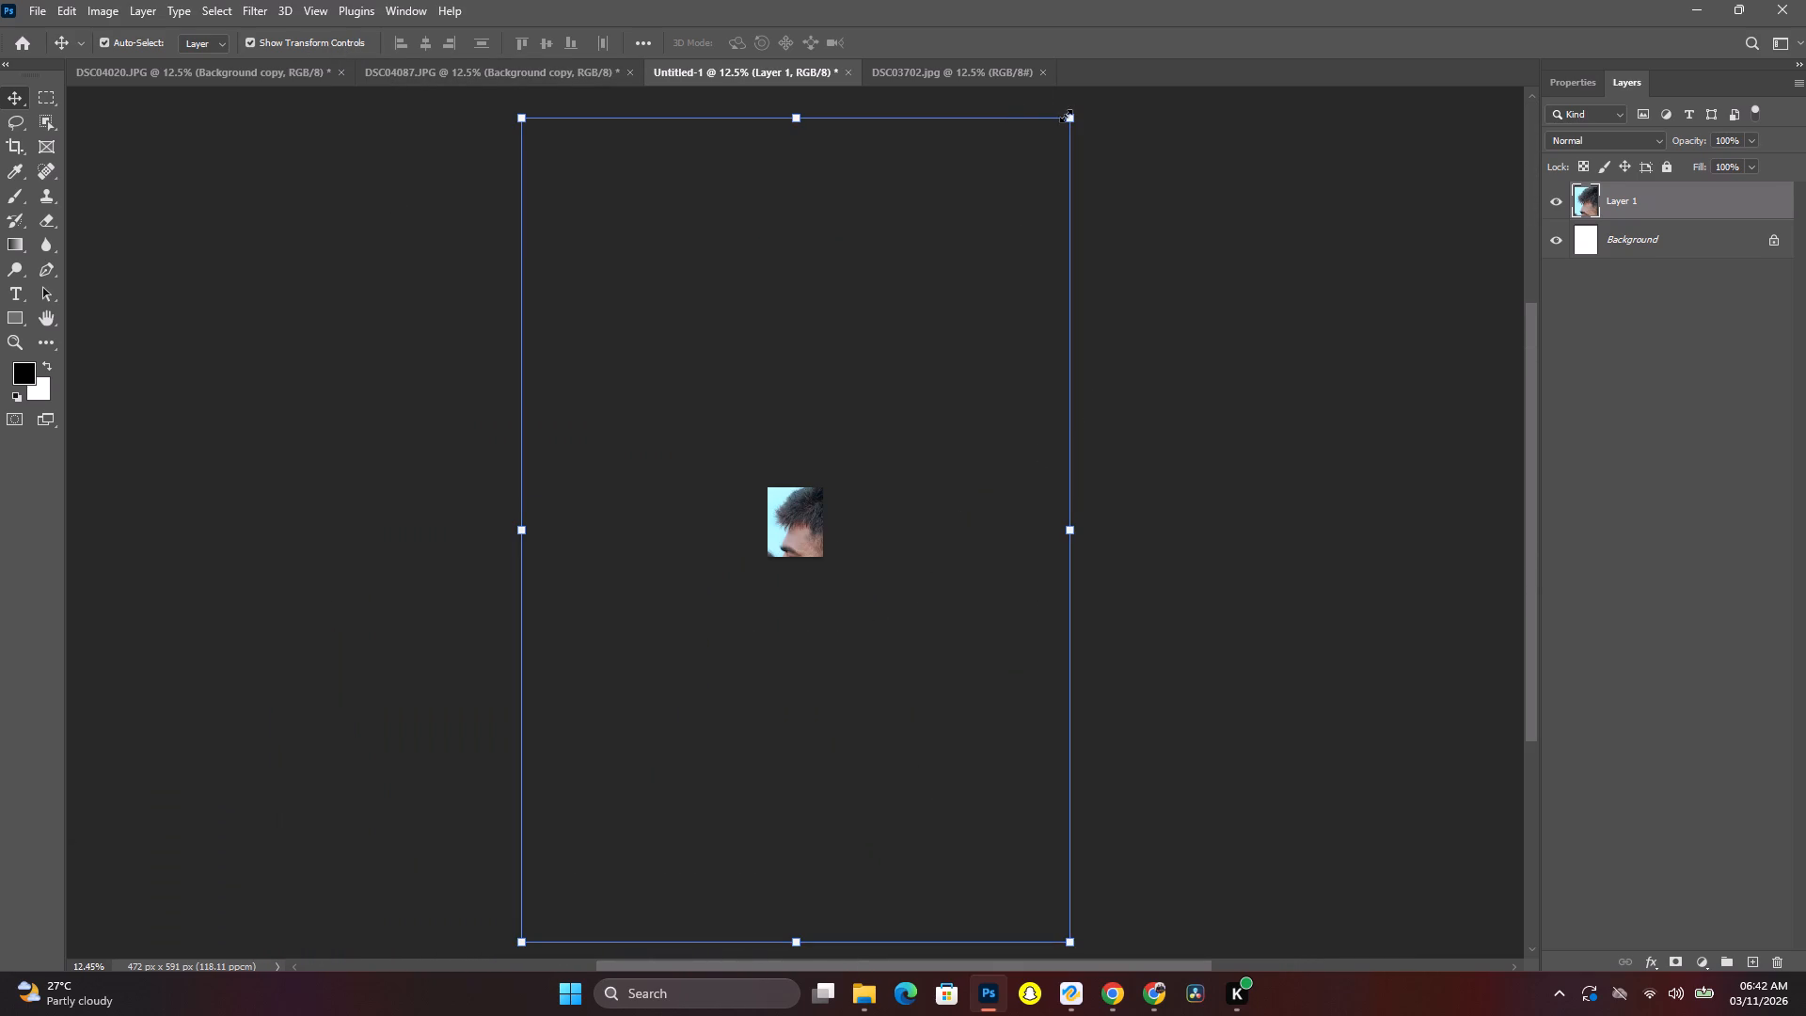
left_click_drag(1066, 116, 536, 861)
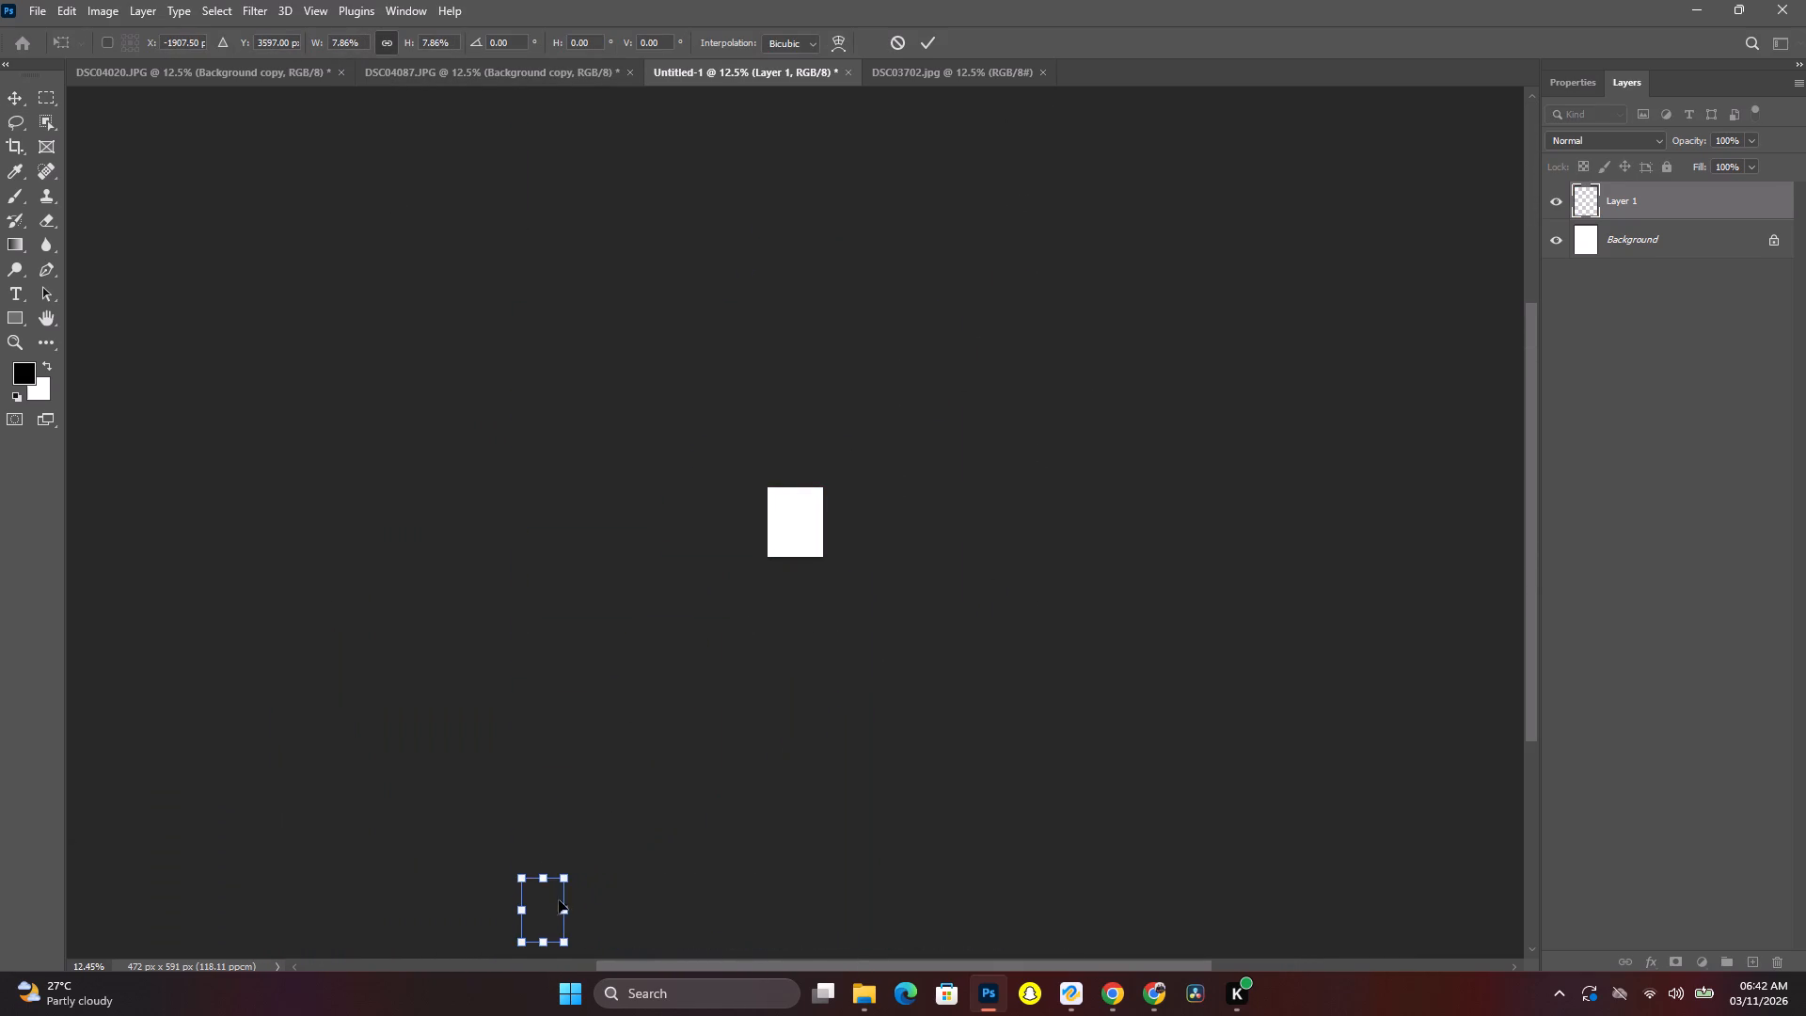
left_click_drag(549, 905, 801, 509)
key("ctrl+0")
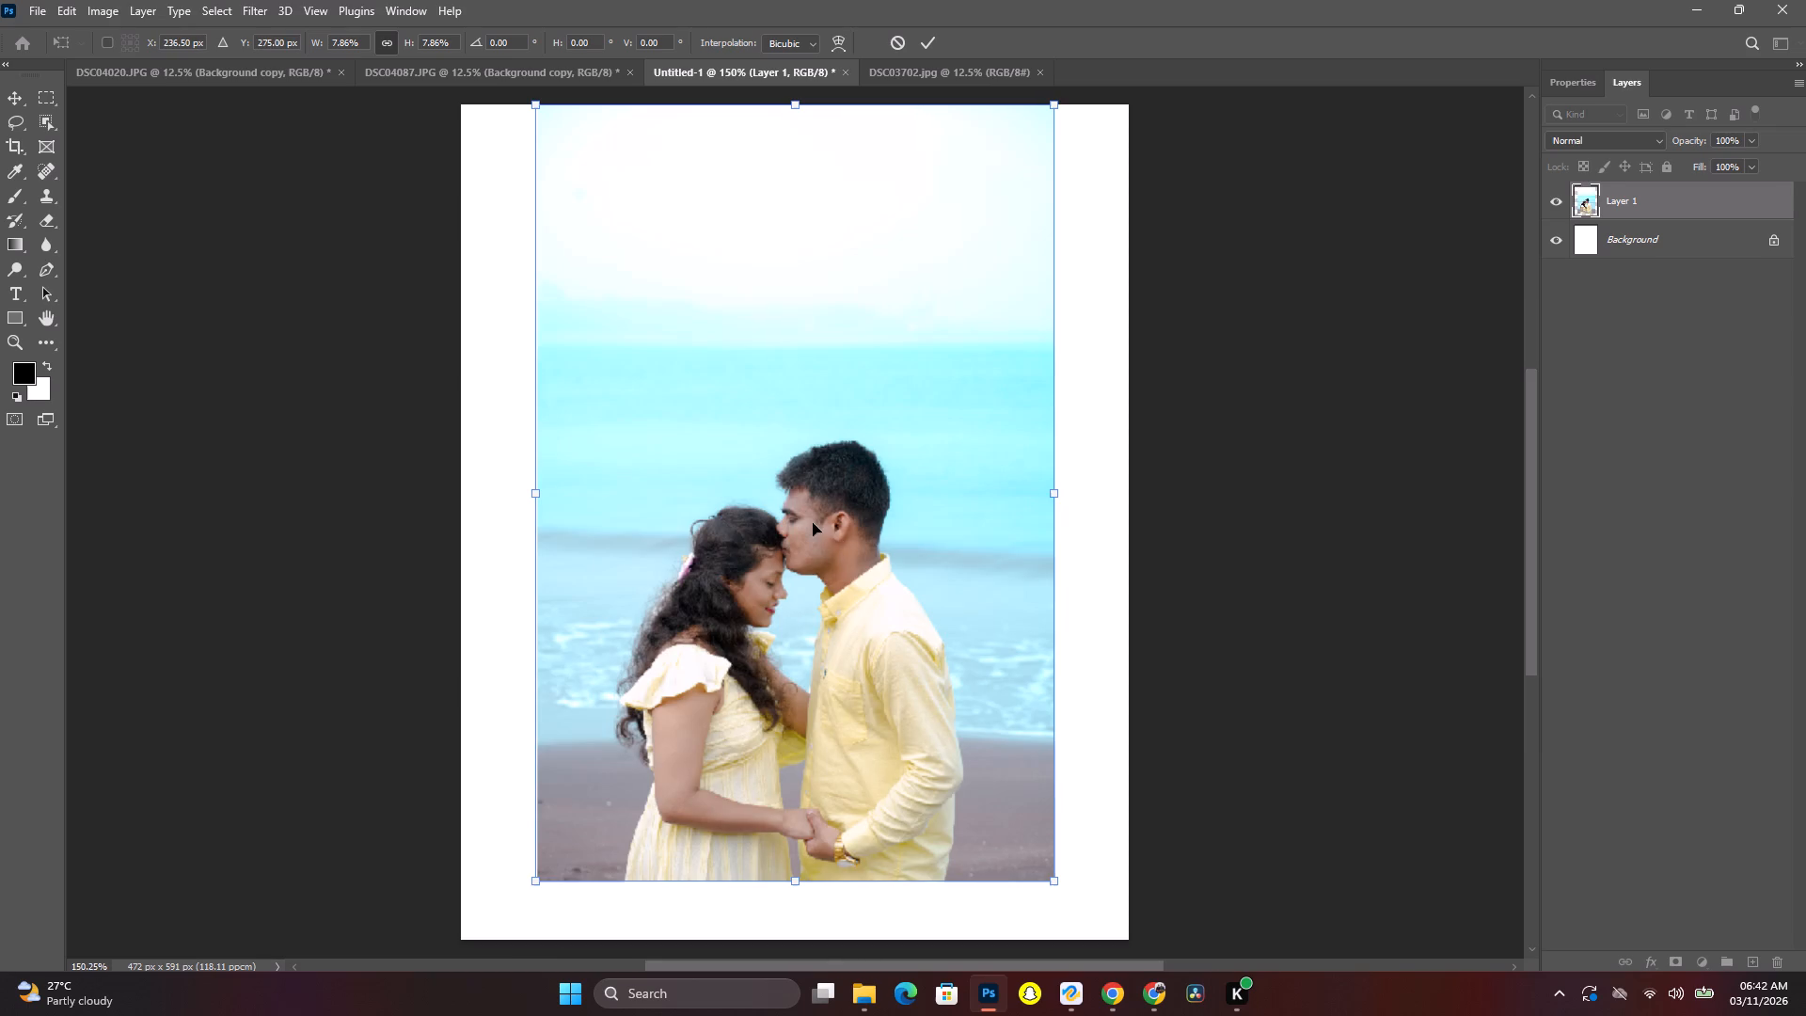
left_click_drag(811, 518, 829, 573)
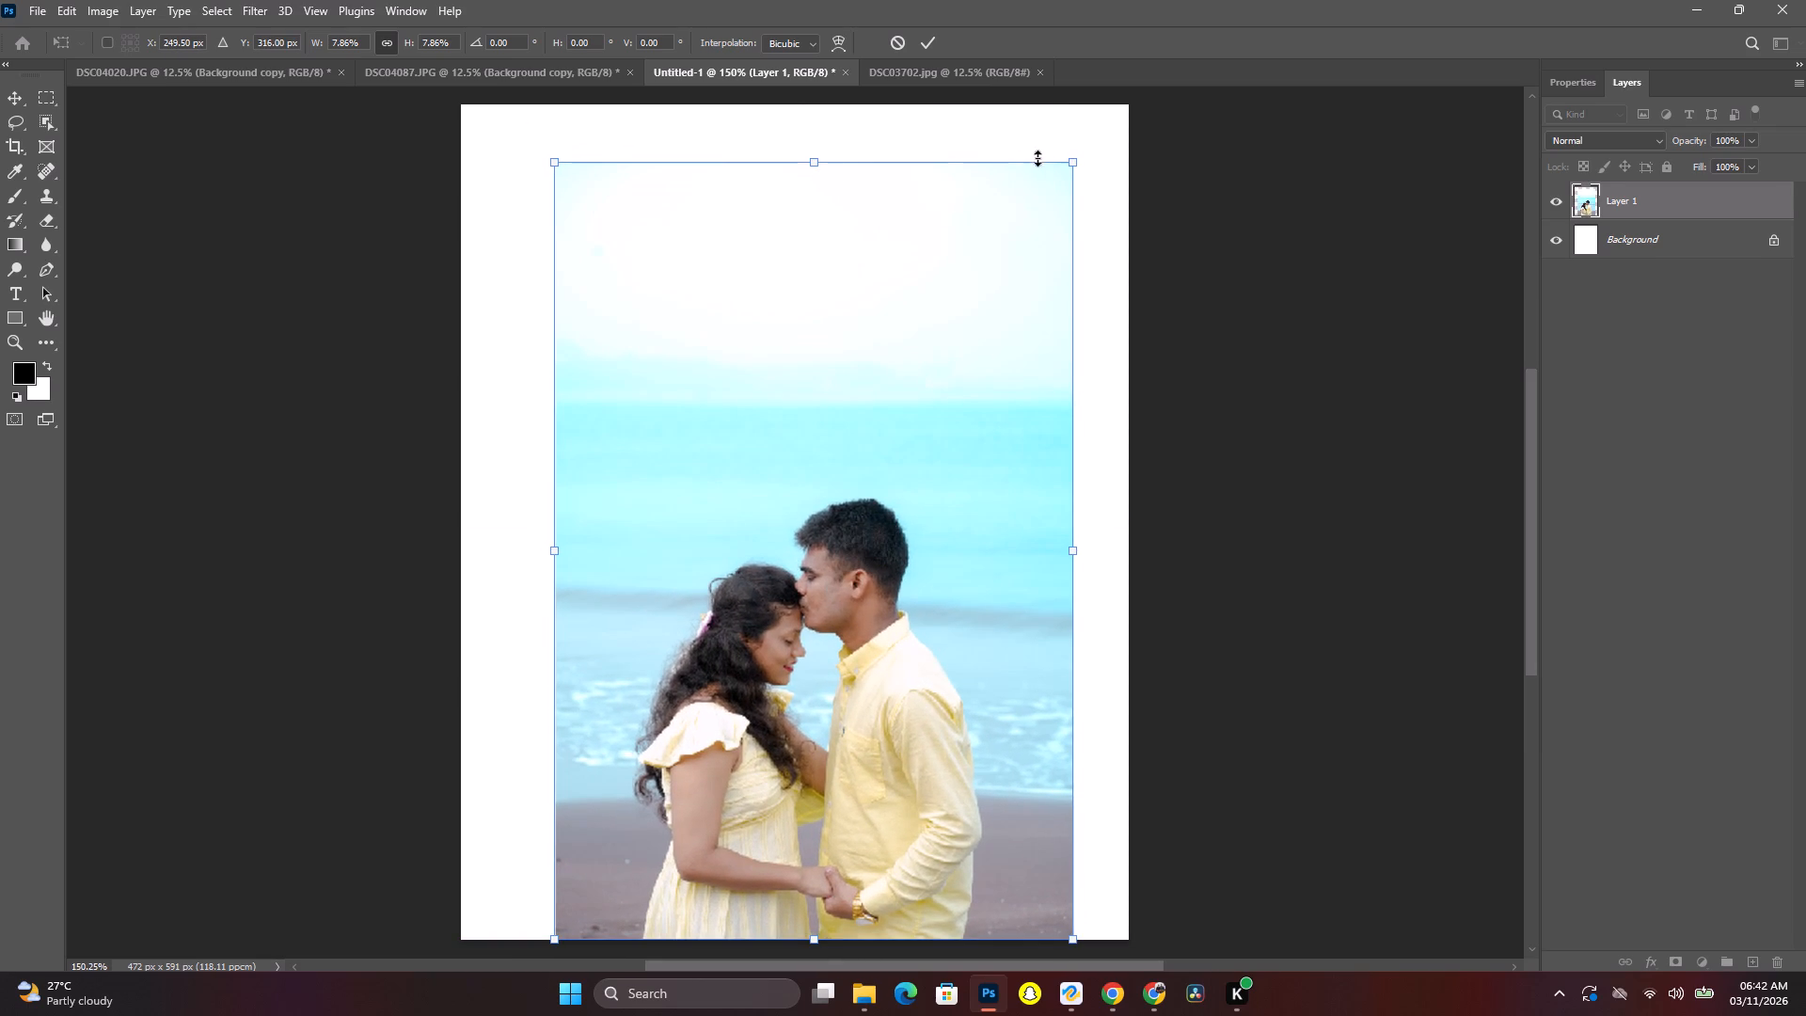
Enlarge the couple's beach photo on Layer 1 to 12.91% so it spans the full canvas width.
left_click_drag(1077, 166, 1189, 61)
left_click_drag(997, 455, 997, 450)
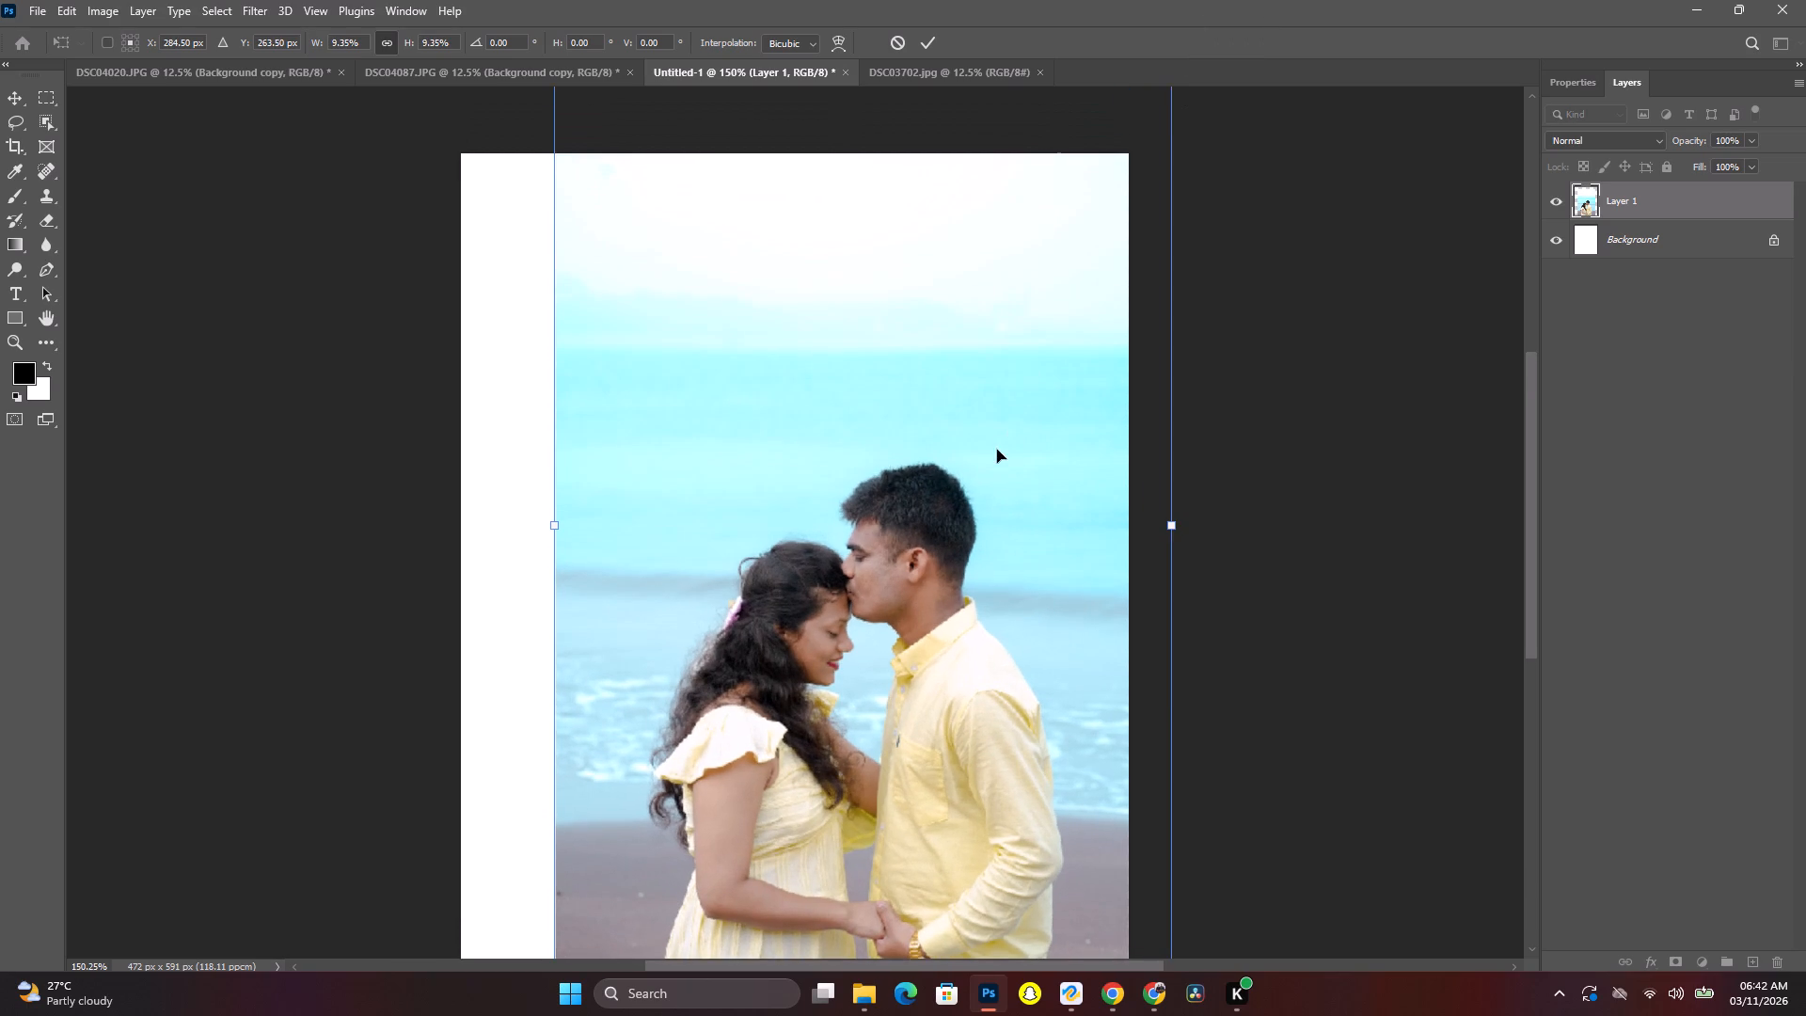
left_click_drag(997, 450, 987, 418)
scroll(987, 413, "down", 3)
scroll(946, 545, "down", 4)
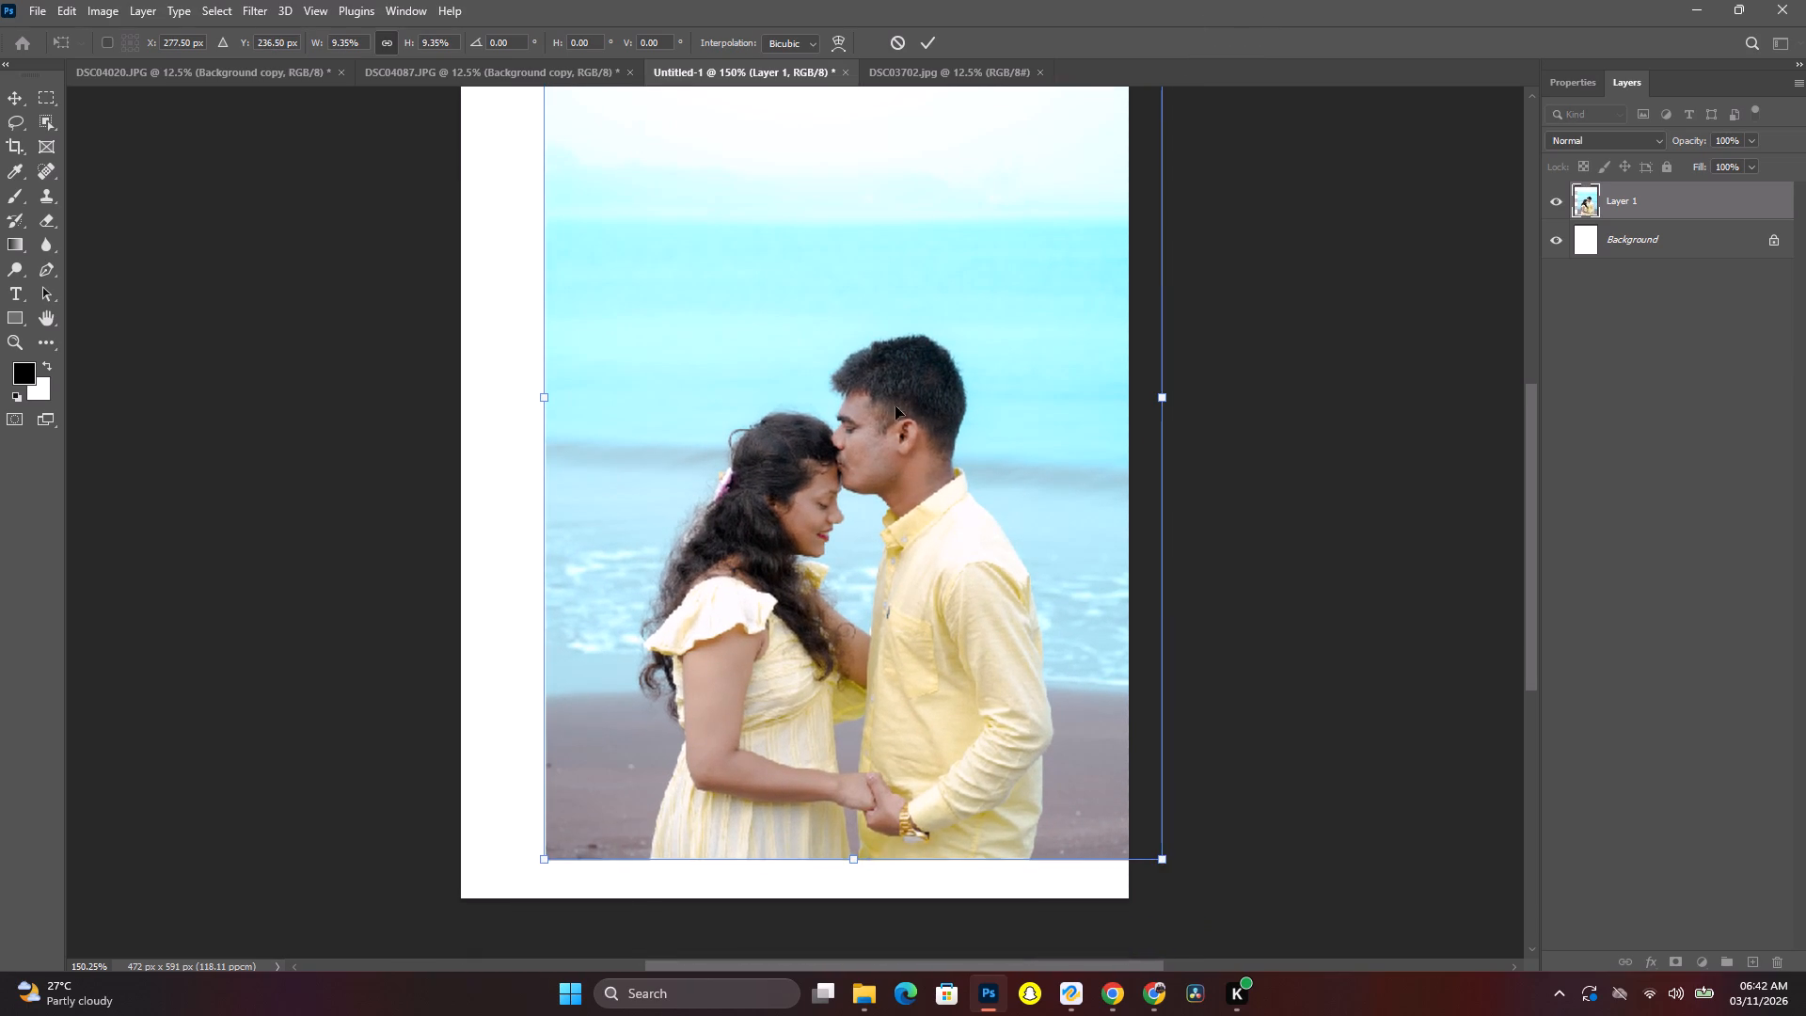
scroll(894, 398, "down", 7)
left_click_drag(856, 738, 847, 891)
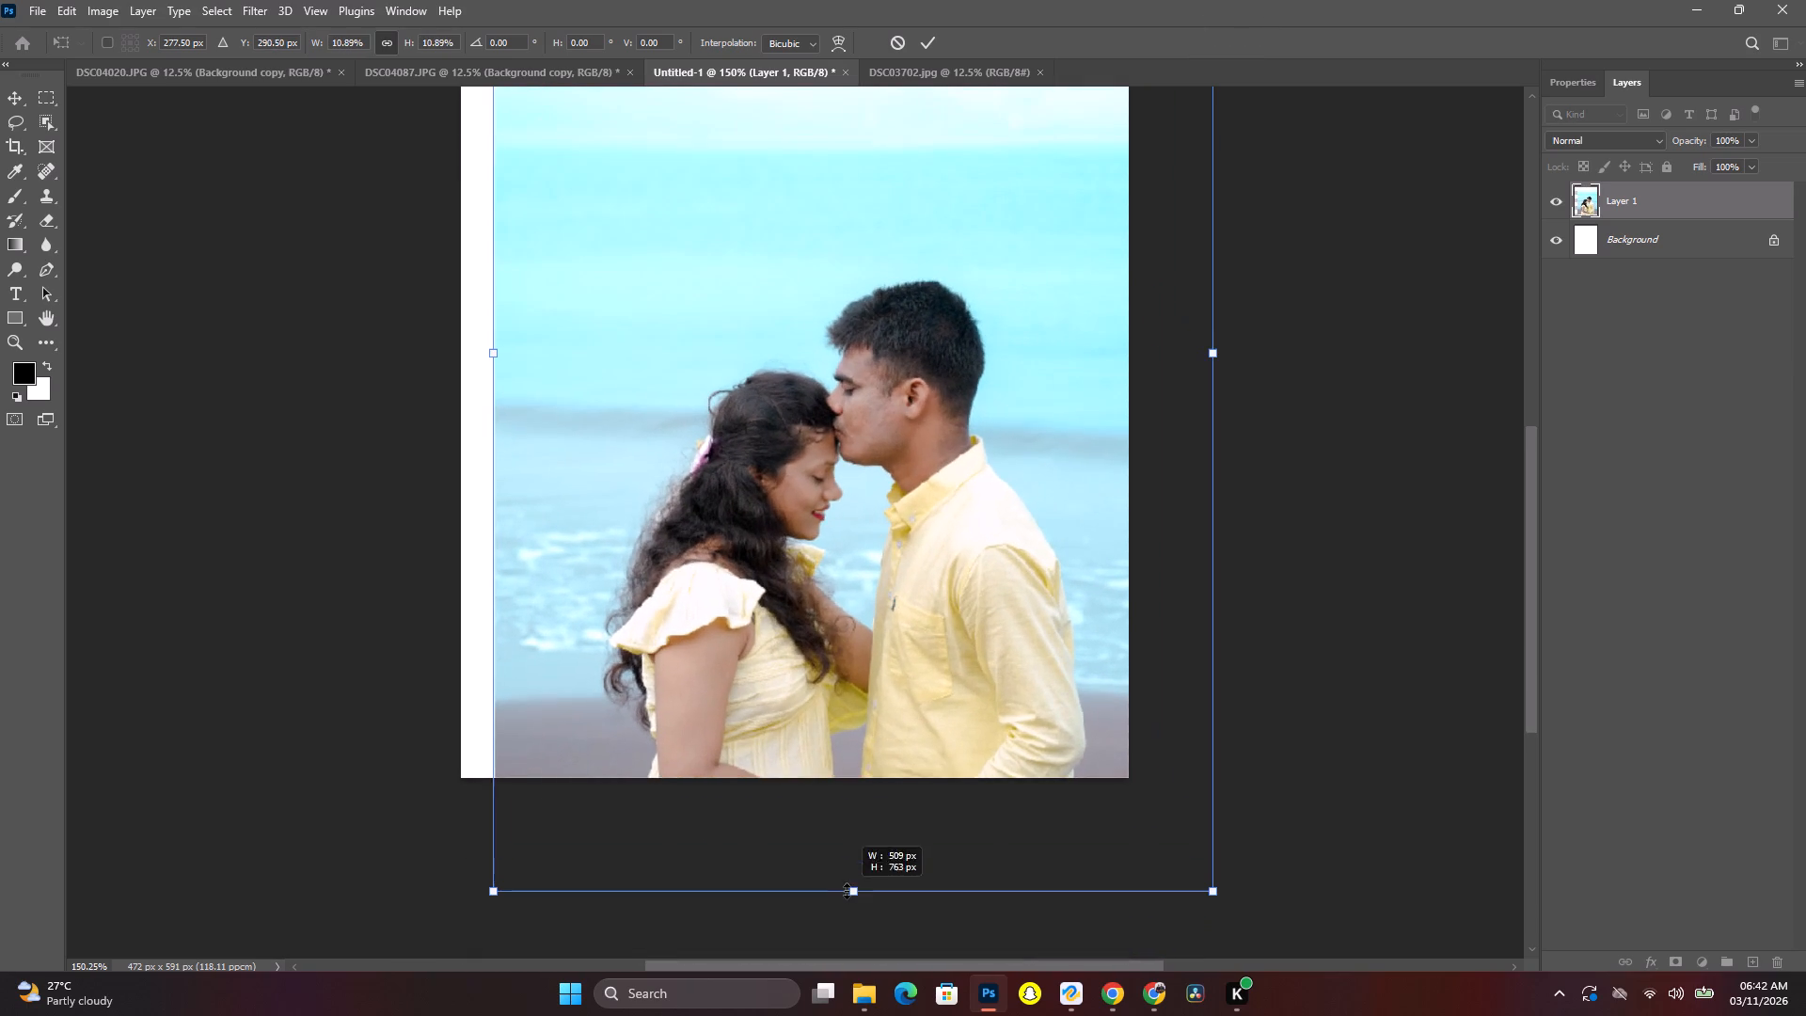
left_click_drag(847, 891, 847, 888)
left_click_drag(500, 349, 370, 352)
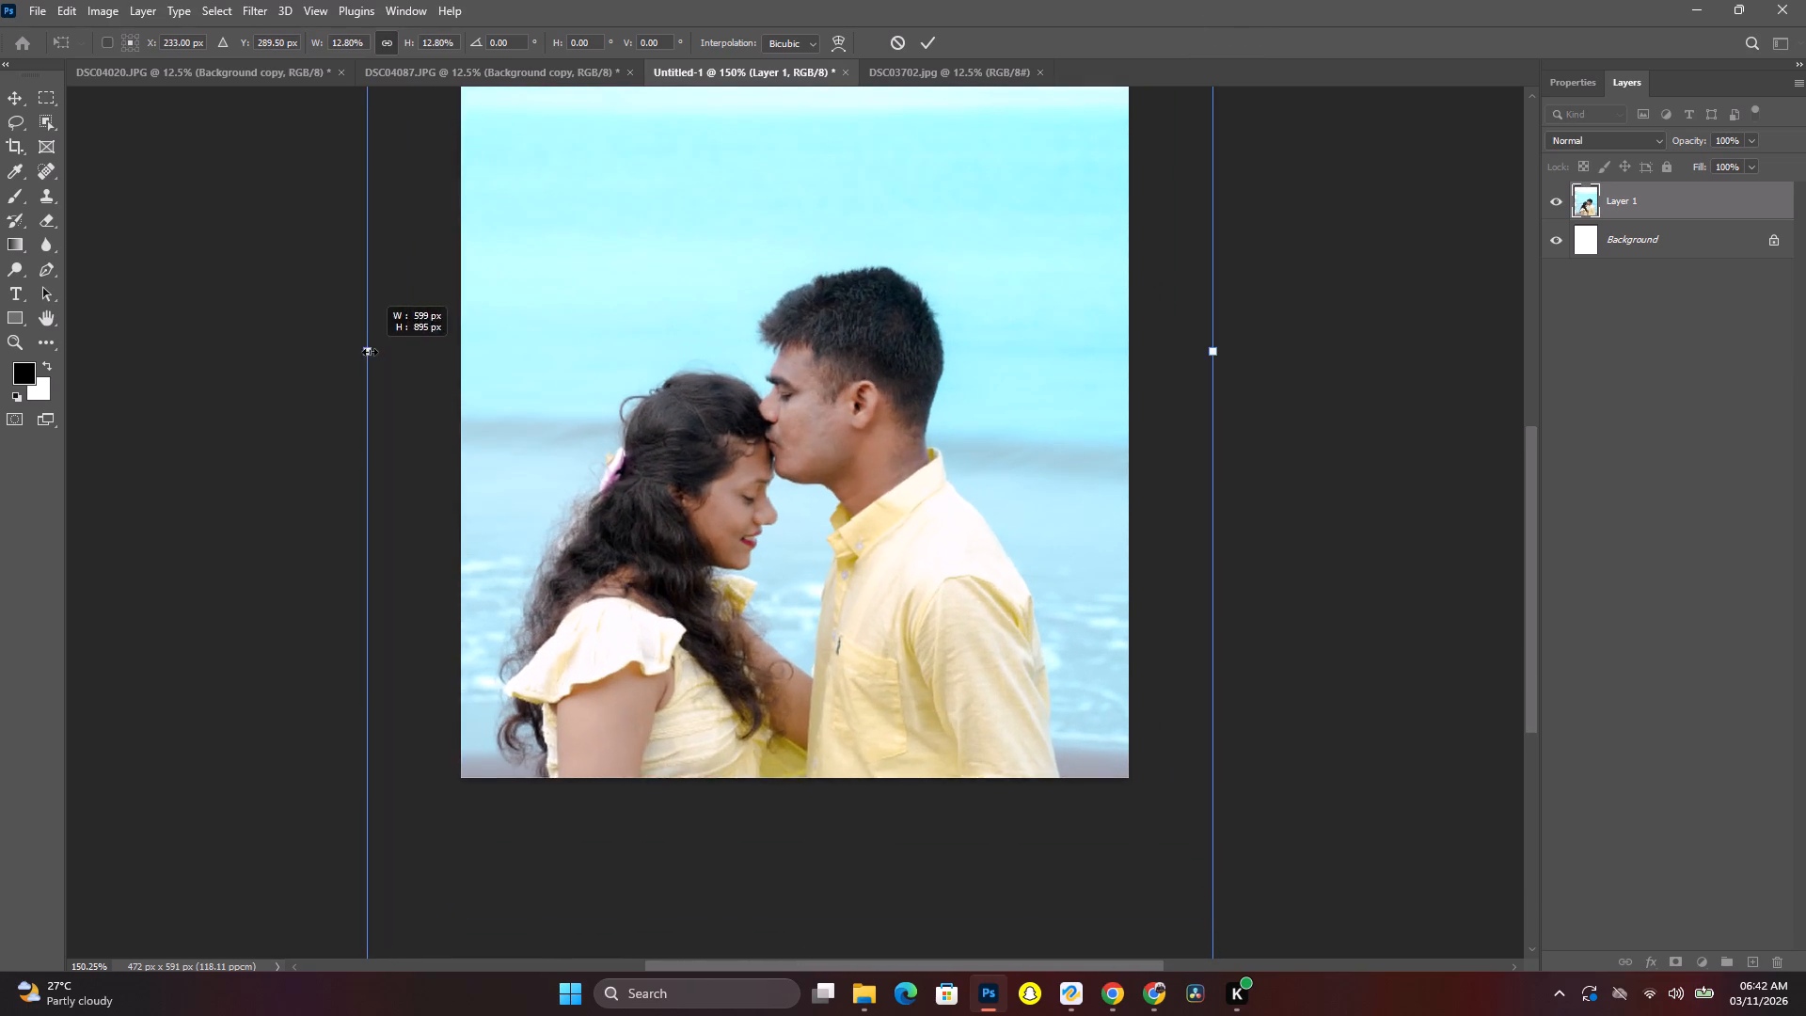
left_click_drag(370, 352, 368, 353)
Reposition the enlarged photo to X 259.5 px, Y 140.5 px so the couple fills the canvas.
scroll(923, 502, "up", 14)
left_click_drag(920, 627, 960, 394)
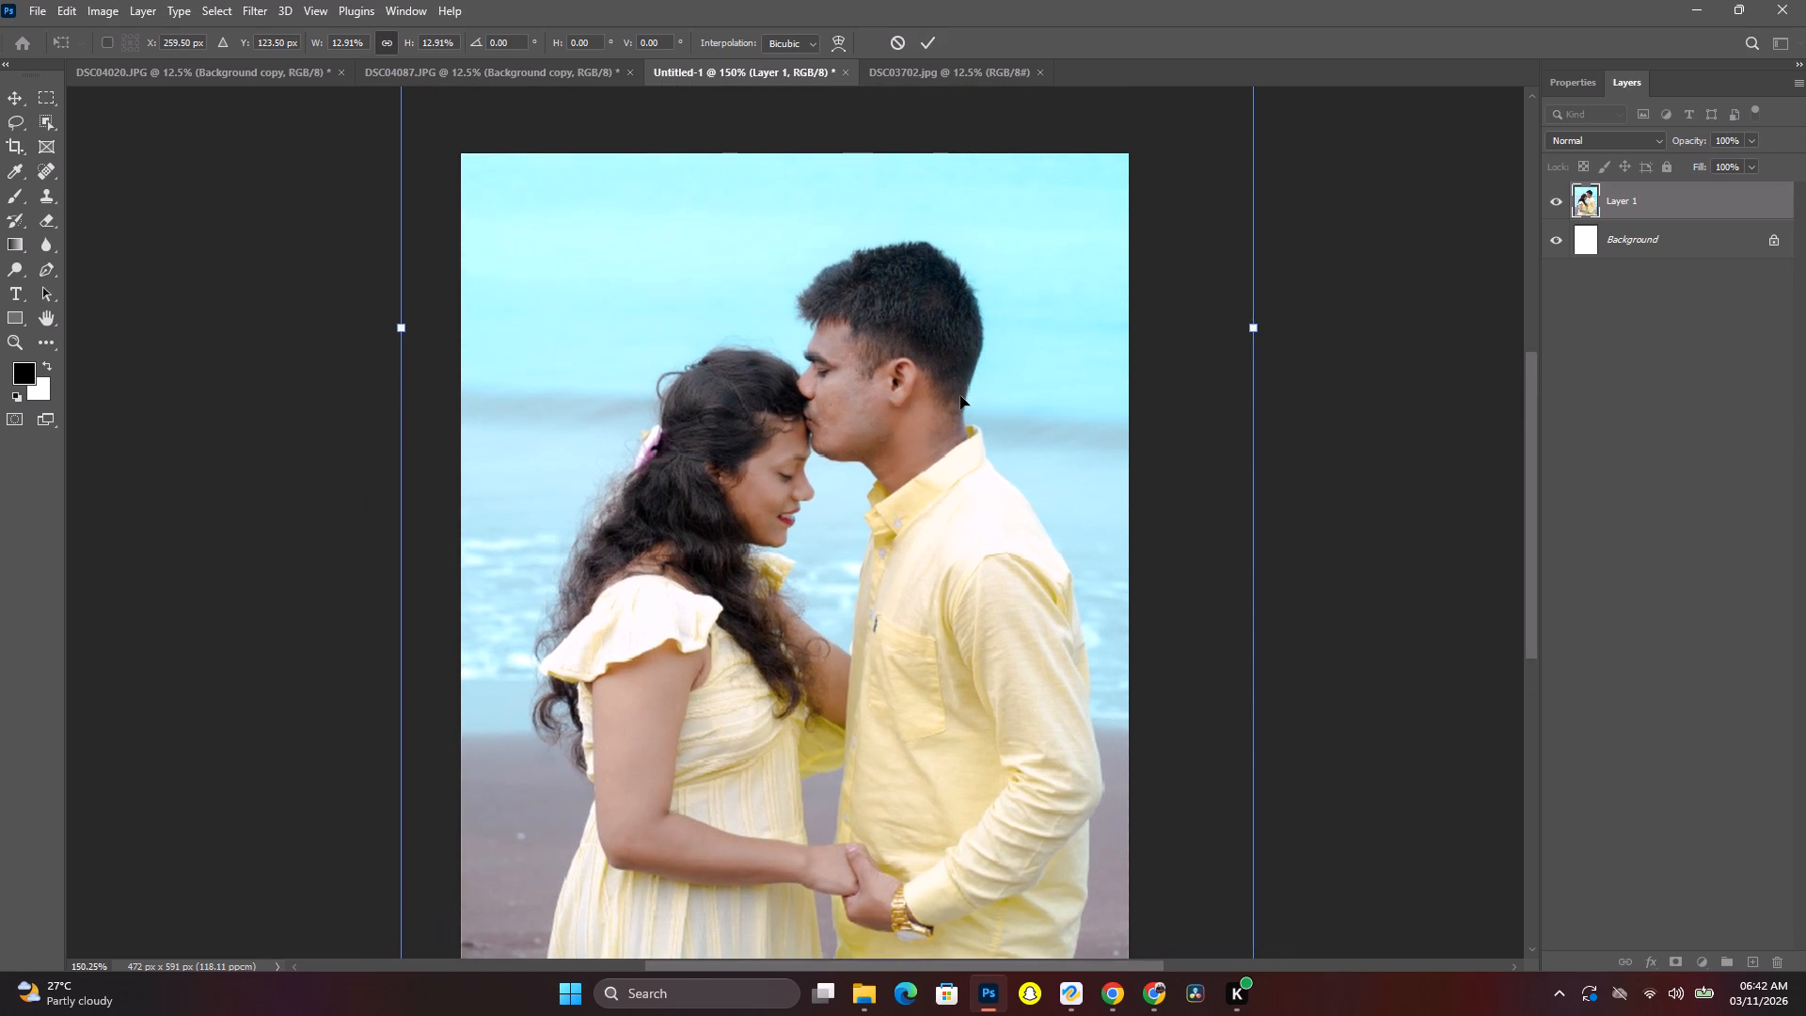
scroll(960, 396, "up", 4)
scroll(960, 396, "down", 10)
left_click_drag(871, 528, 871, 549)
scroll(882, 537, "up", 5)
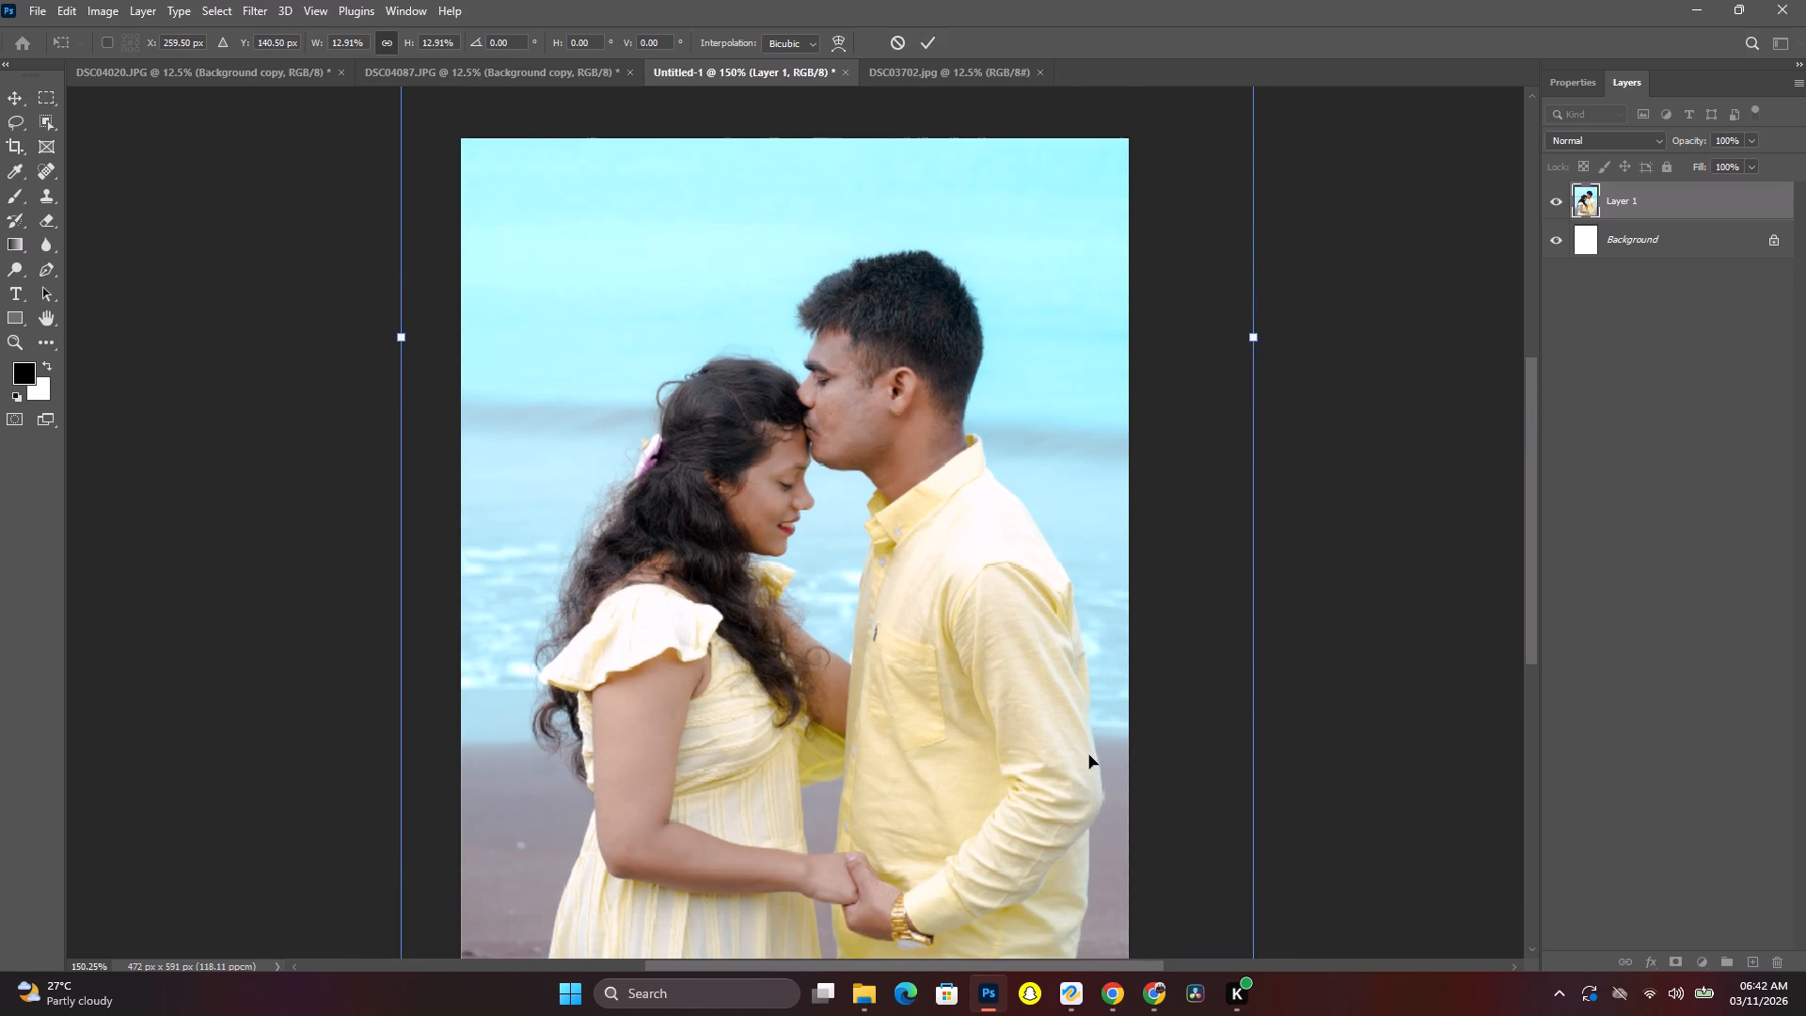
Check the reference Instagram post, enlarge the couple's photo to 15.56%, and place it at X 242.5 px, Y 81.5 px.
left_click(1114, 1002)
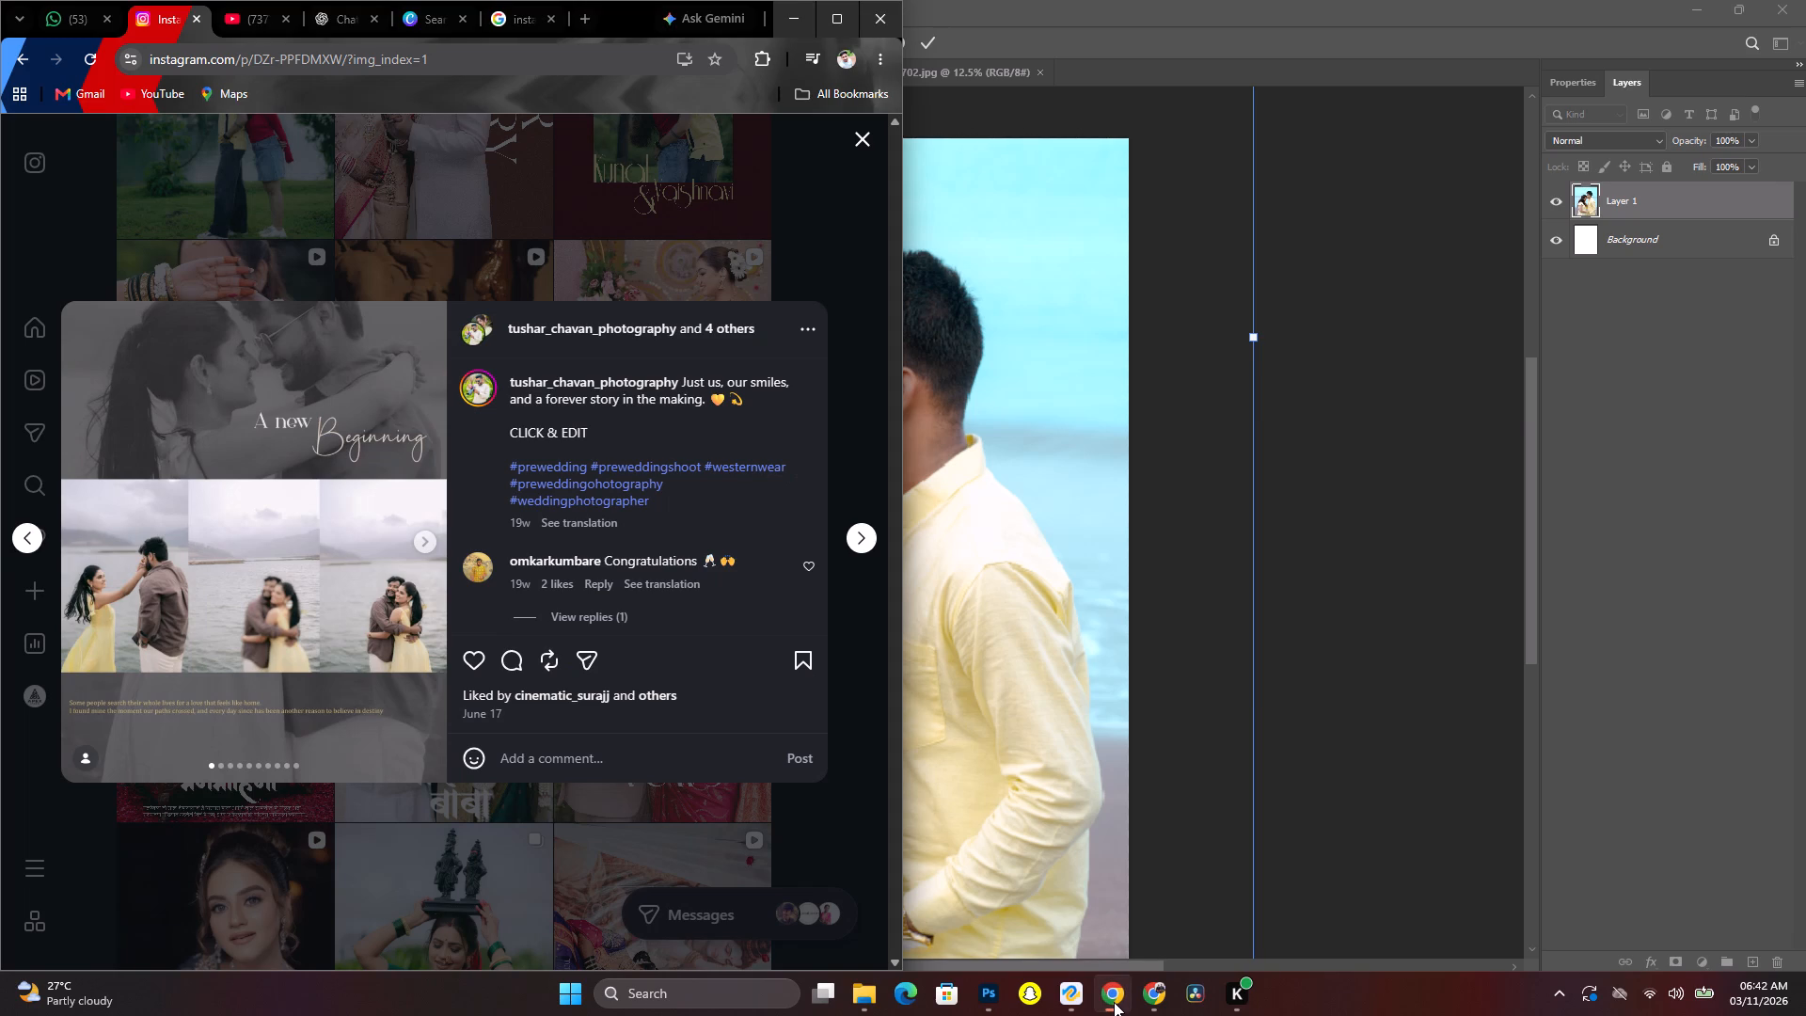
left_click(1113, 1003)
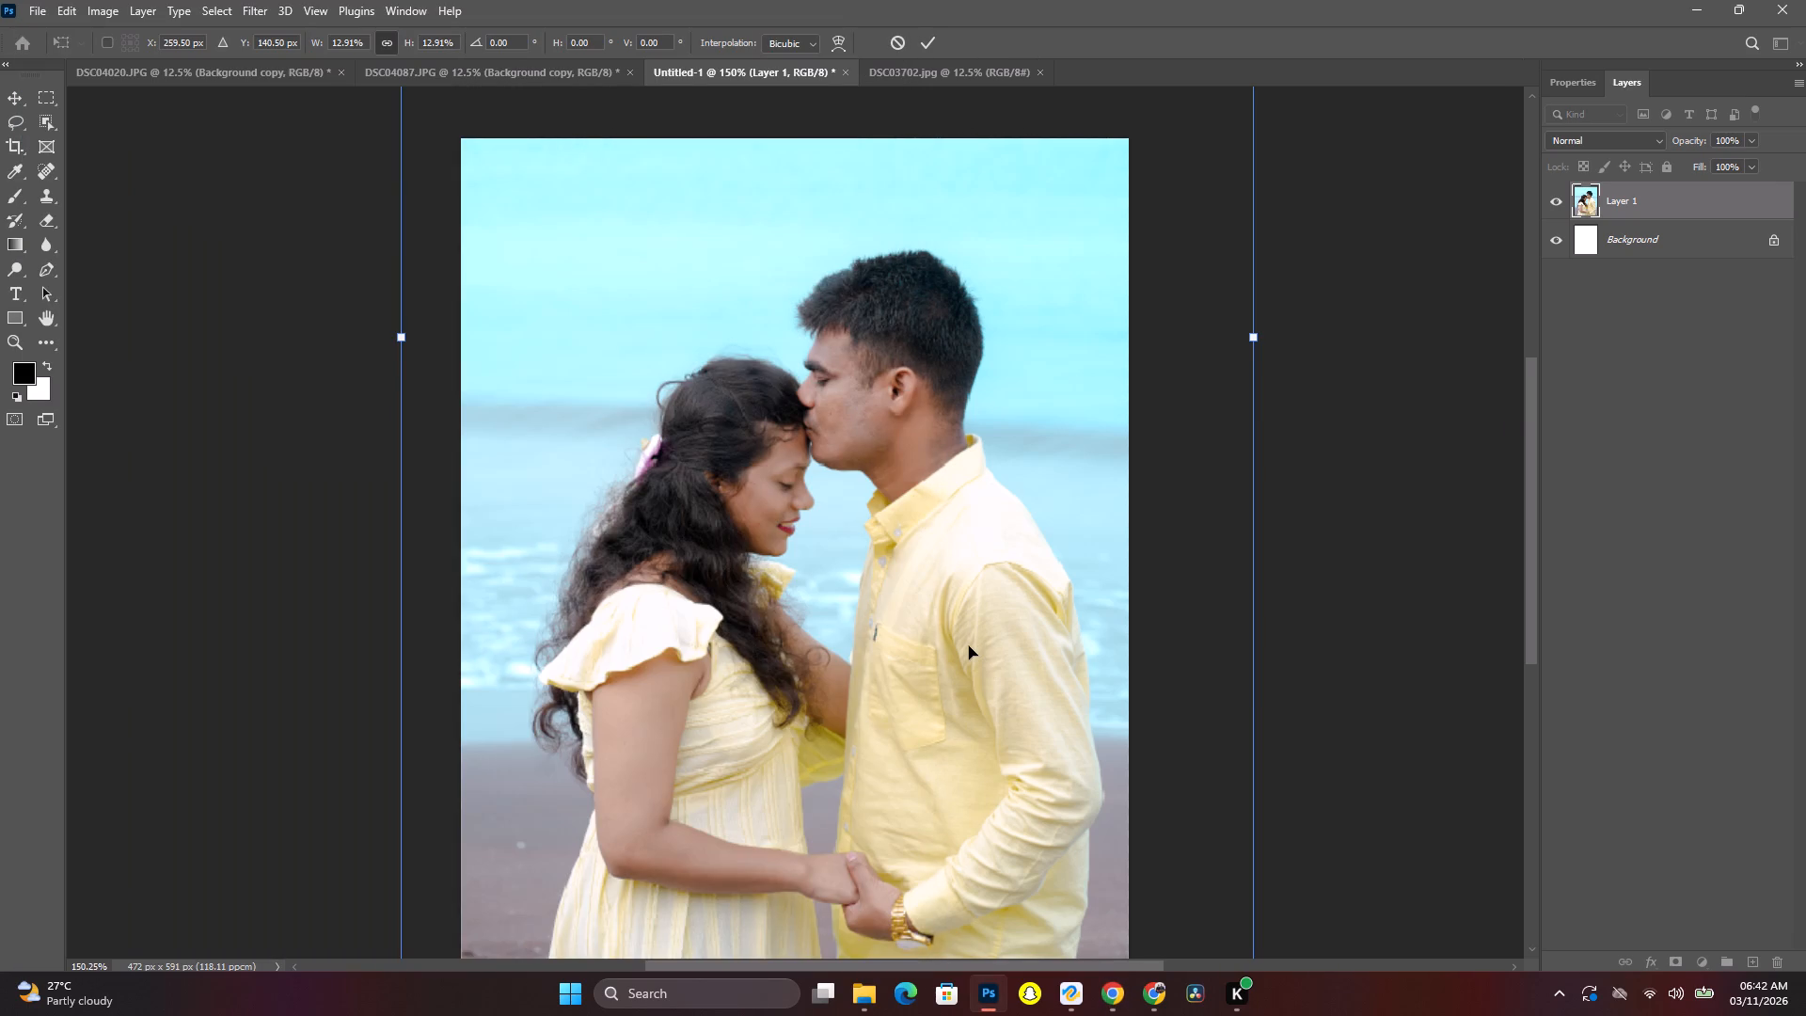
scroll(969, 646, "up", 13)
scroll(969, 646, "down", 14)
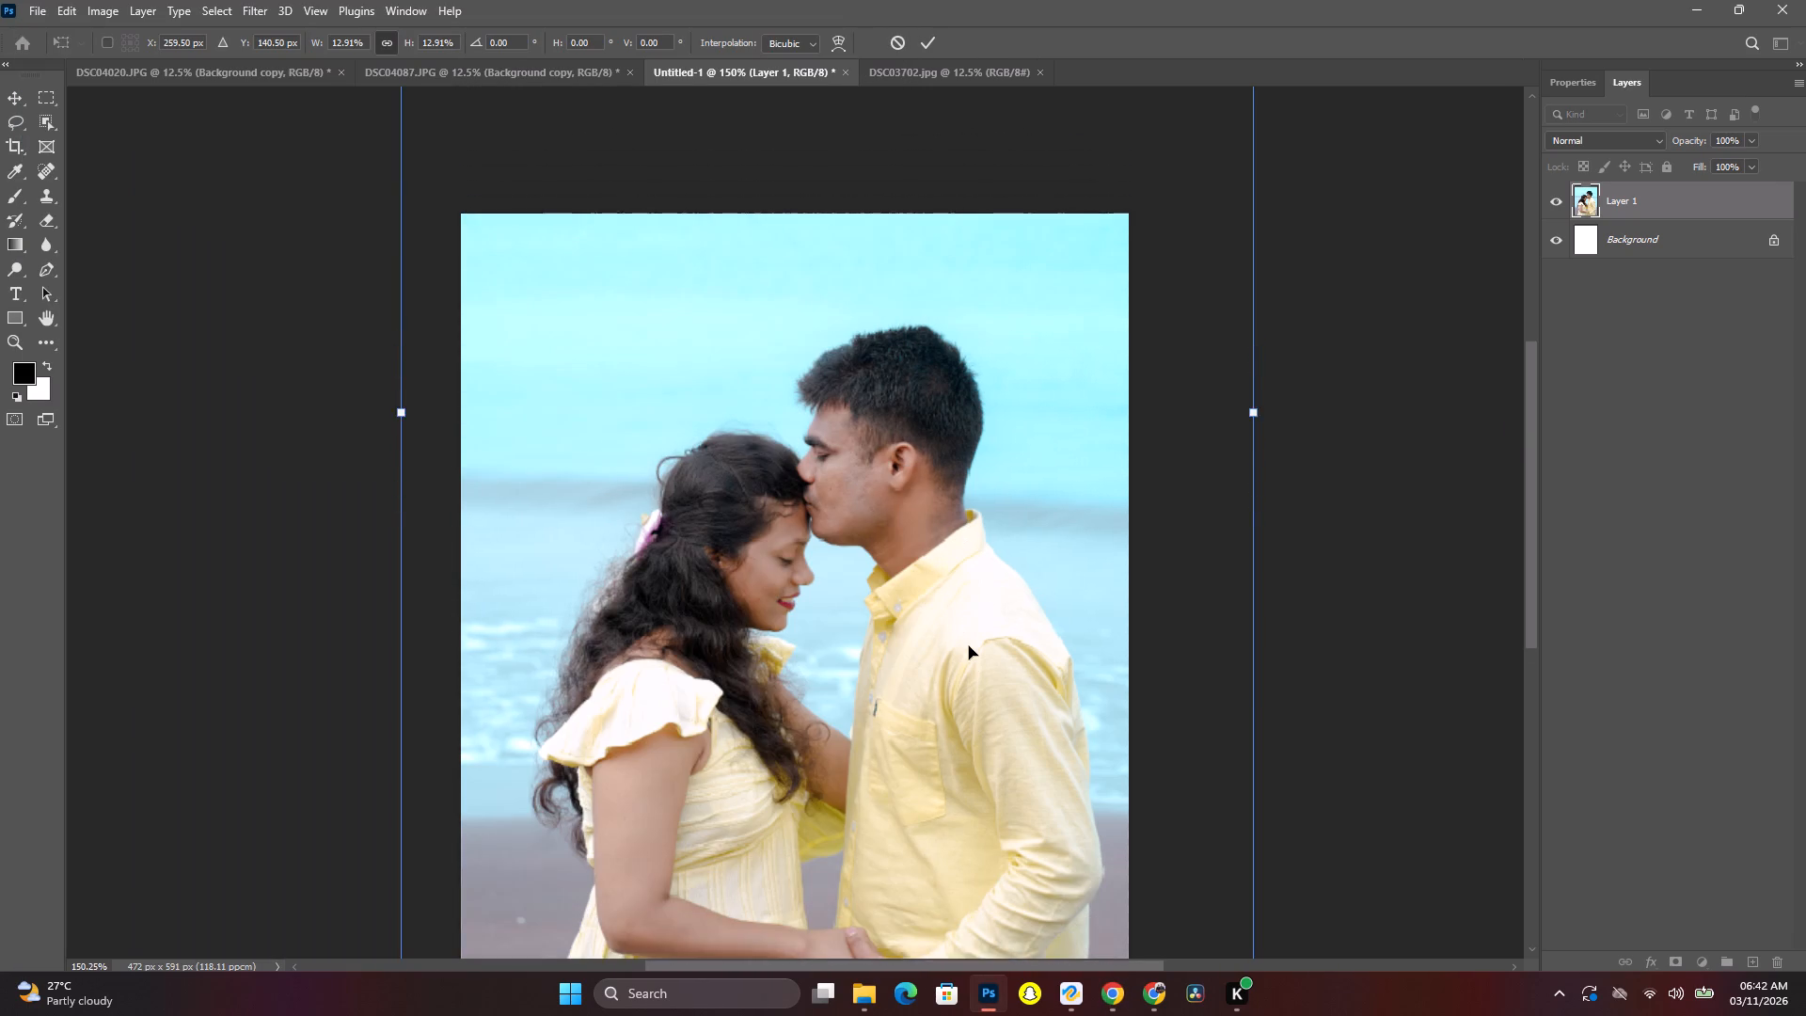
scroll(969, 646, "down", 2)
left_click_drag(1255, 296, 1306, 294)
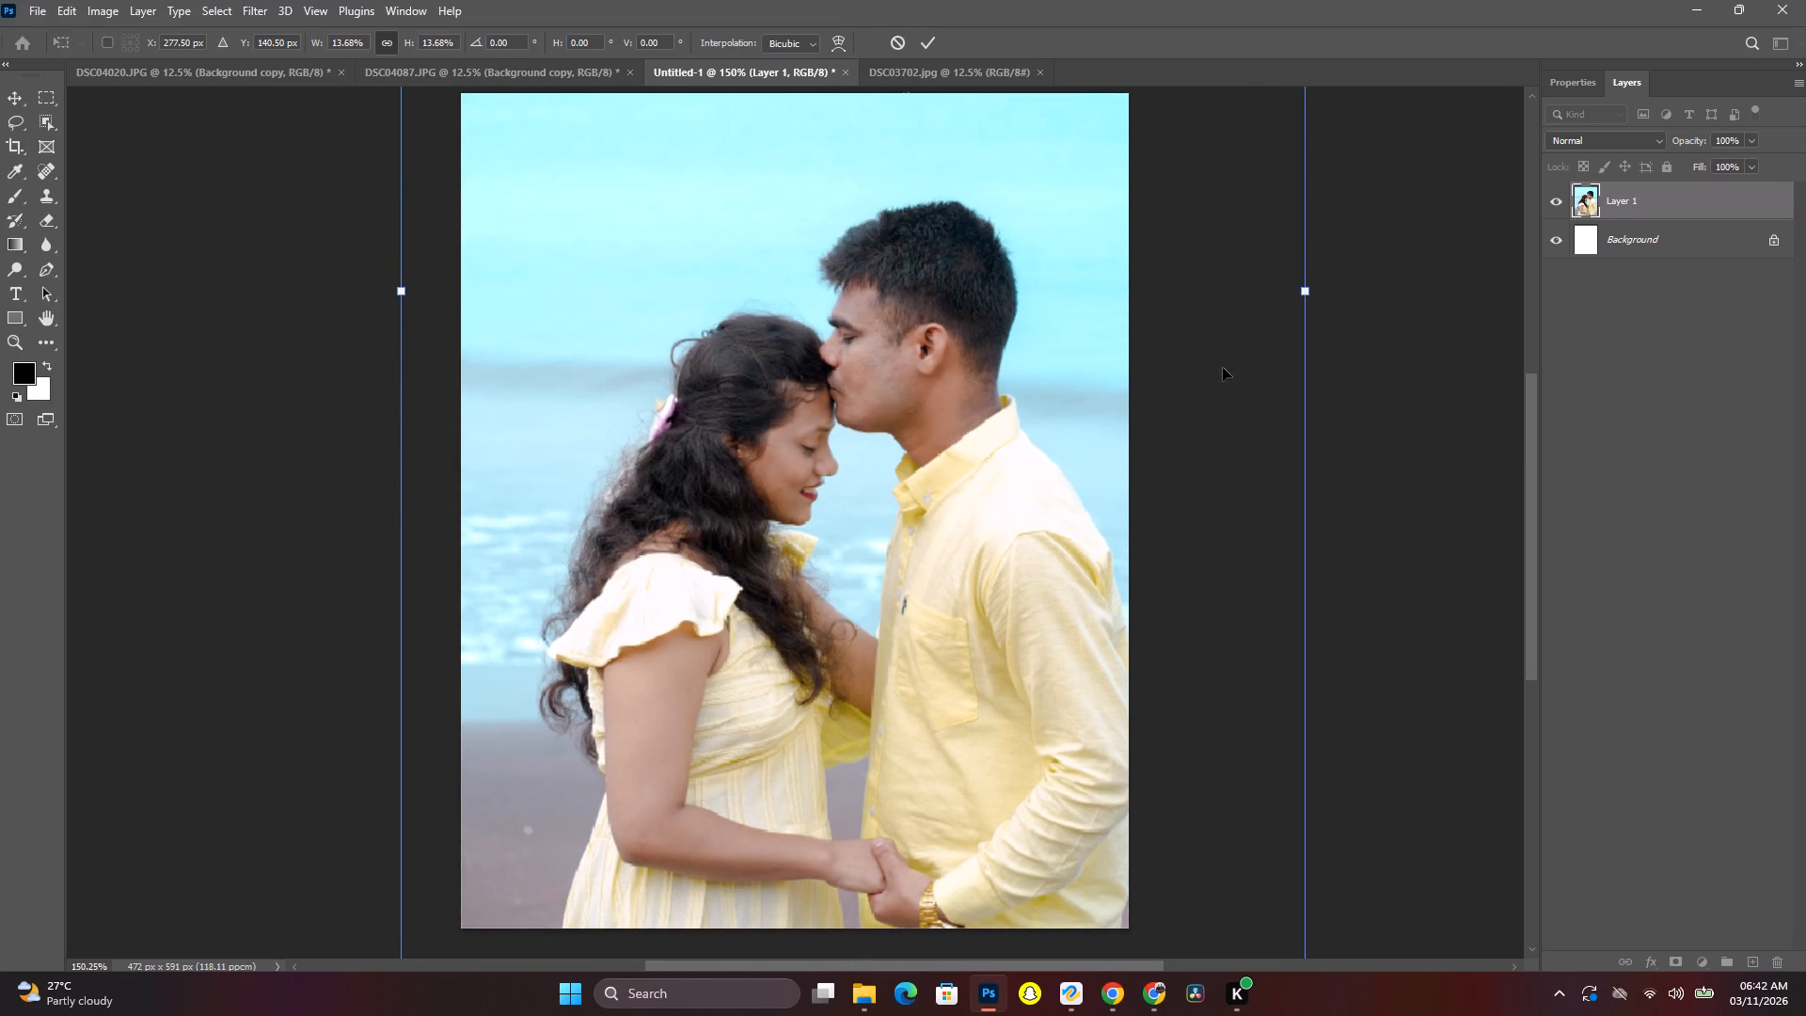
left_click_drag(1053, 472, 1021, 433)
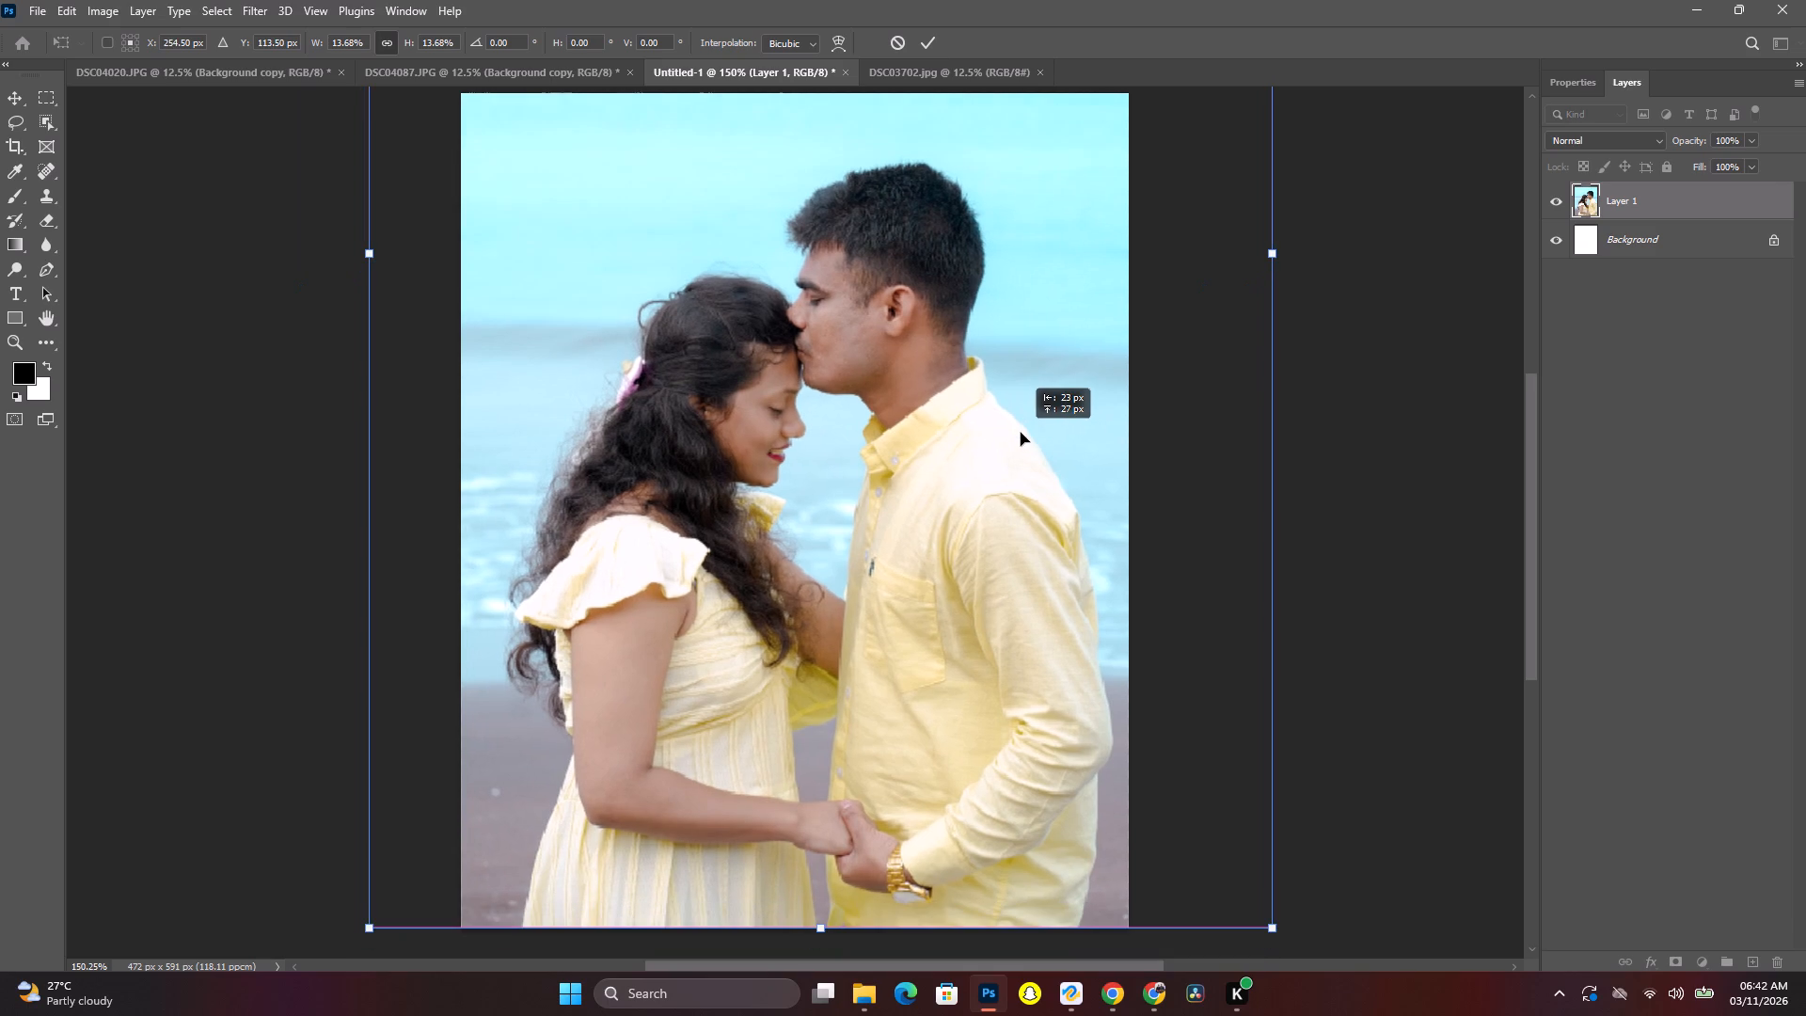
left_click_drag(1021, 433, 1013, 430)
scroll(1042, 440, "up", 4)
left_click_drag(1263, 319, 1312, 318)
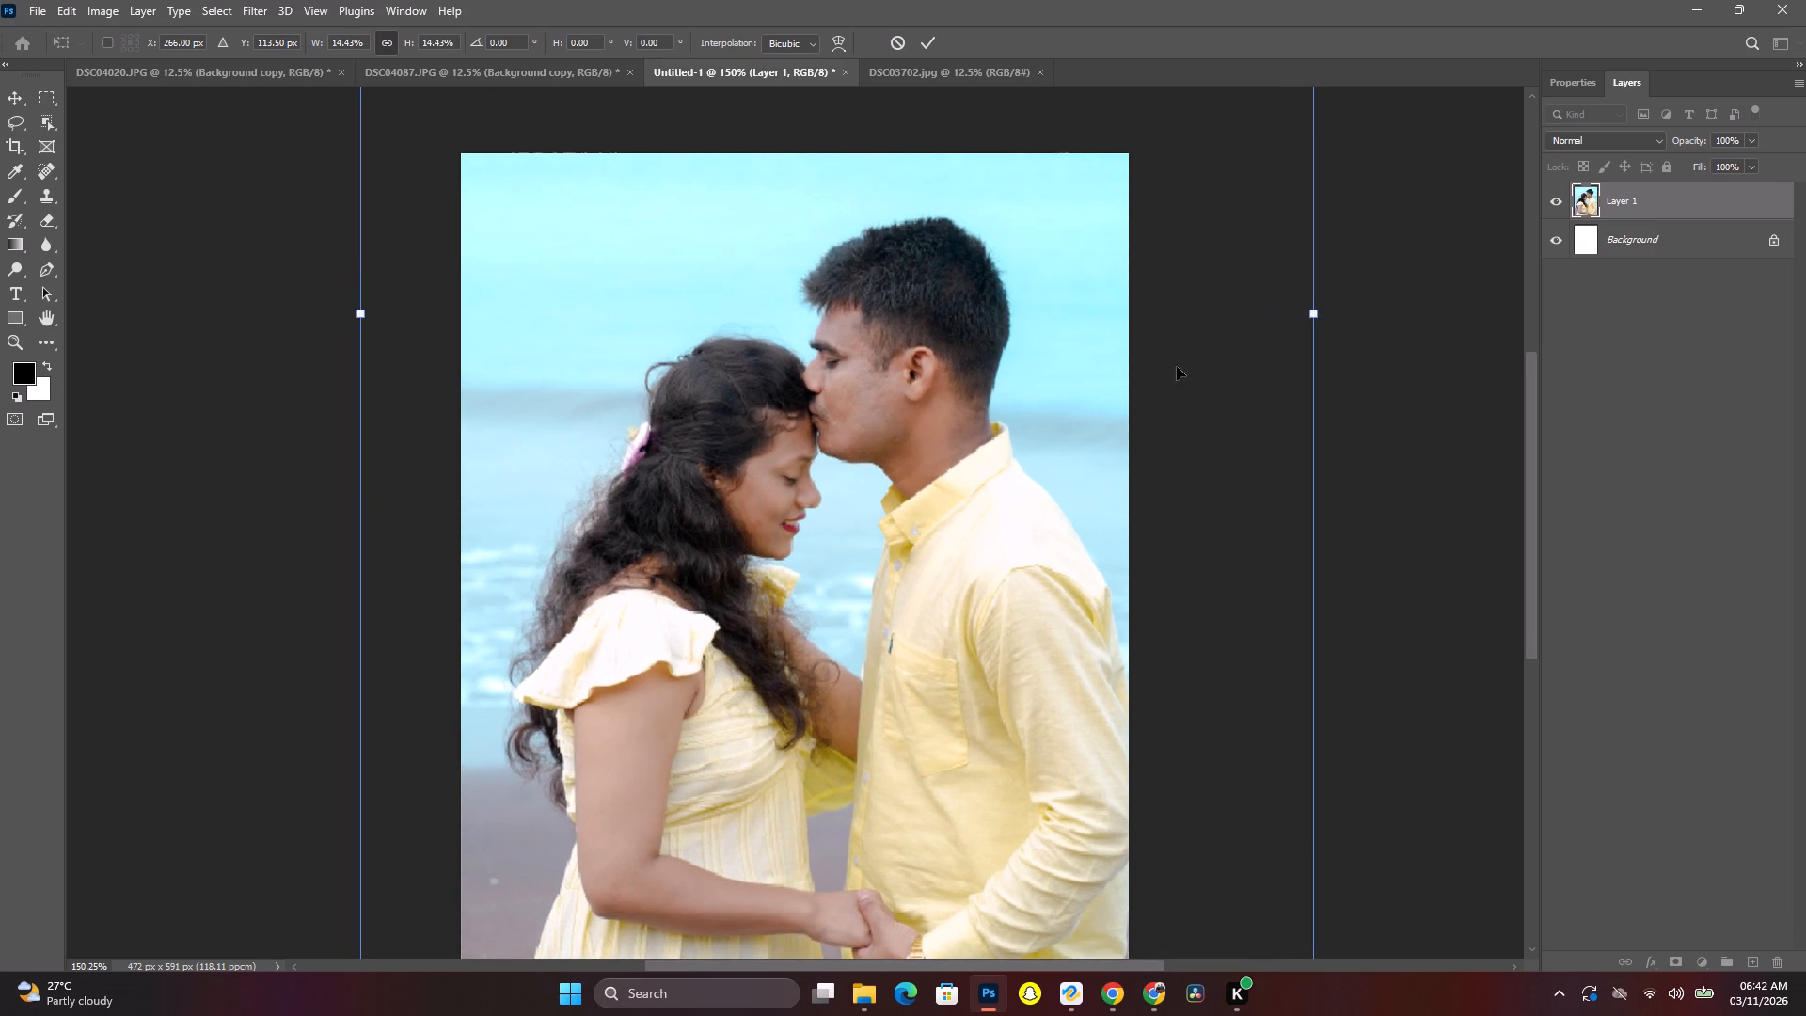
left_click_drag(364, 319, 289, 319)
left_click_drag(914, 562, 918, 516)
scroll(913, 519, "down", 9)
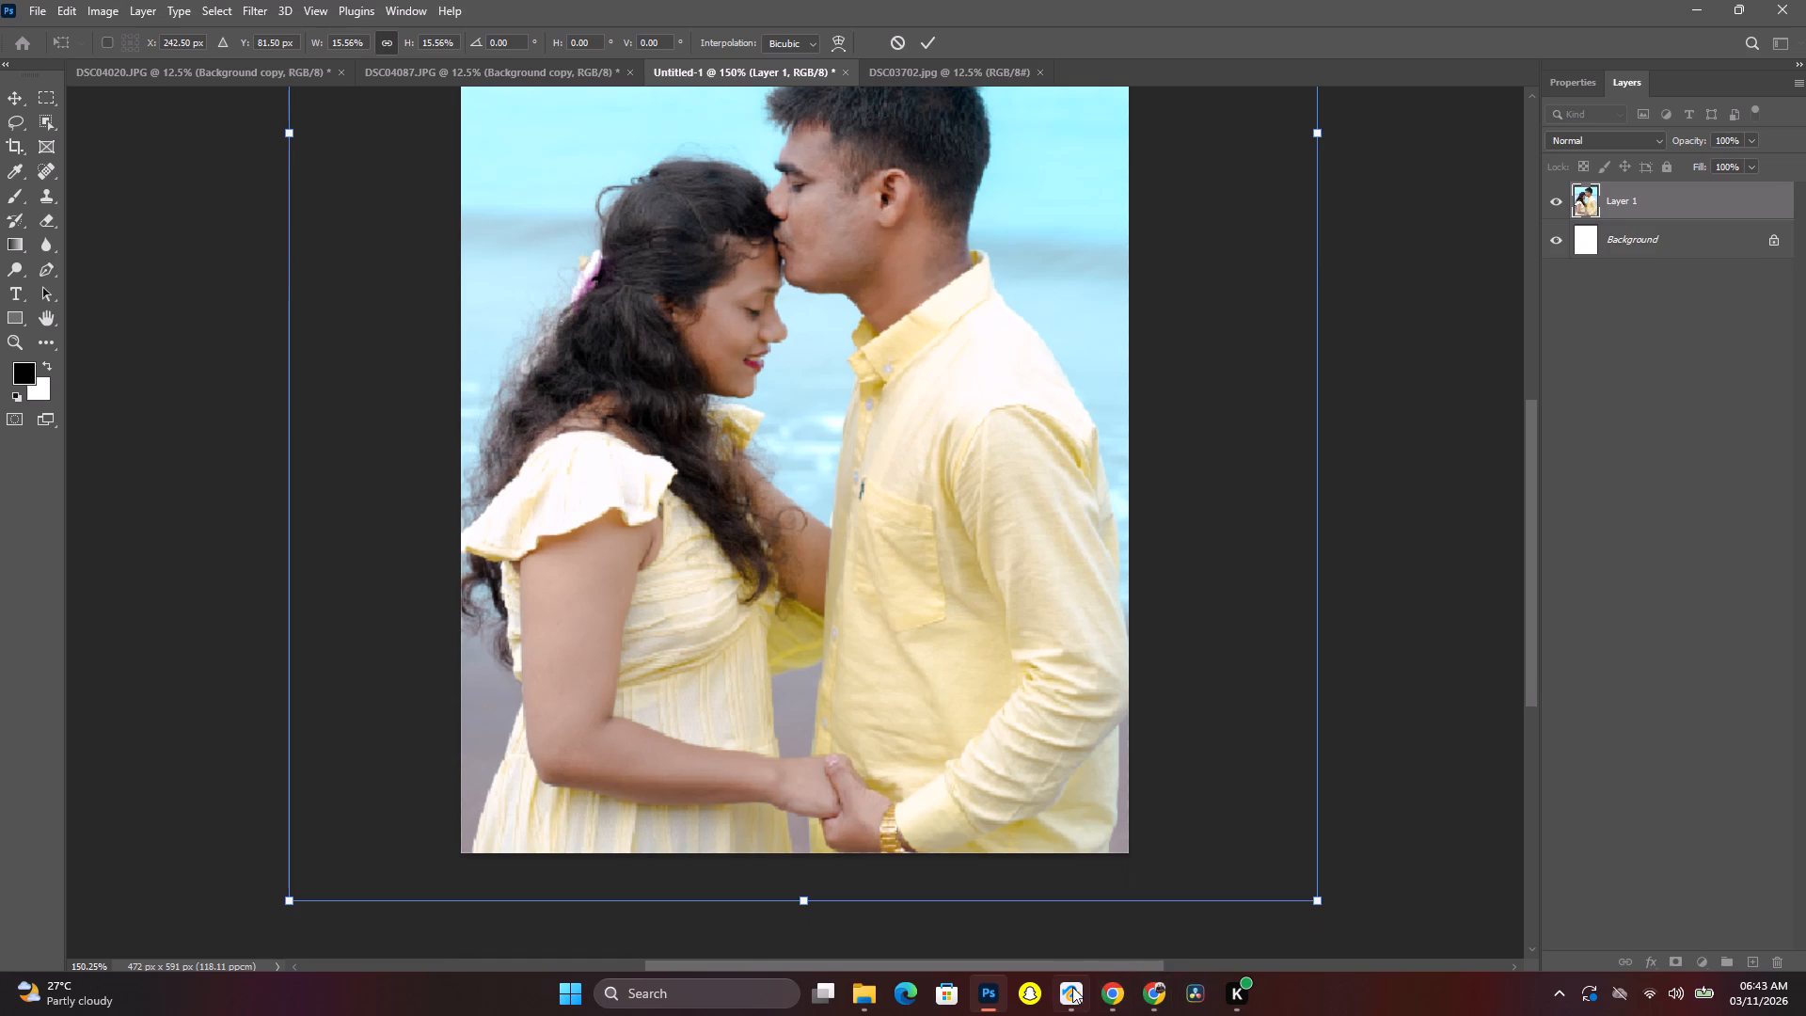
Compare with the reference post, reduce the photo to 14.02%, and align its lower edge with the canvas bottom at X 246.5 px, Y 101.5 px.
left_click(1095, 993)
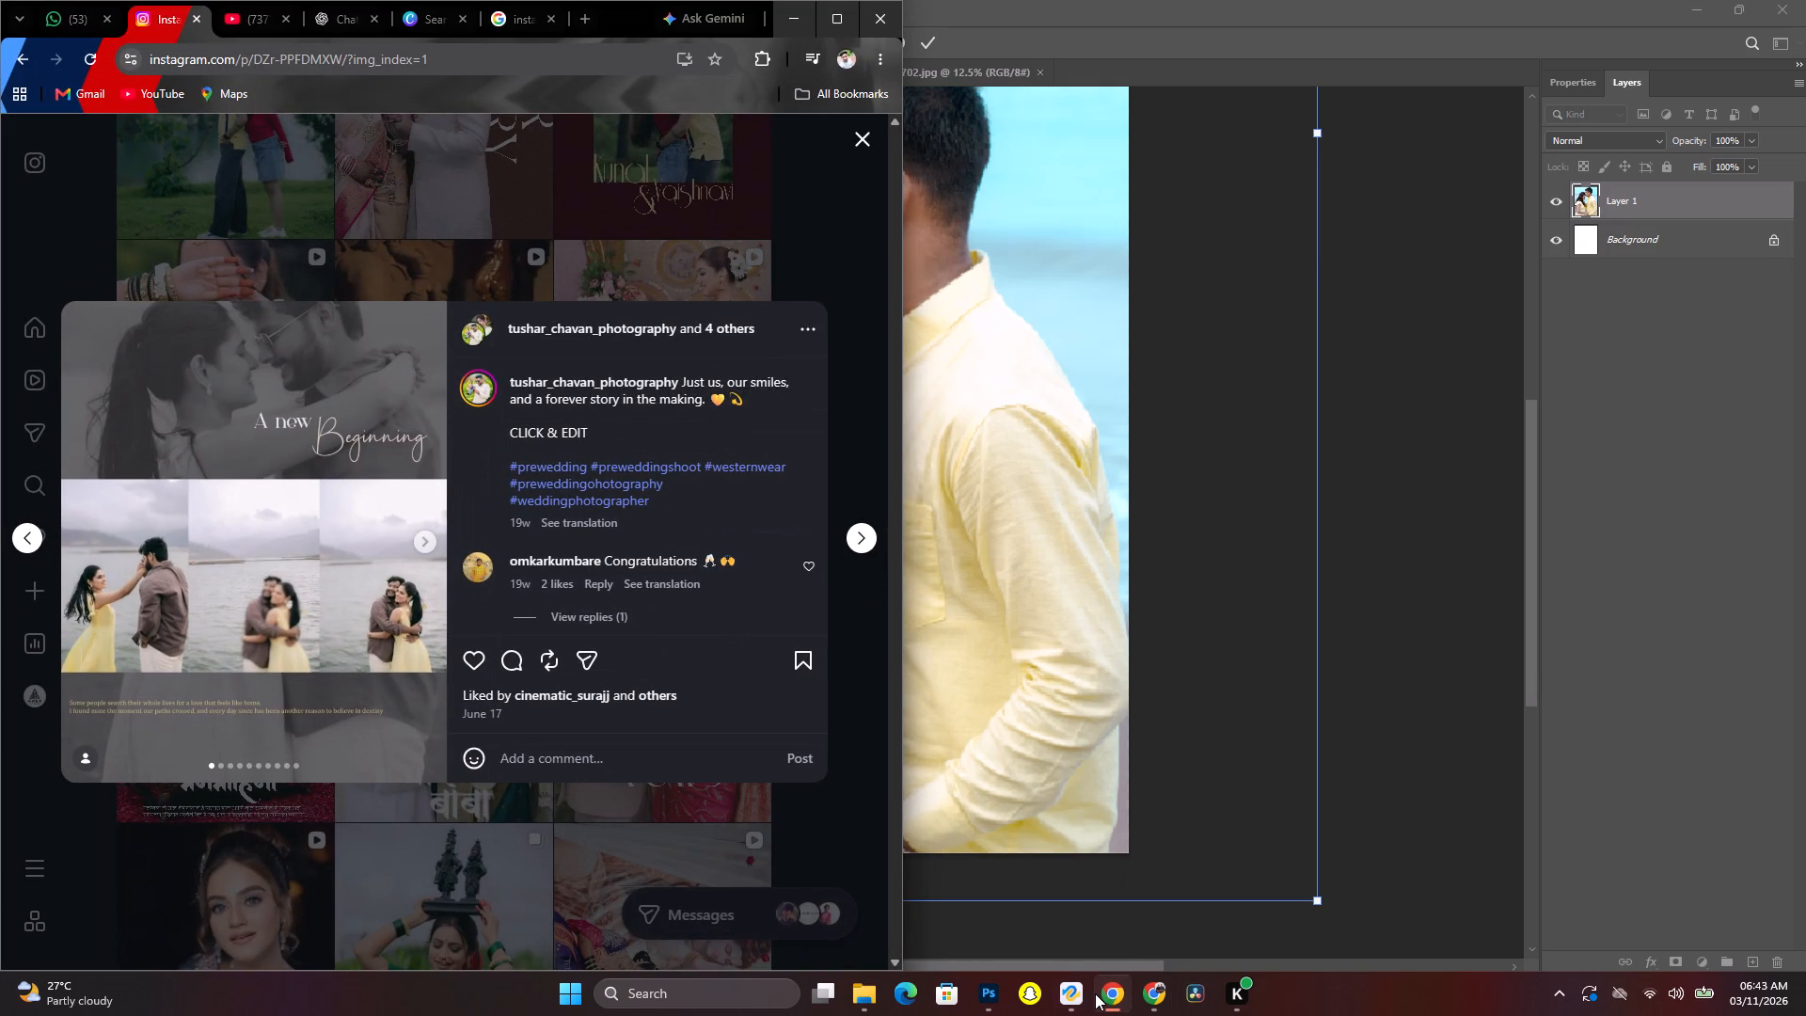
left_click(1095, 993)
scroll(781, 680, "down", 3)
scroll(781, 680, "up", 1)
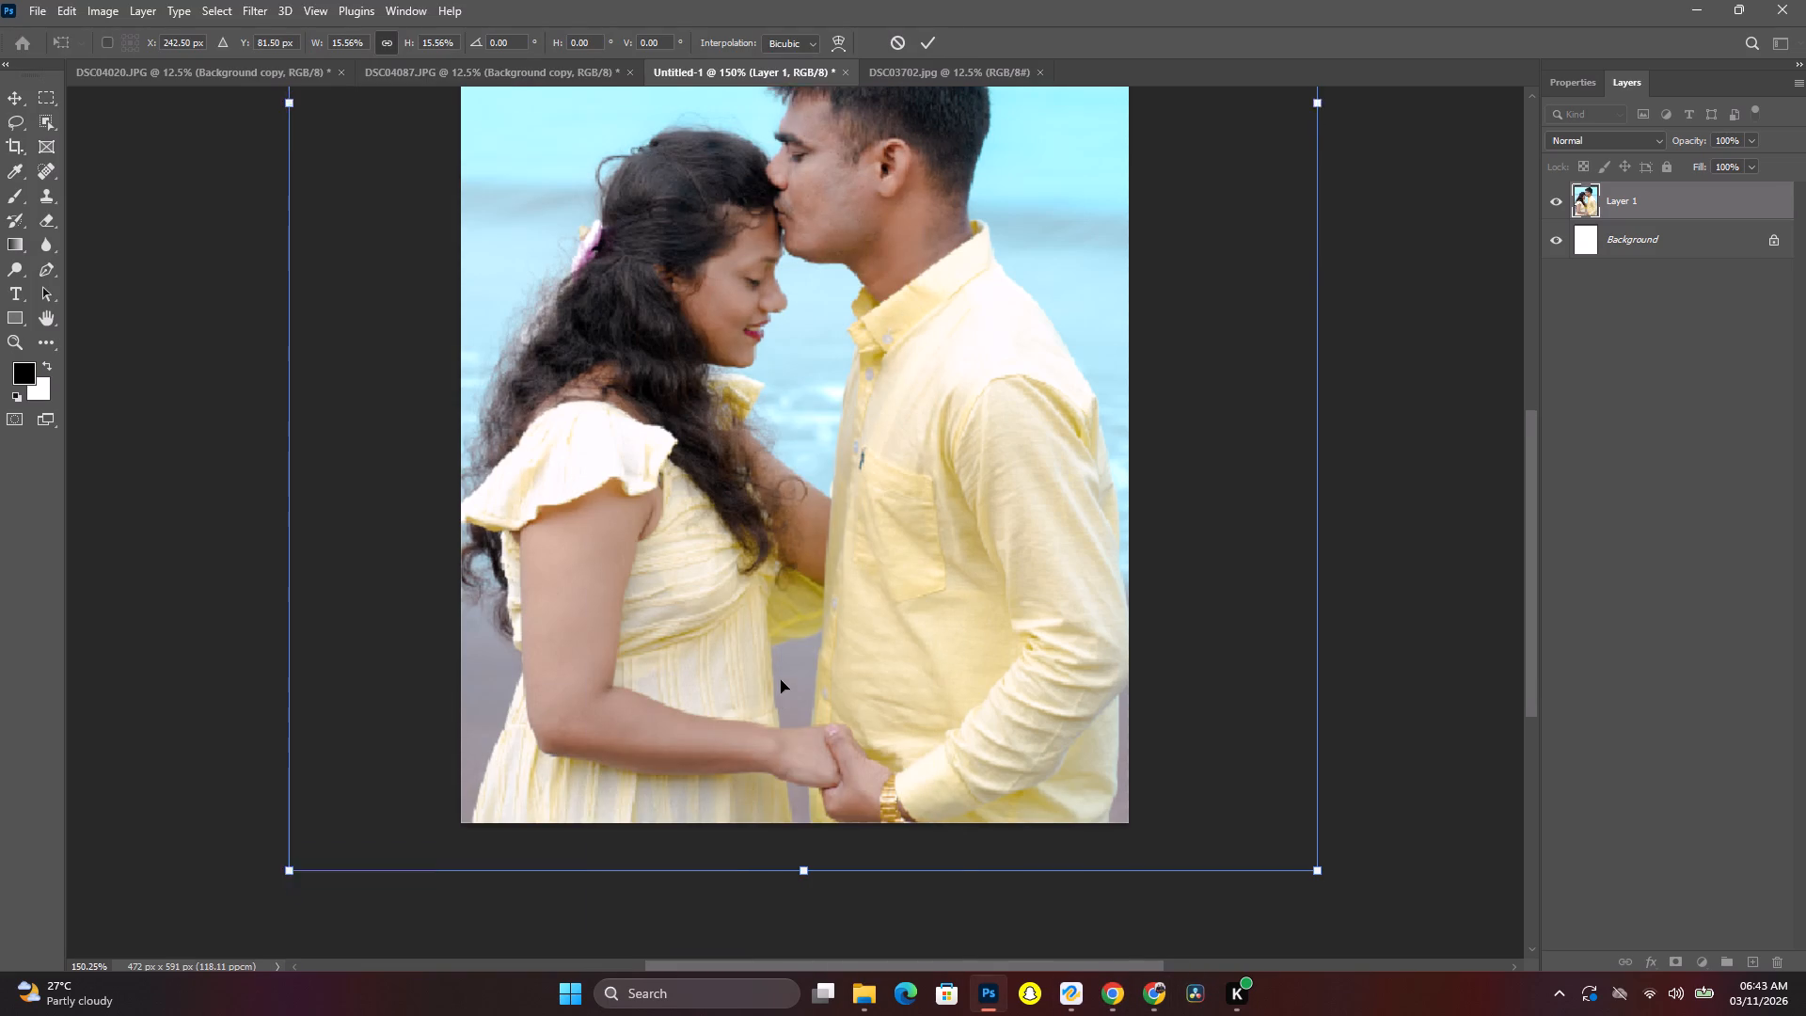
scroll(781, 680, "up", 8)
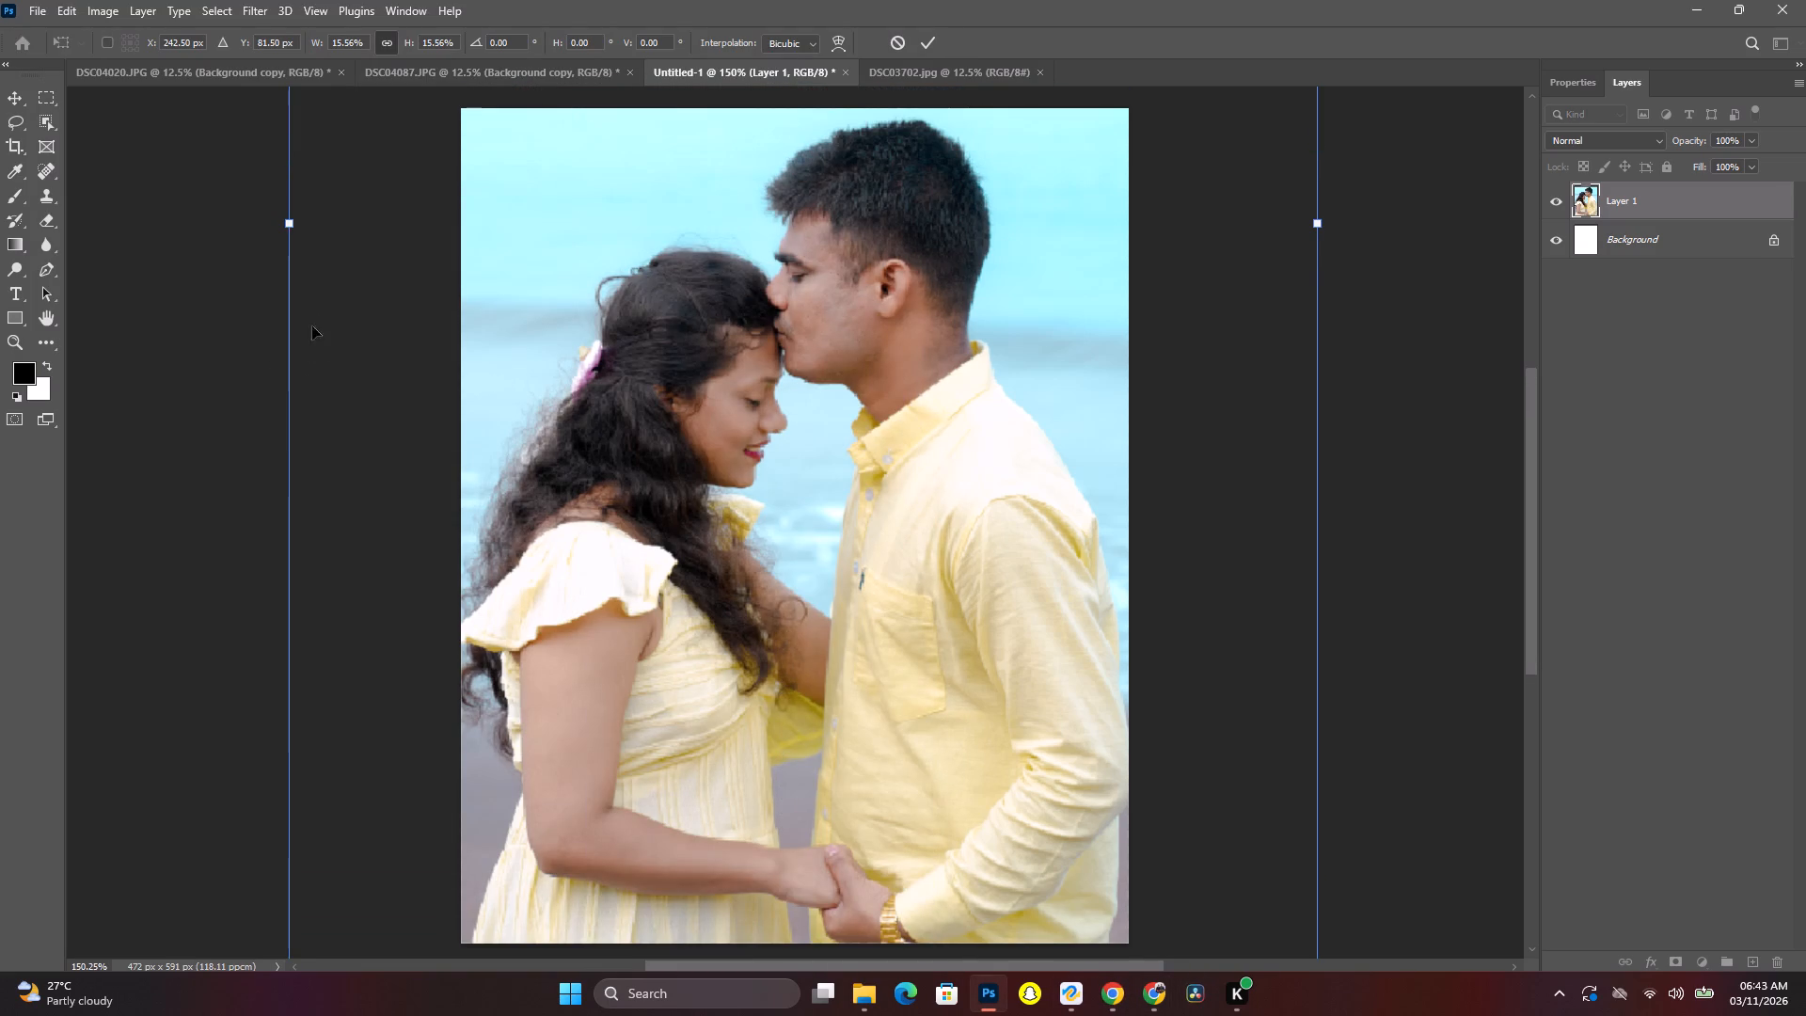
left_click_drag(289, 228, 398, 228)
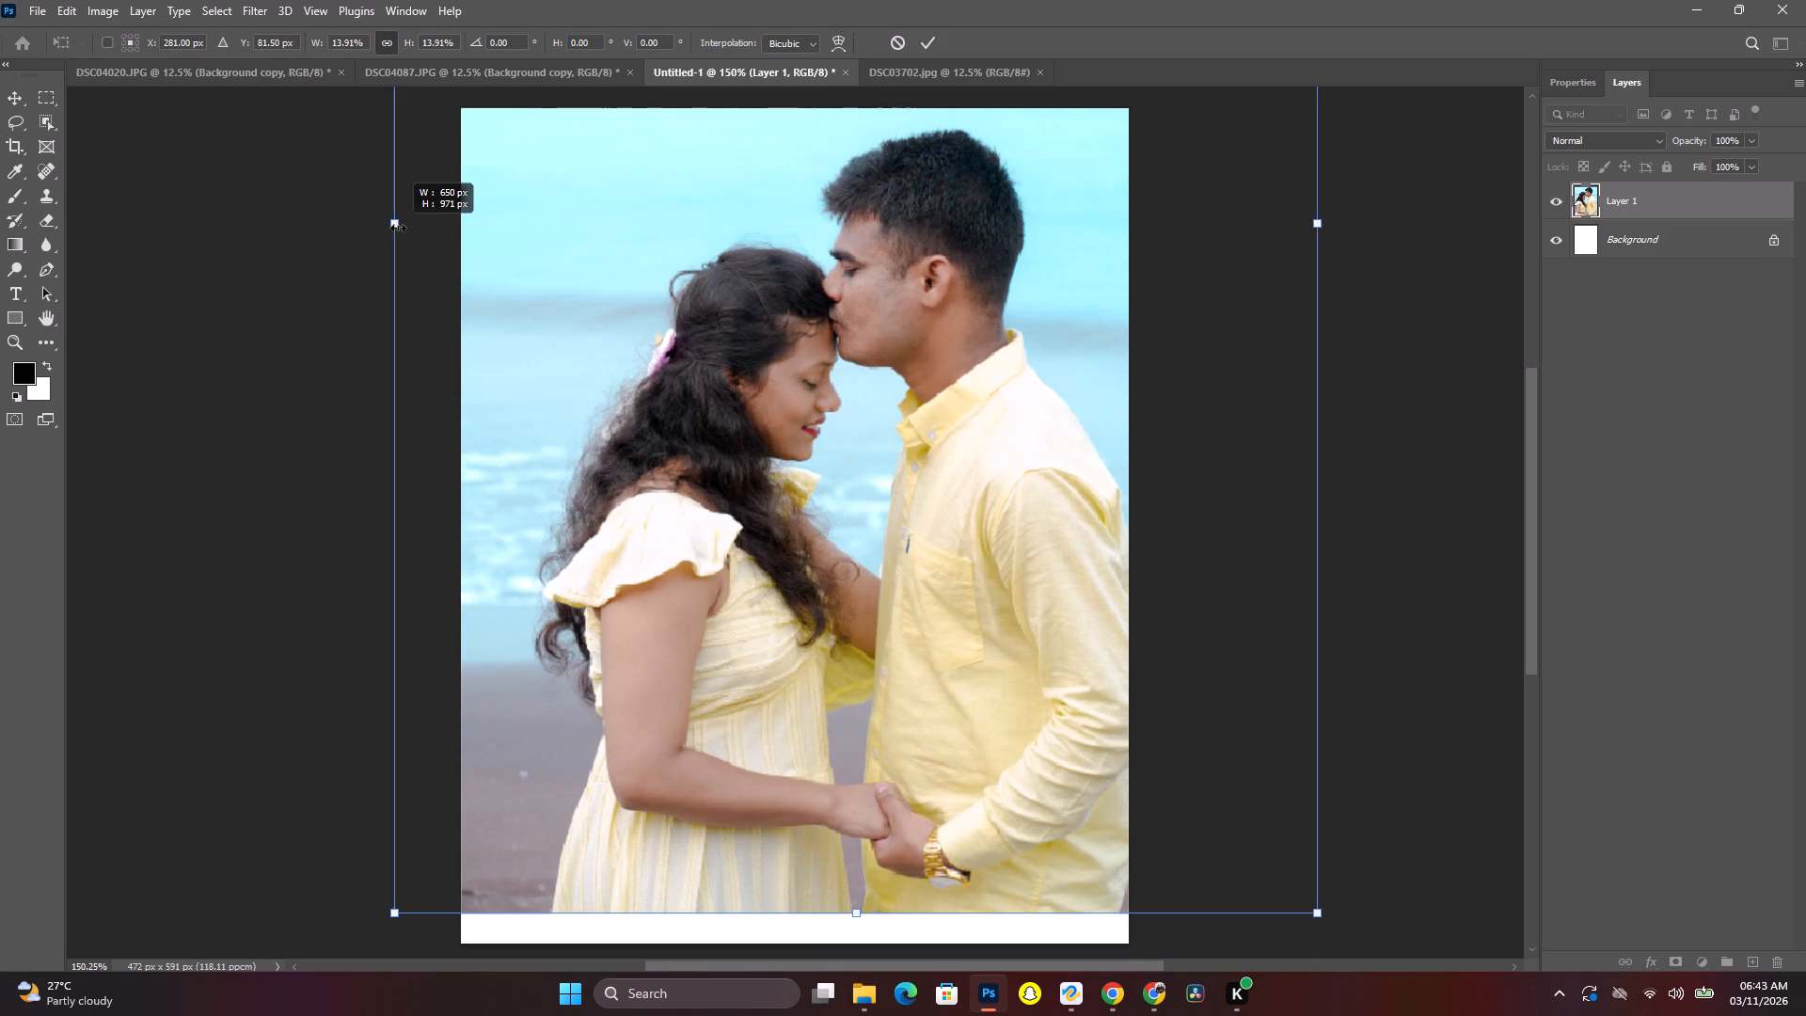
left_click_drag(398, 228, 391, 231)
left_click_drag(922, 357, 877, 391)
left_click(1323, 467)
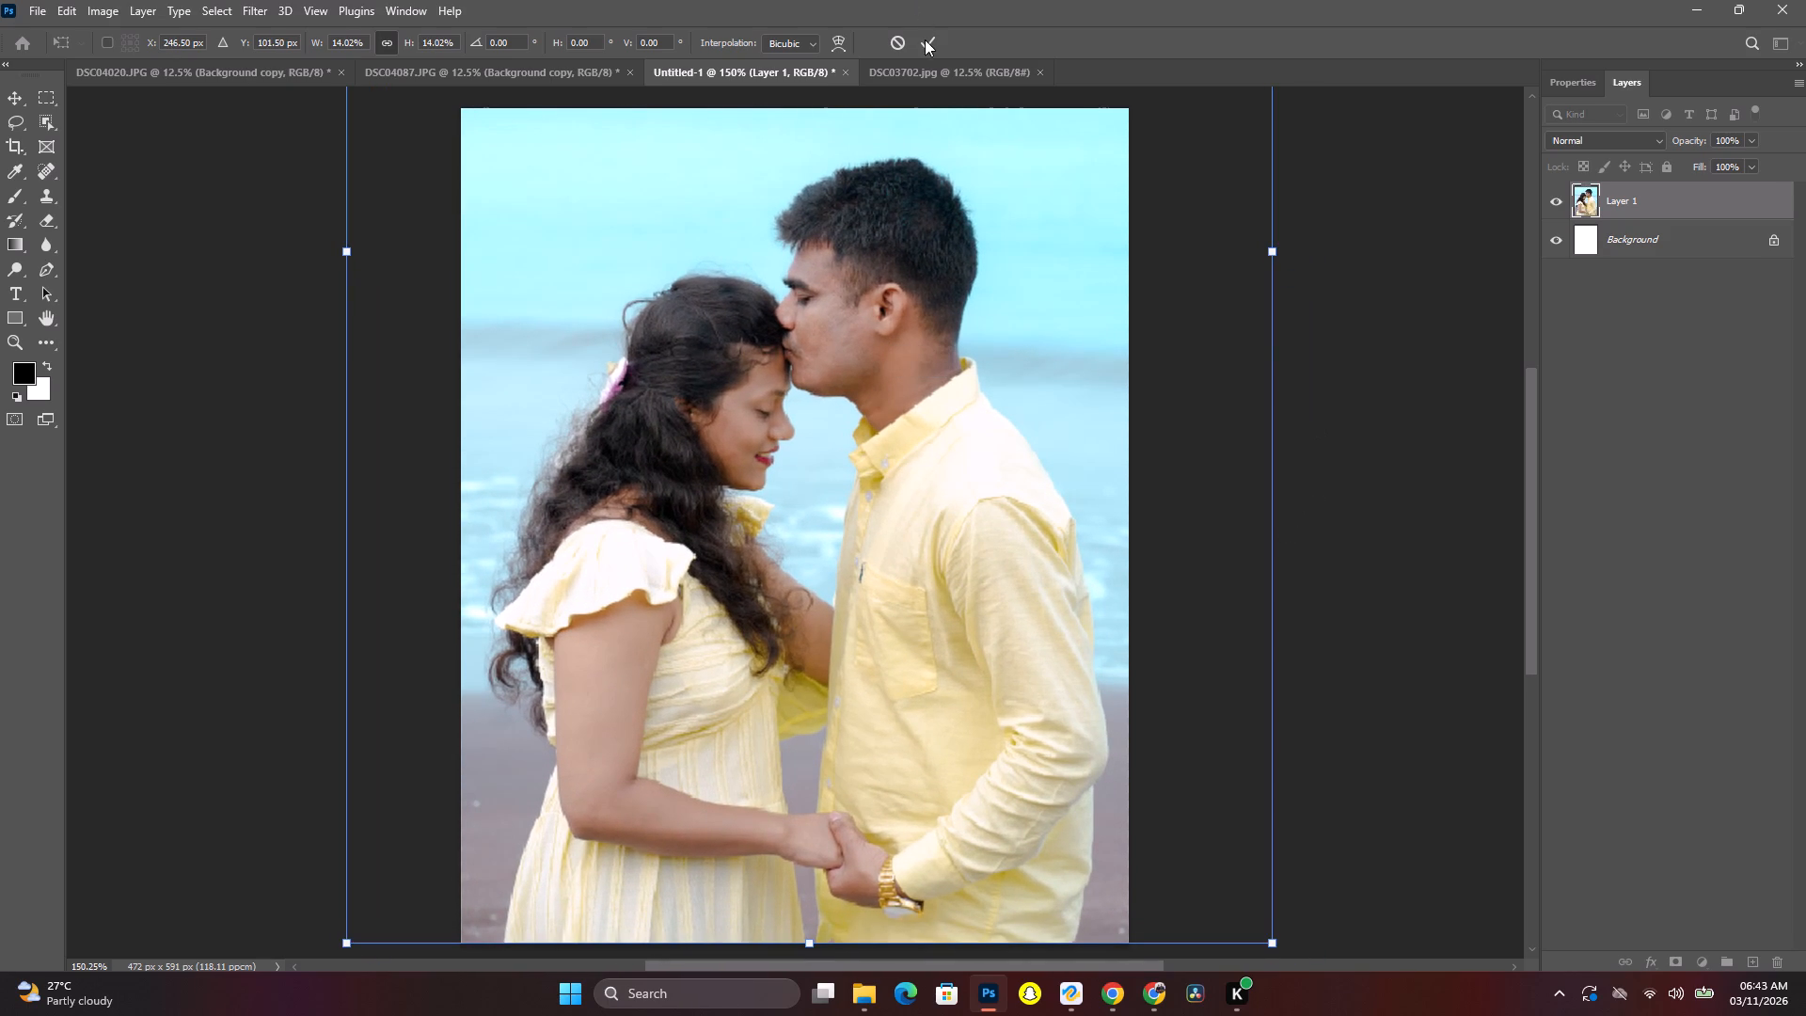
left_click(925, 40)
left_click(1304, 314)
left_click(943, 296)
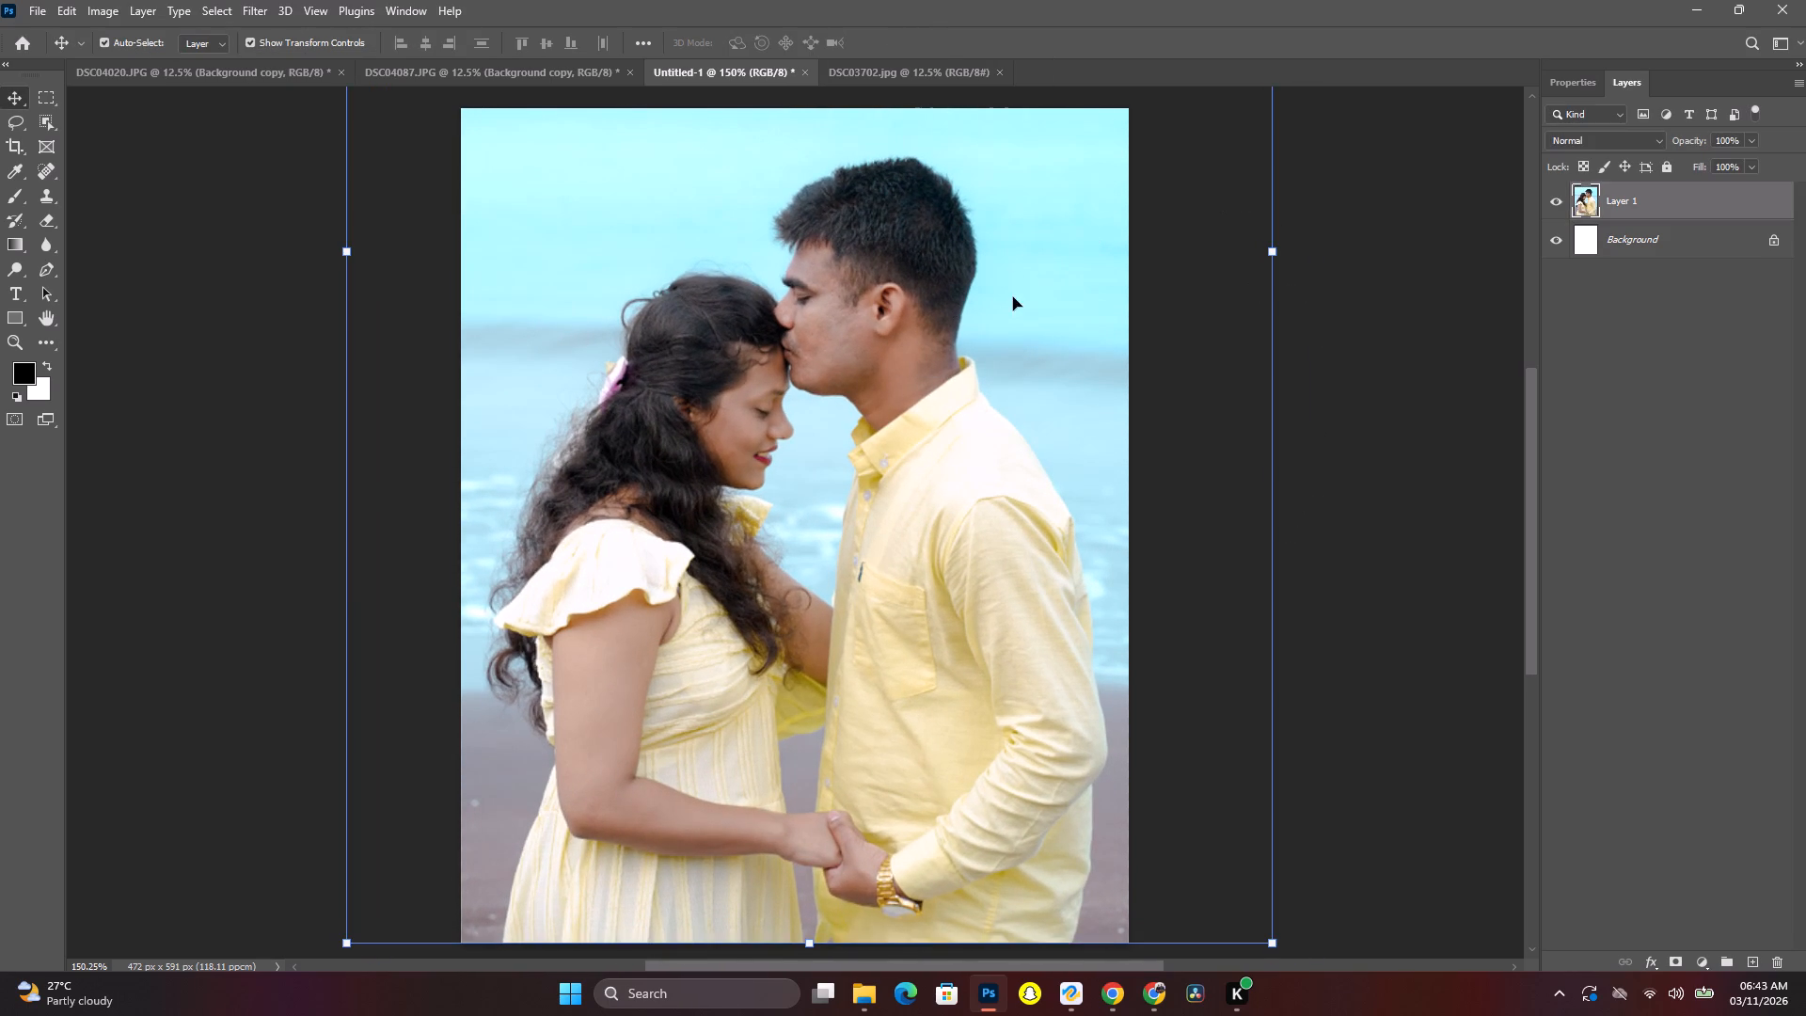
Following the reference post, apply a Black & White adjustment to Layer 1 with Cyans 36%, Greens 57% and Yellows 75%.
left_click(1131, 1002)
left_click(1130, 1002)
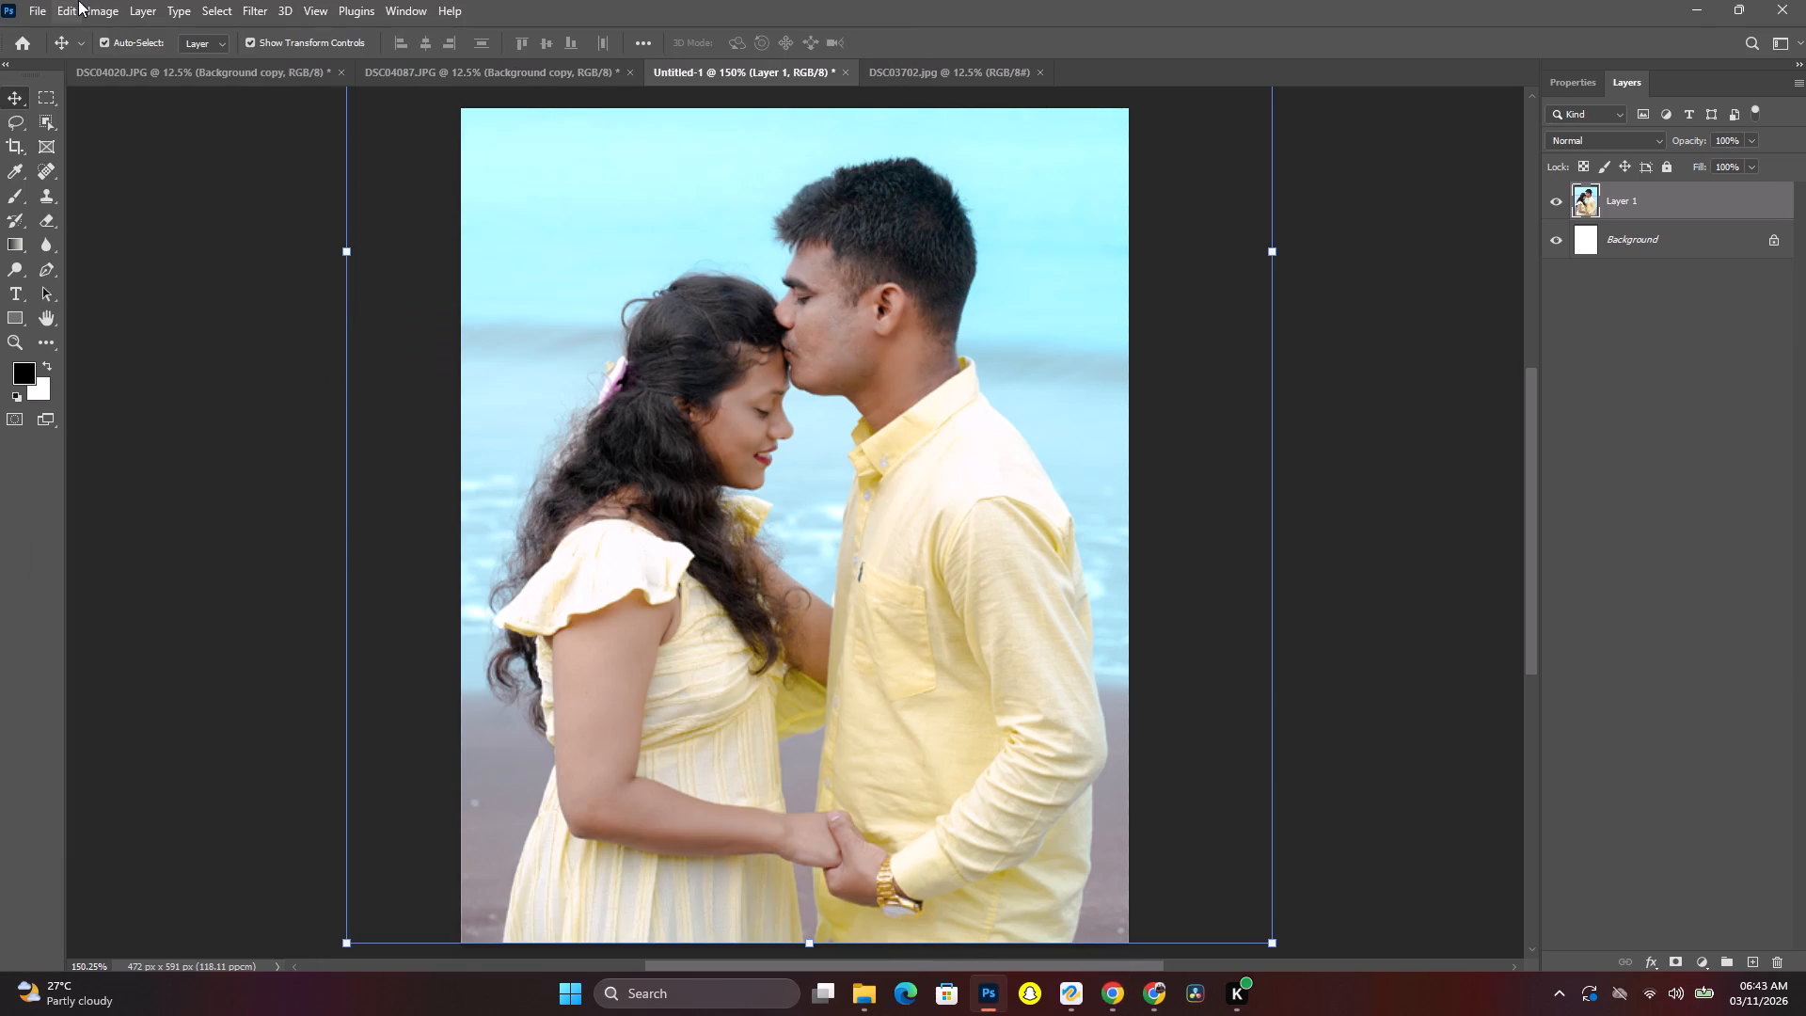
left_click(113, 9)
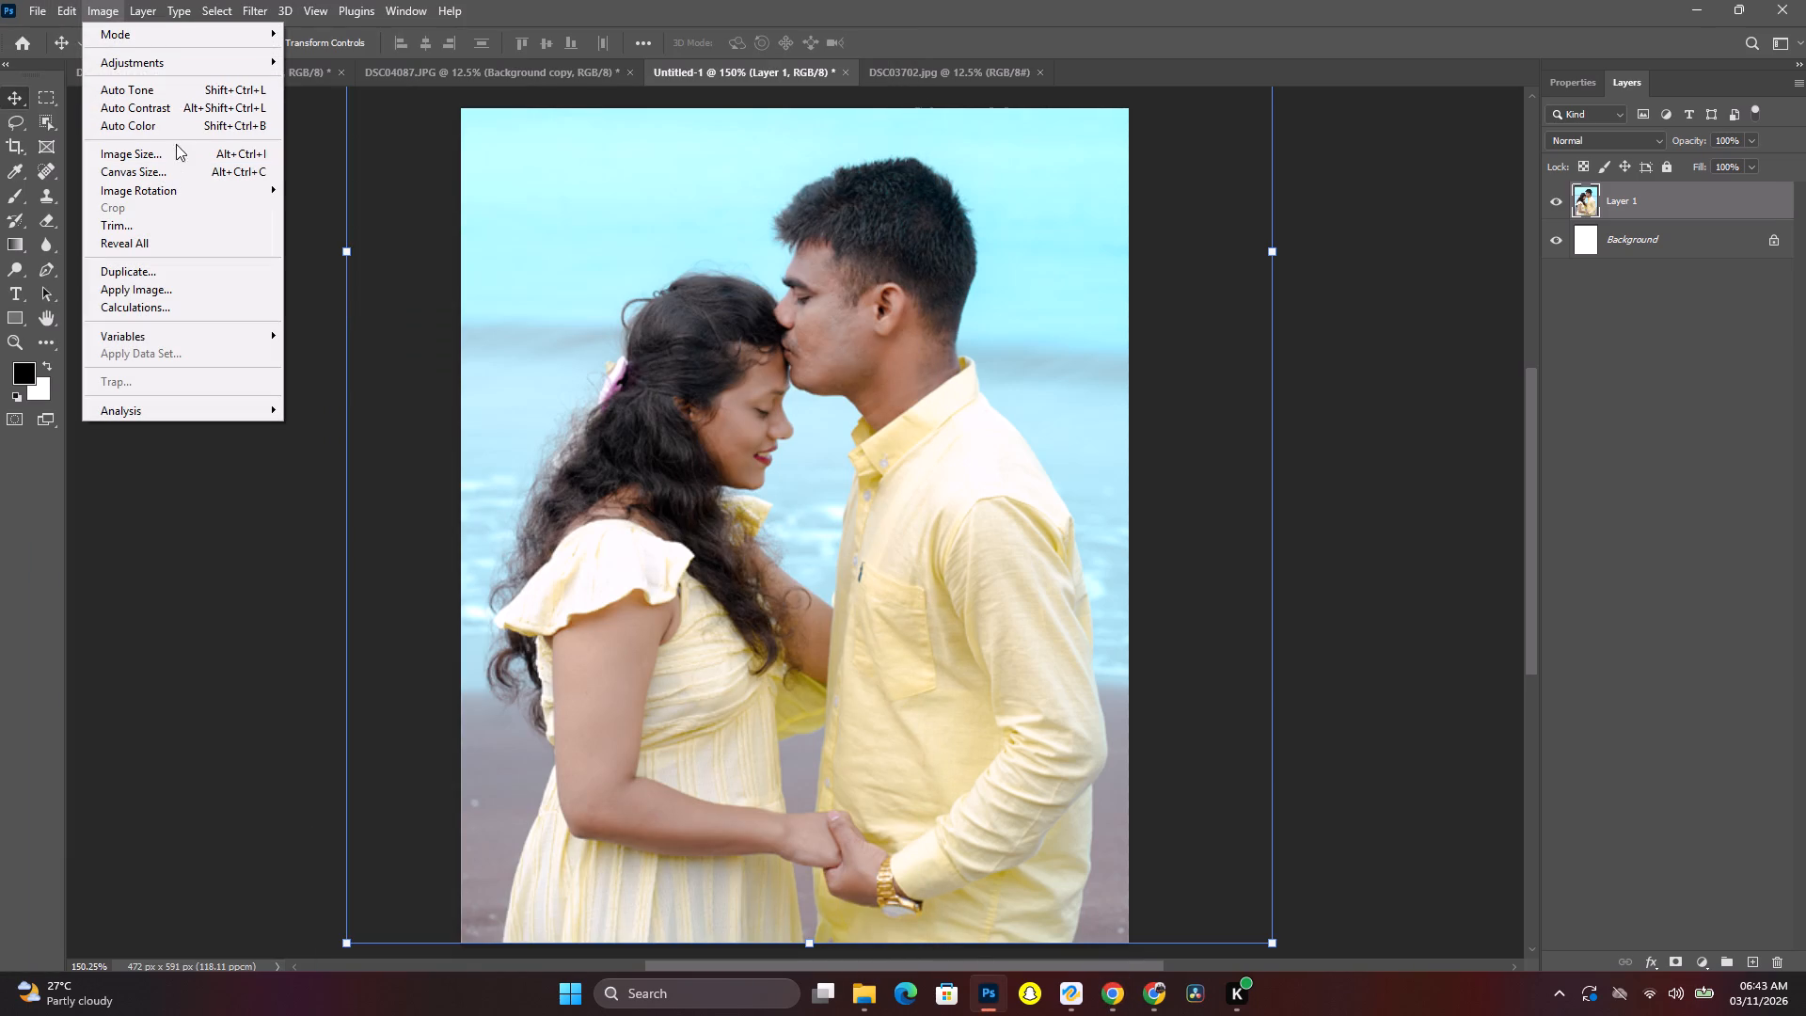
left_click(198, 64)
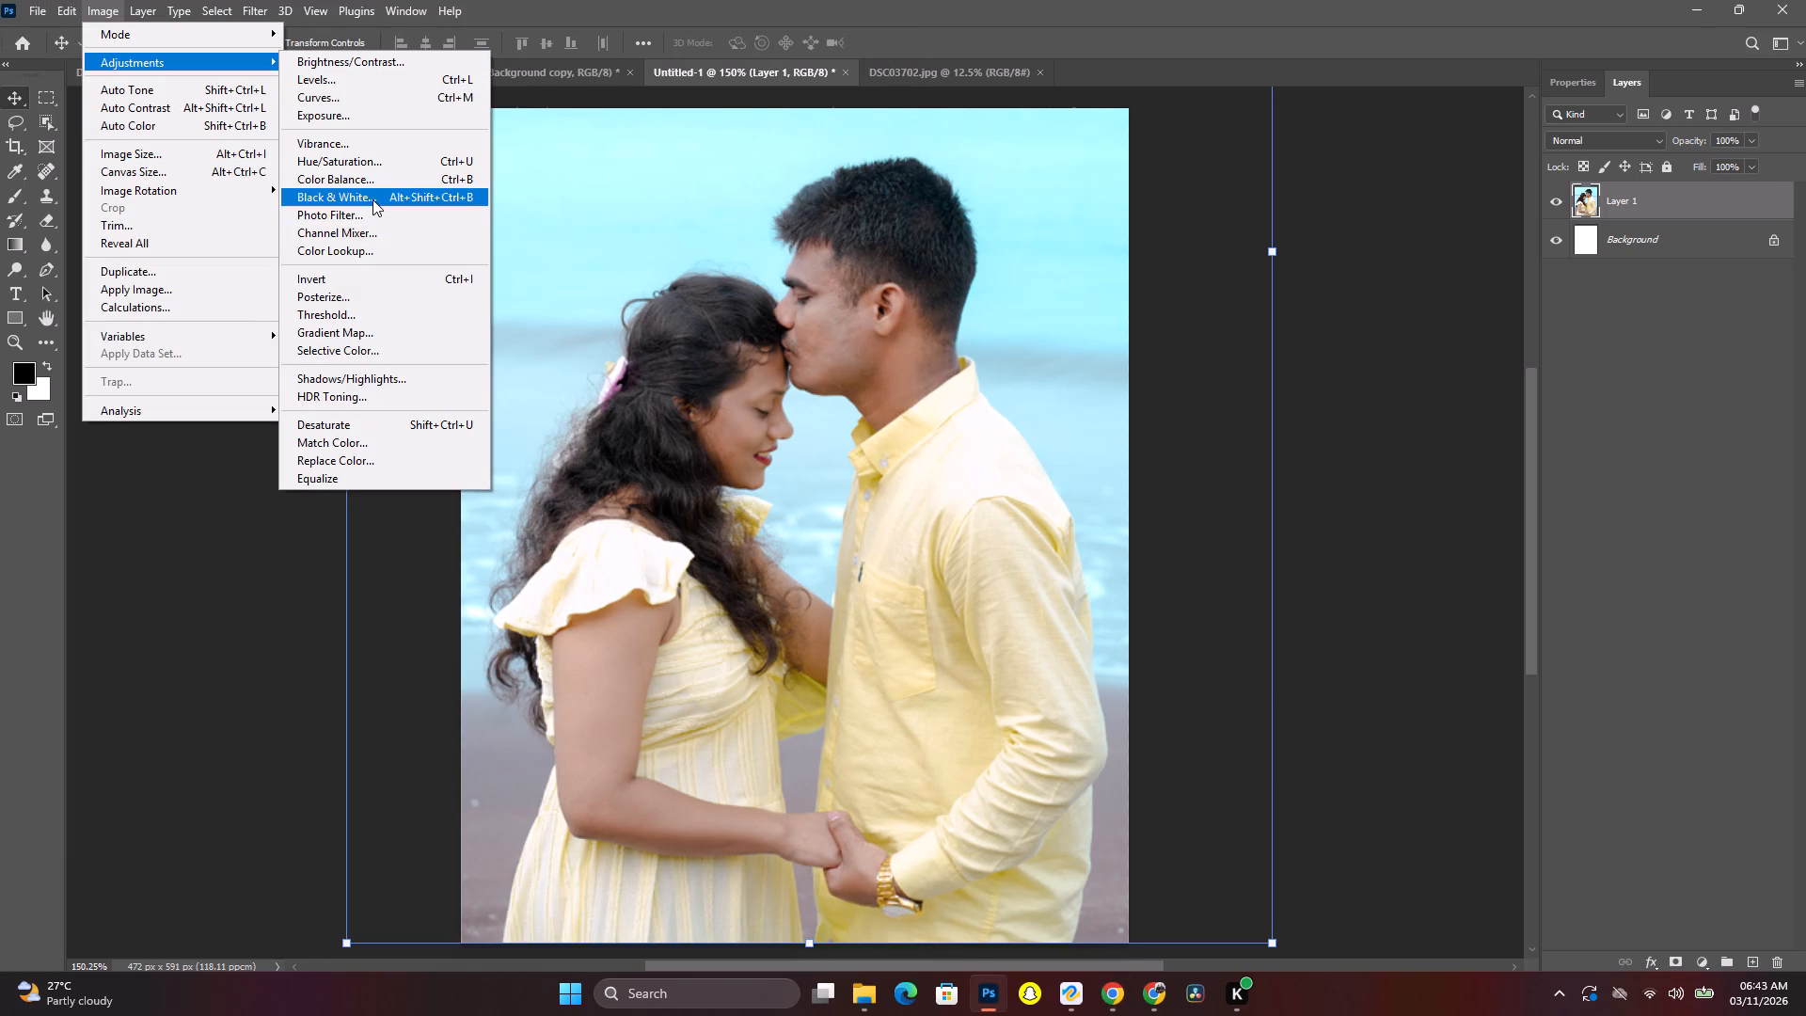
left_click(372, 198)
left_click_drag(846, 141, 1116, 147)
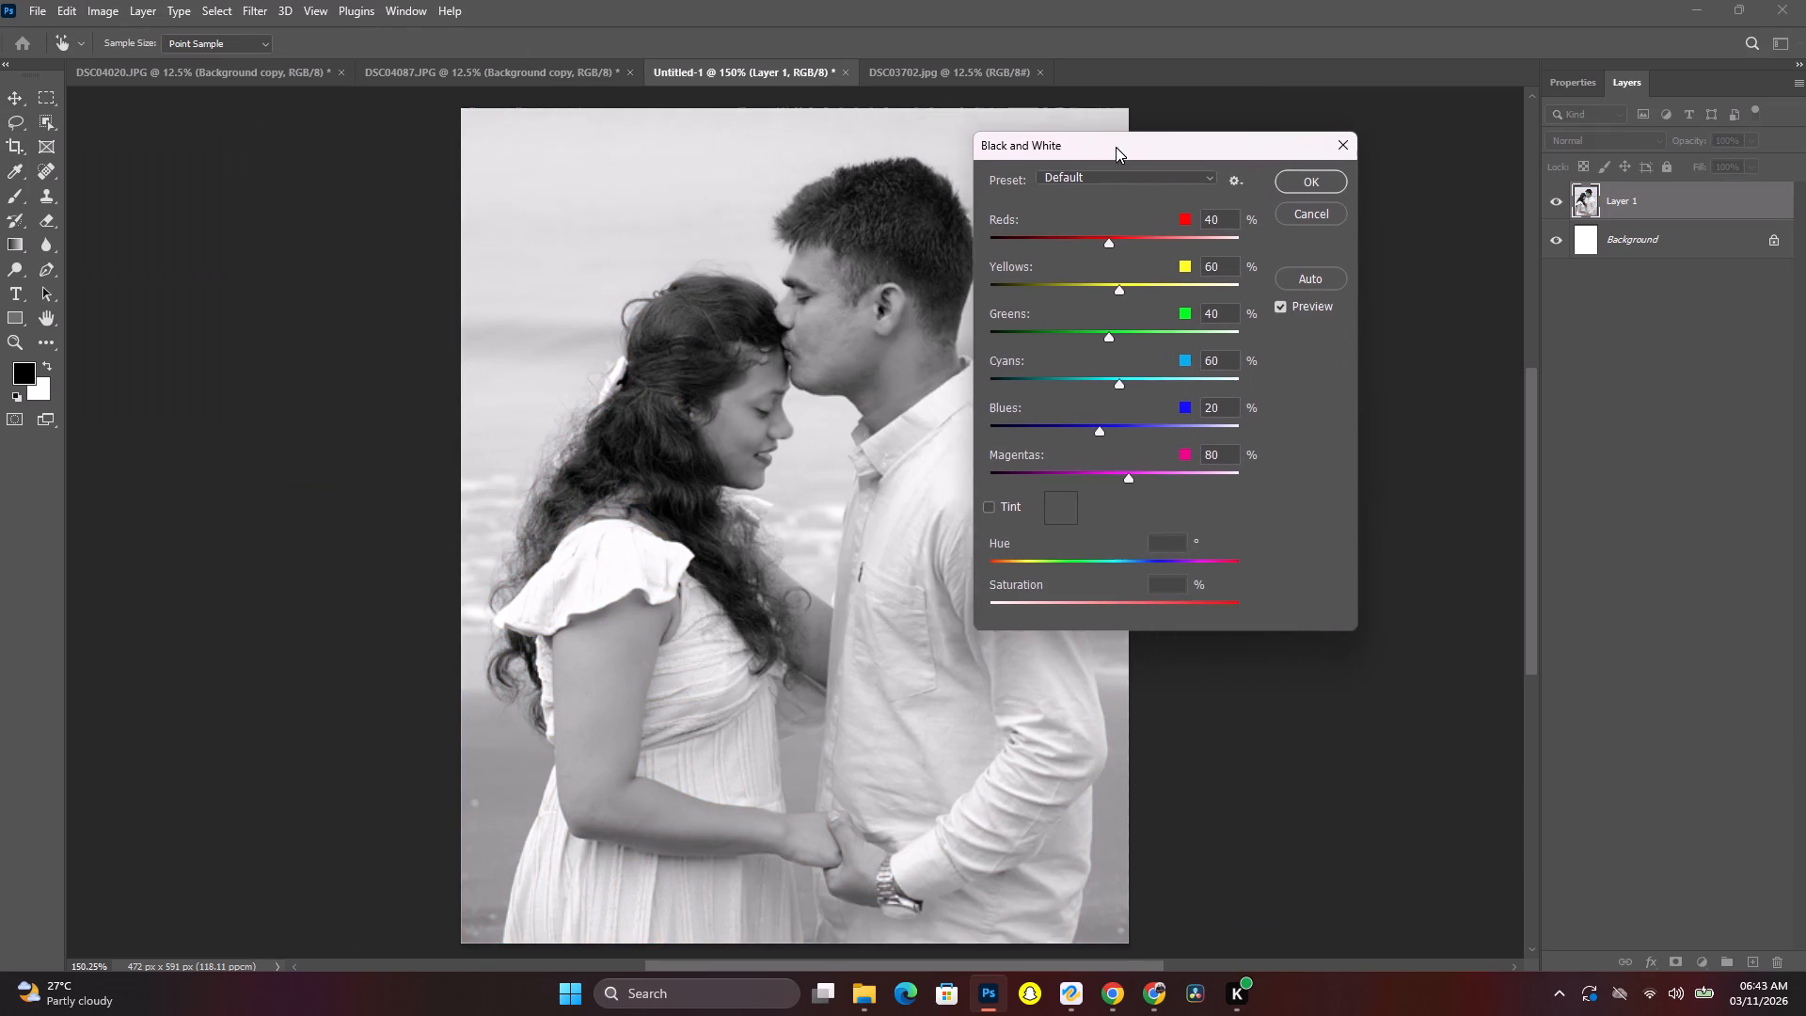
left_click_drag(1116, 147, 1224, 134)
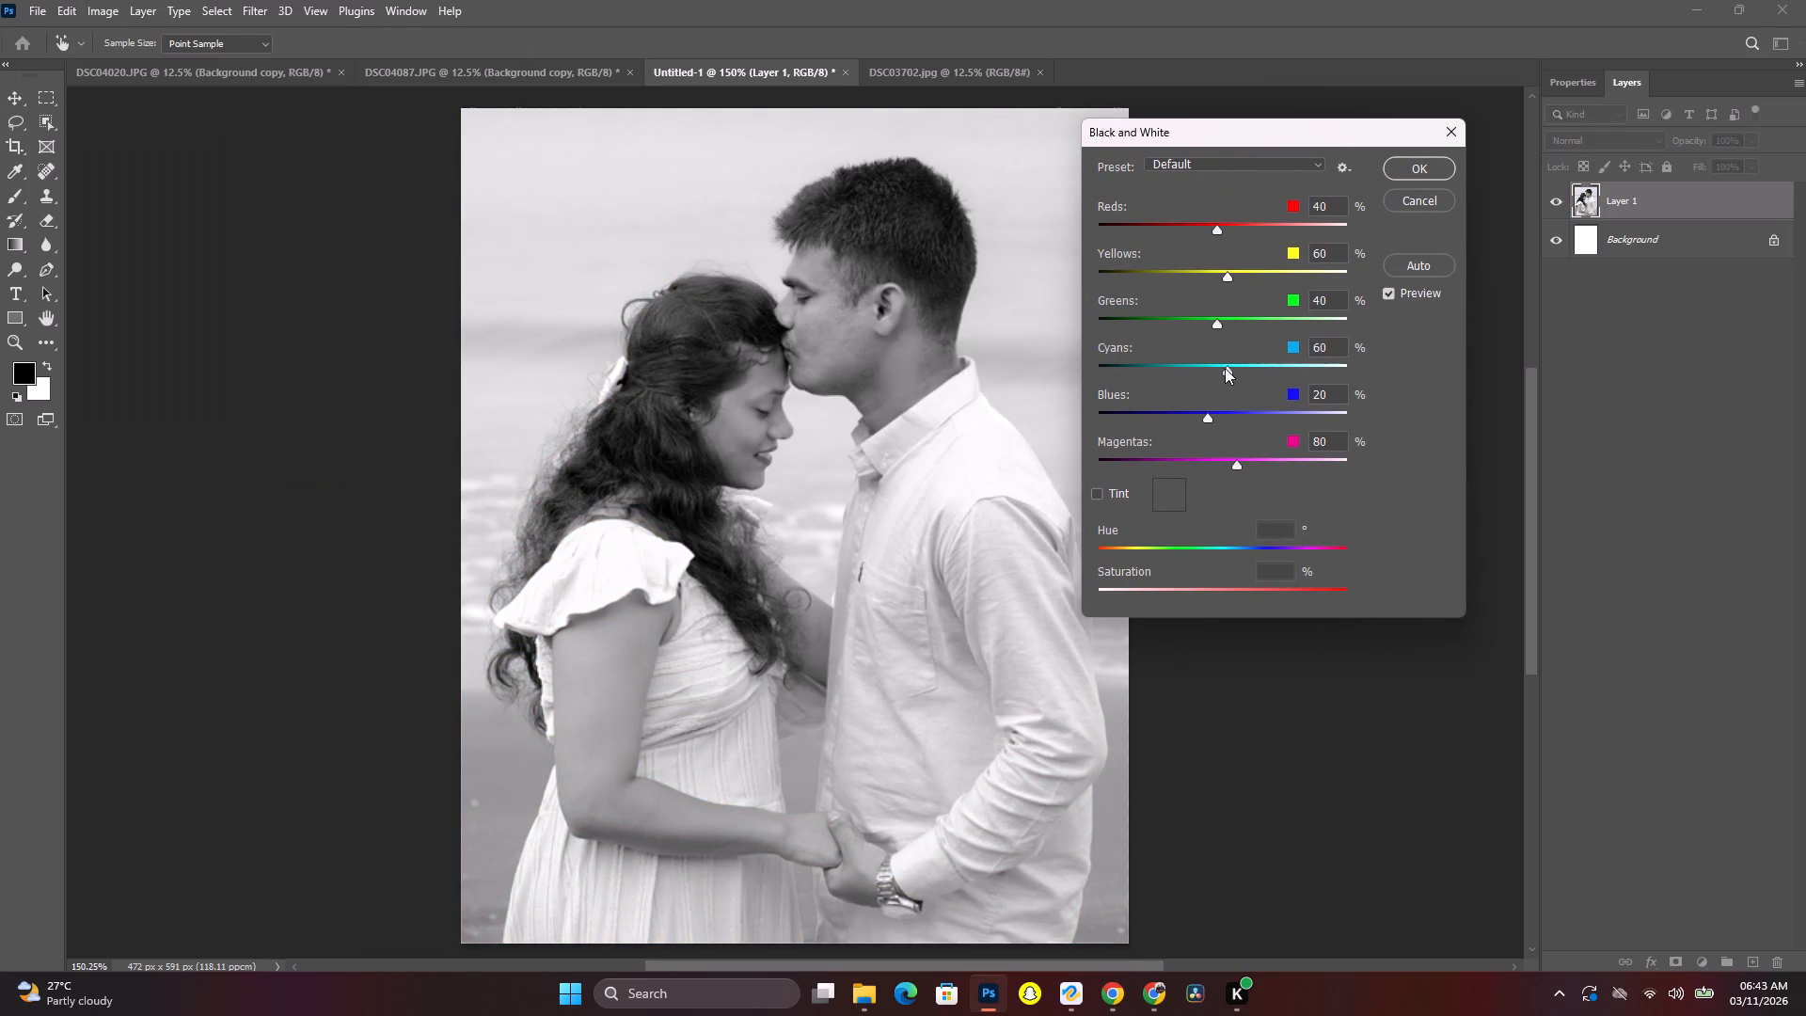
left_click_drag(1228, 368, 1233, 374)
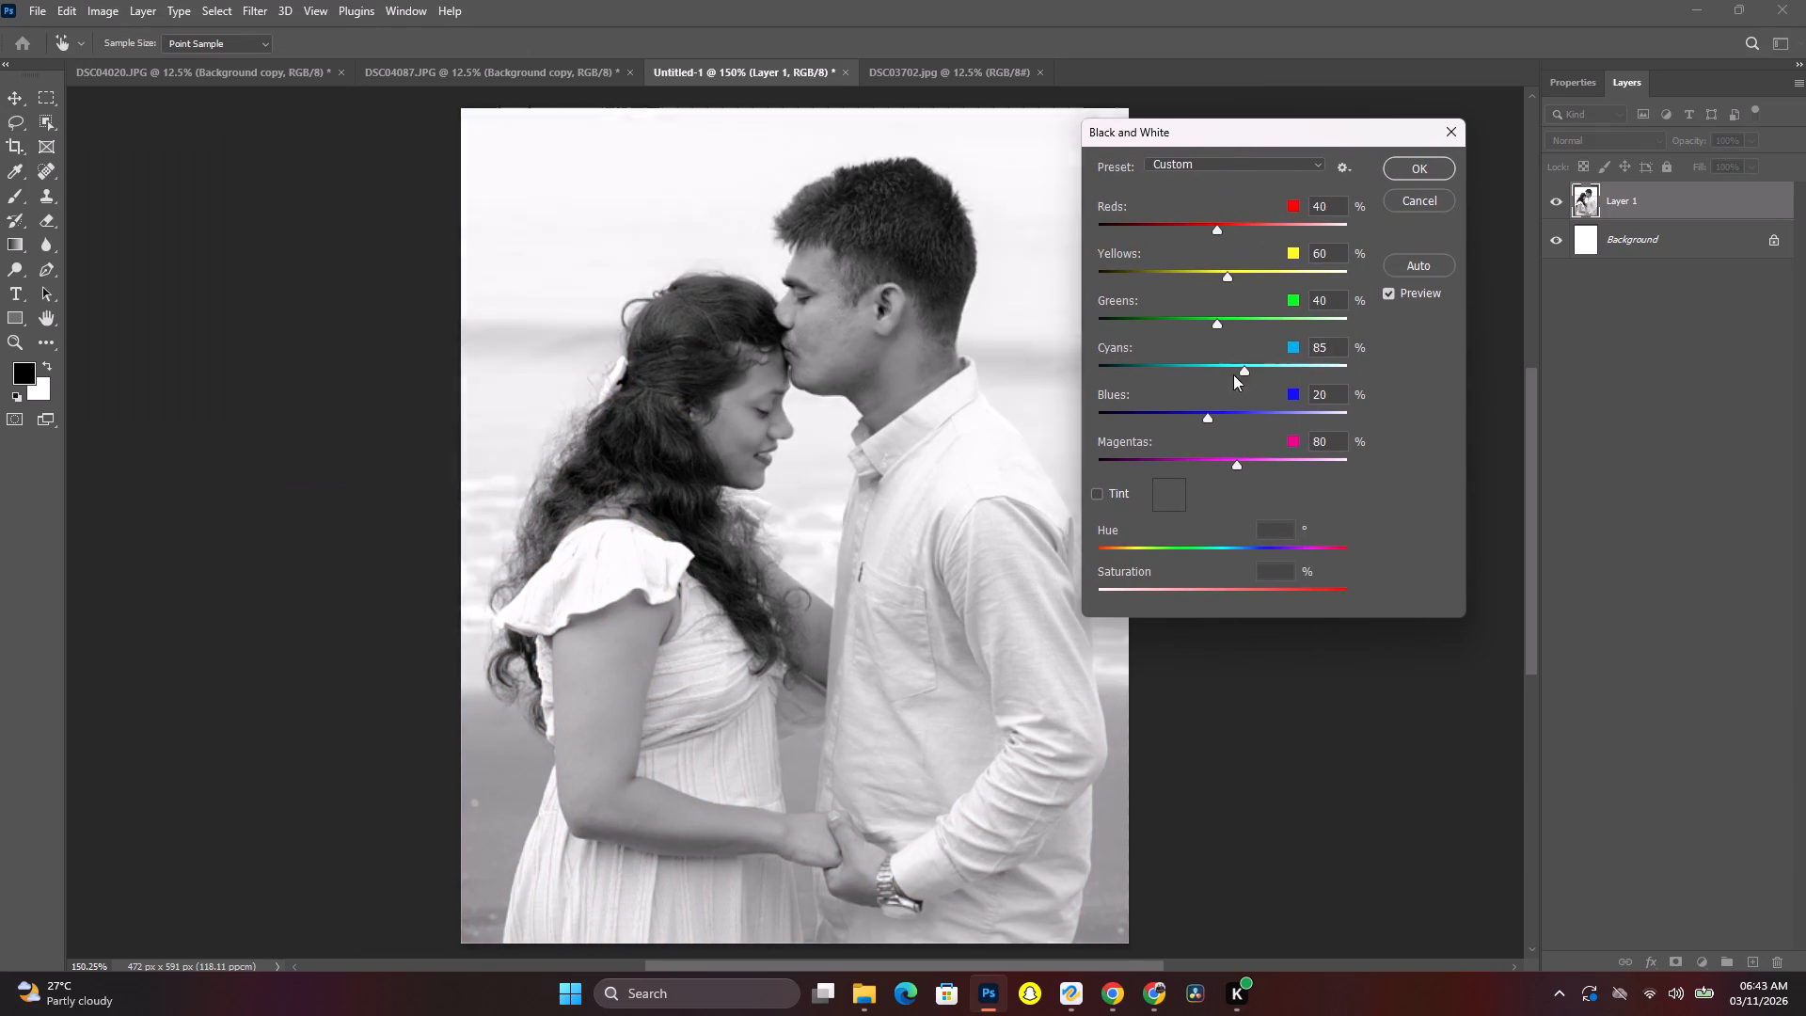
left_click_drag(1233, 374, 1215, 373)
left_click_drag(1212, 322, 1266, 322)
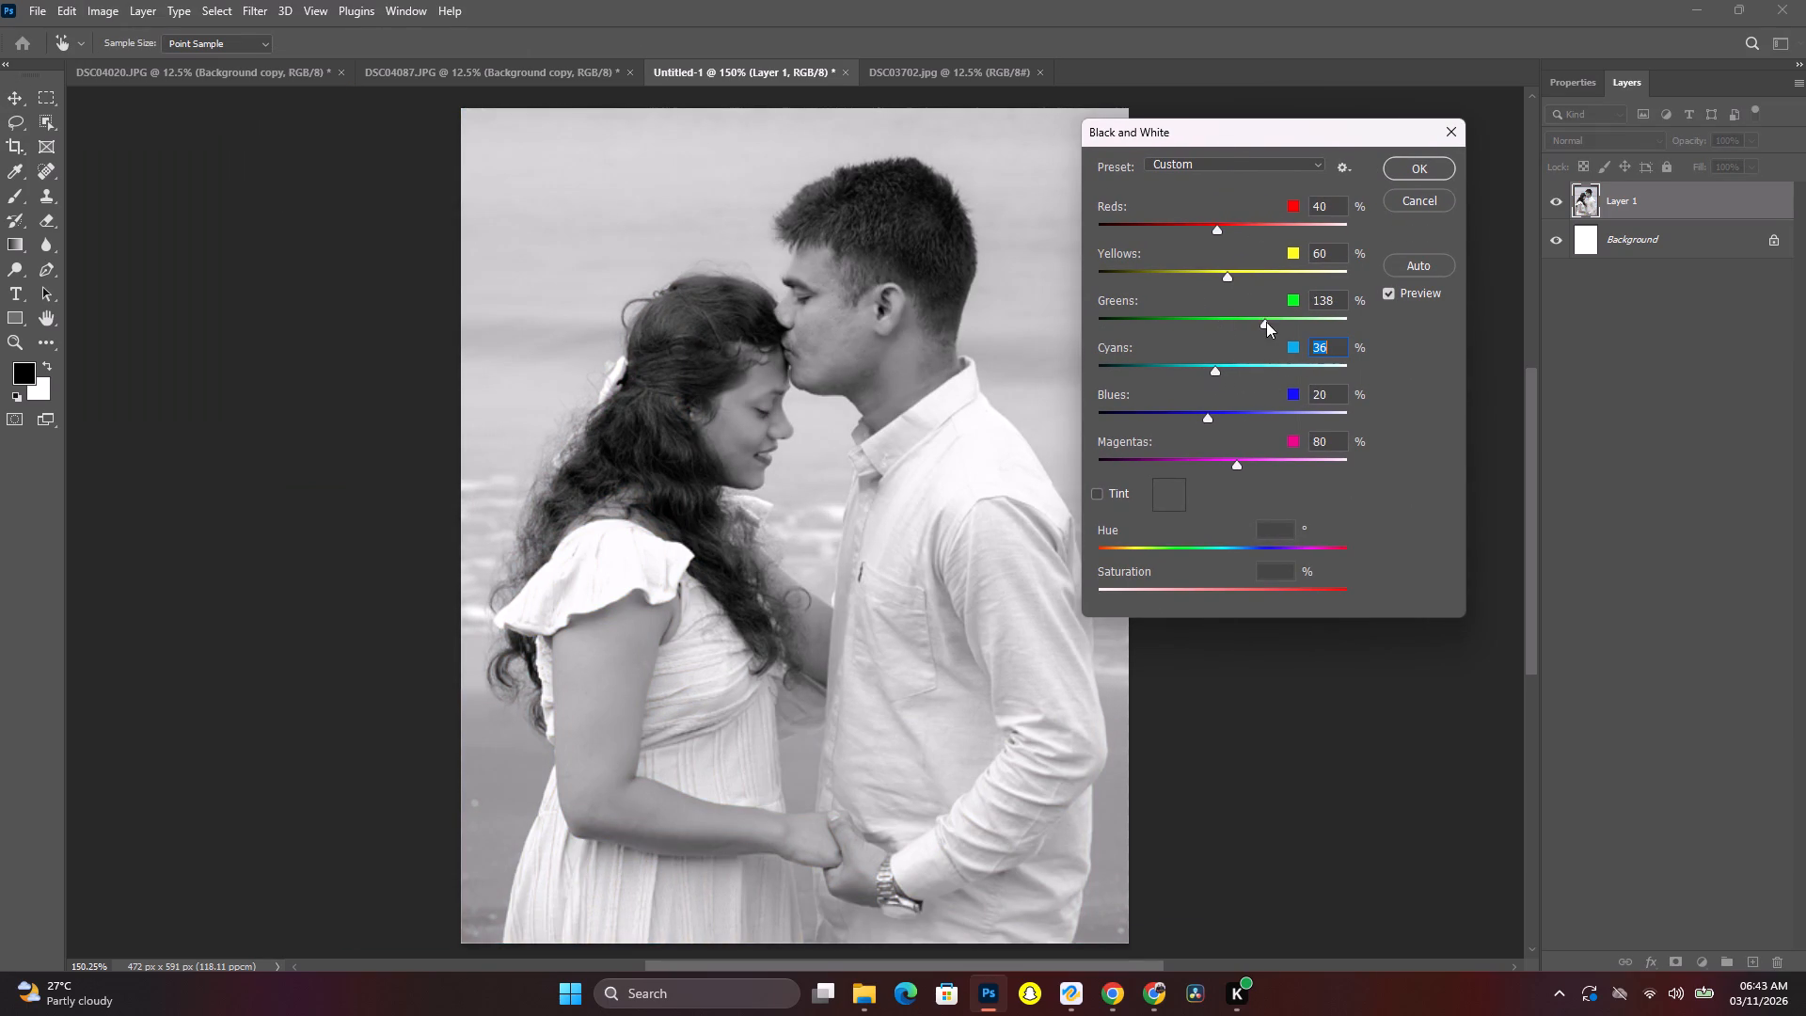
left_click_drag(1266, 322, 1226, 323)
left_click_drag(1228, 276, 1233, 277)
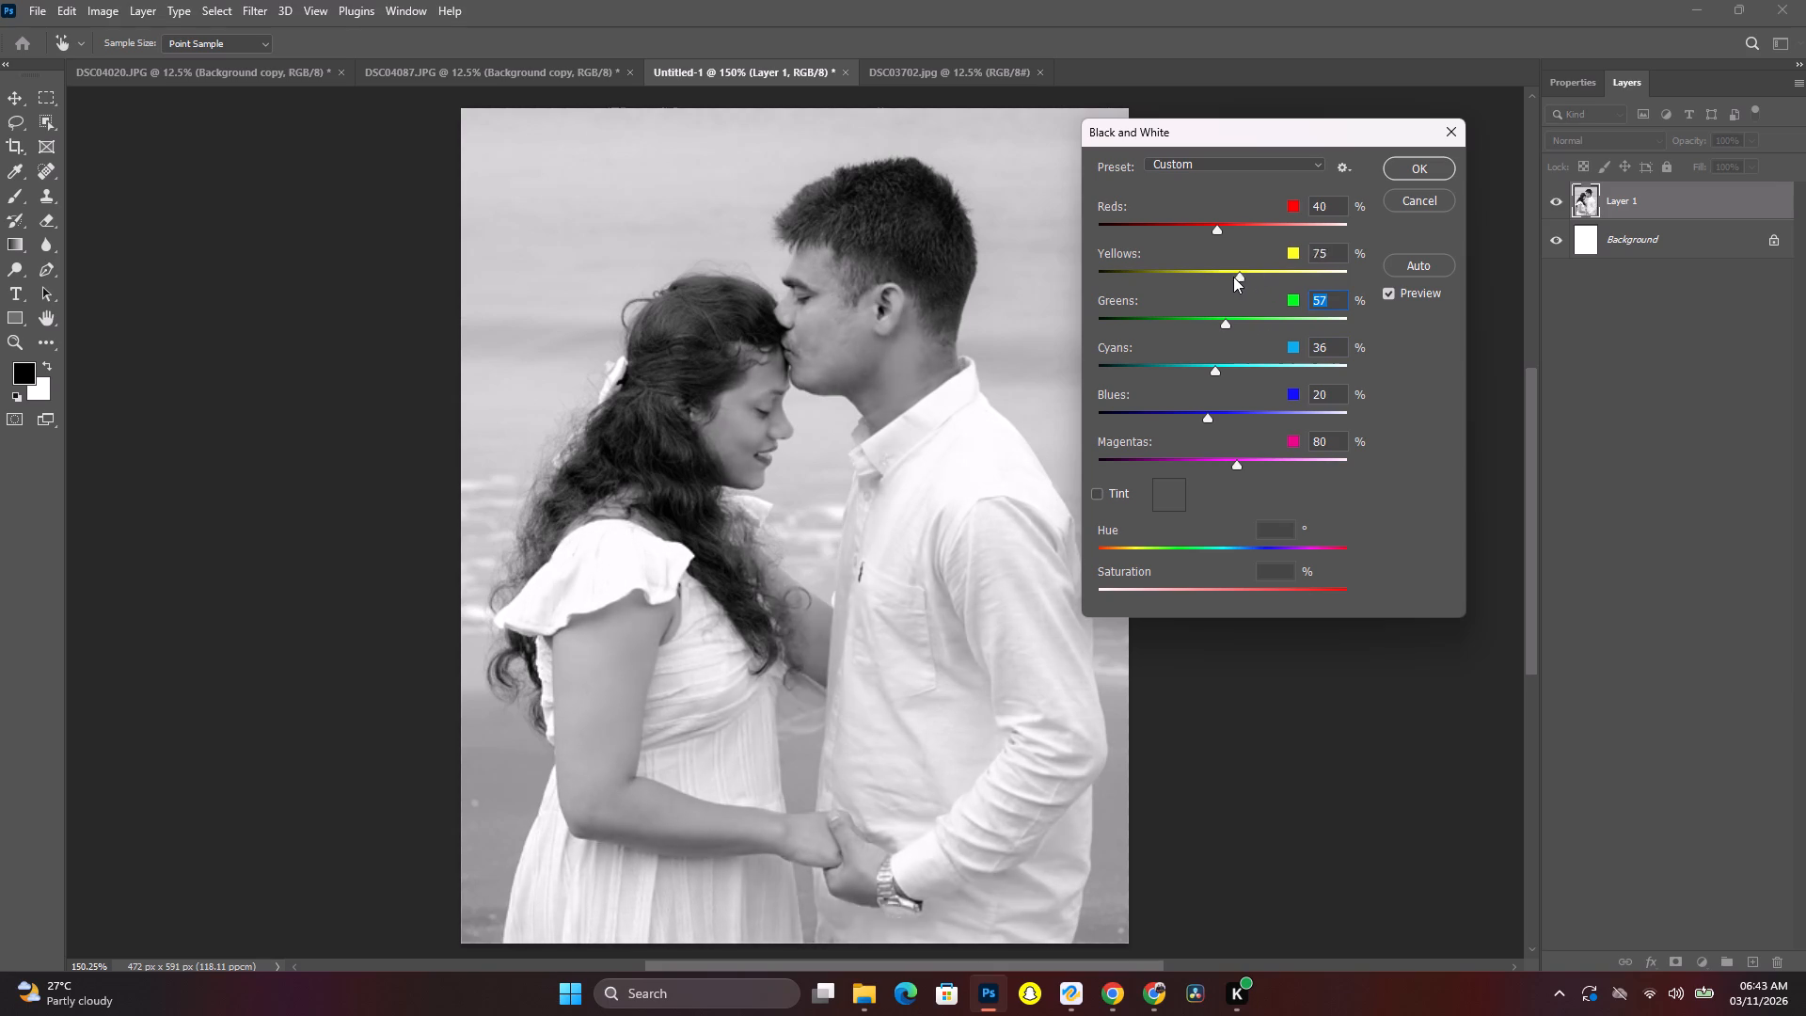
In the Black and White adjustment of Layer 1, set Yellows to 34% and Reds to 57%, and try the tint option.
left_click_drag(1233, 277, 1211, 278)
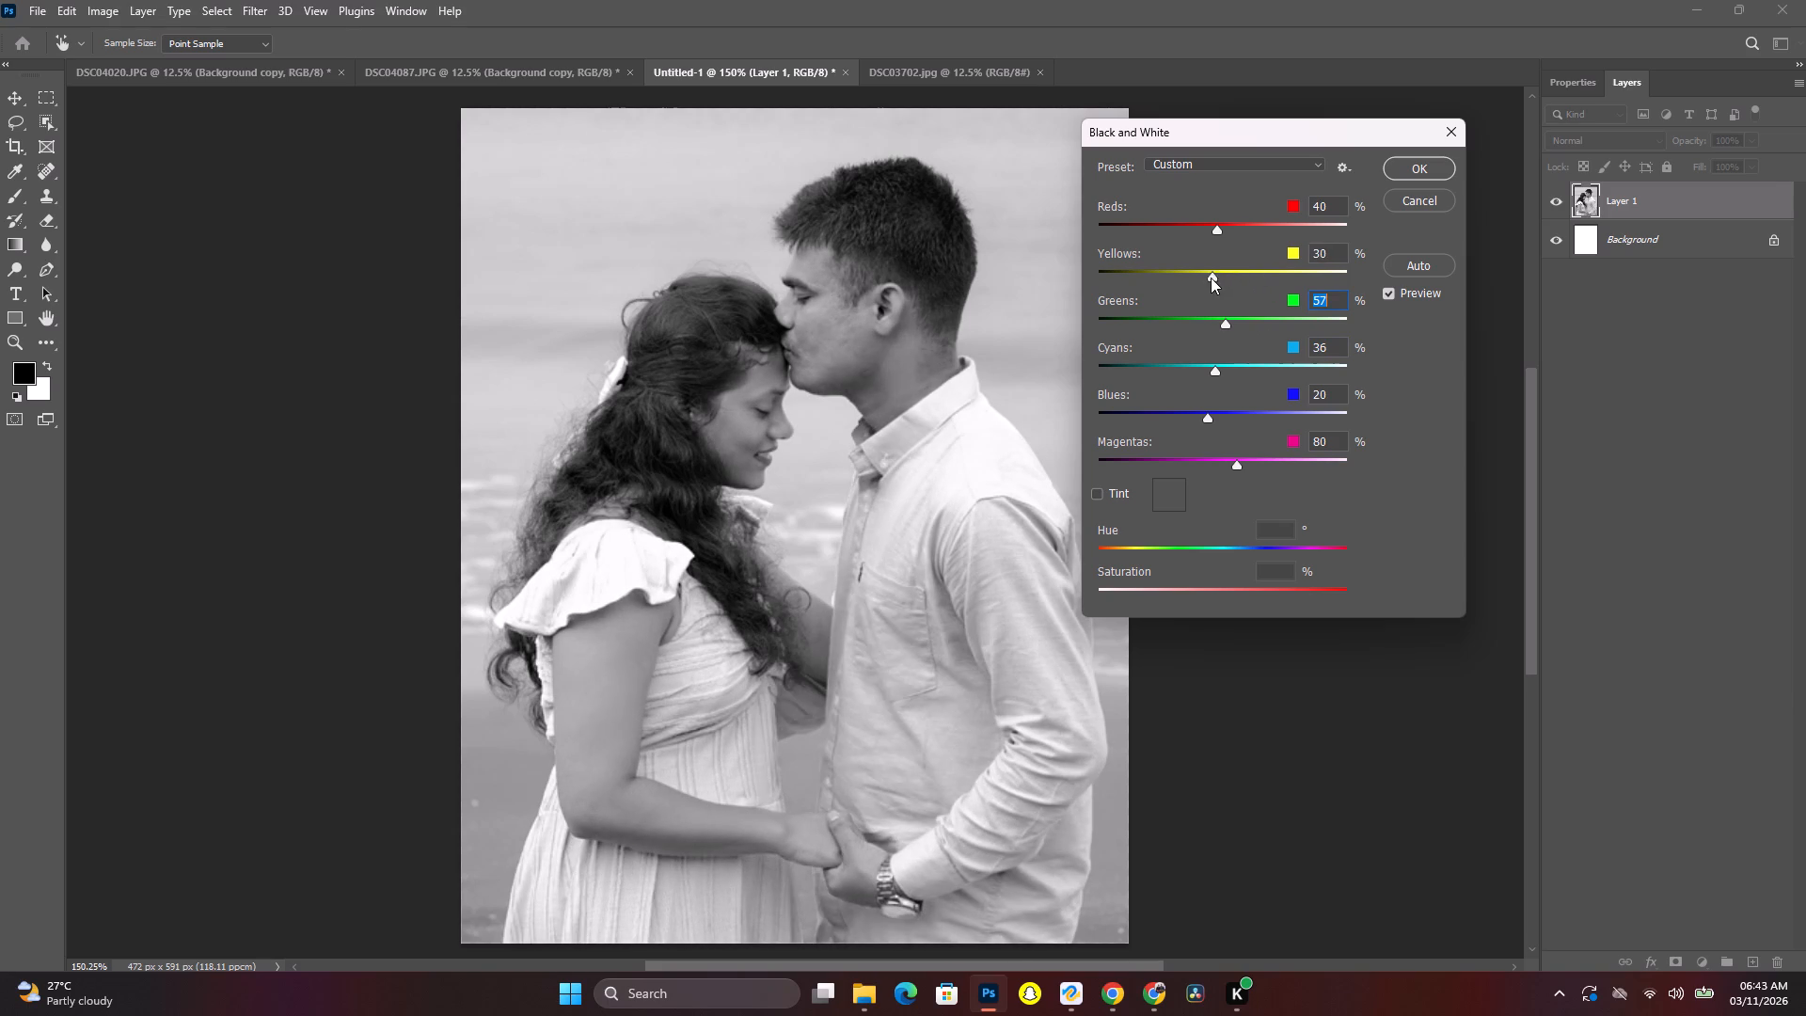
left_click_drag(1211, 278, 1214, 275)
left_click_drag(1212, 225, 1226, 244)
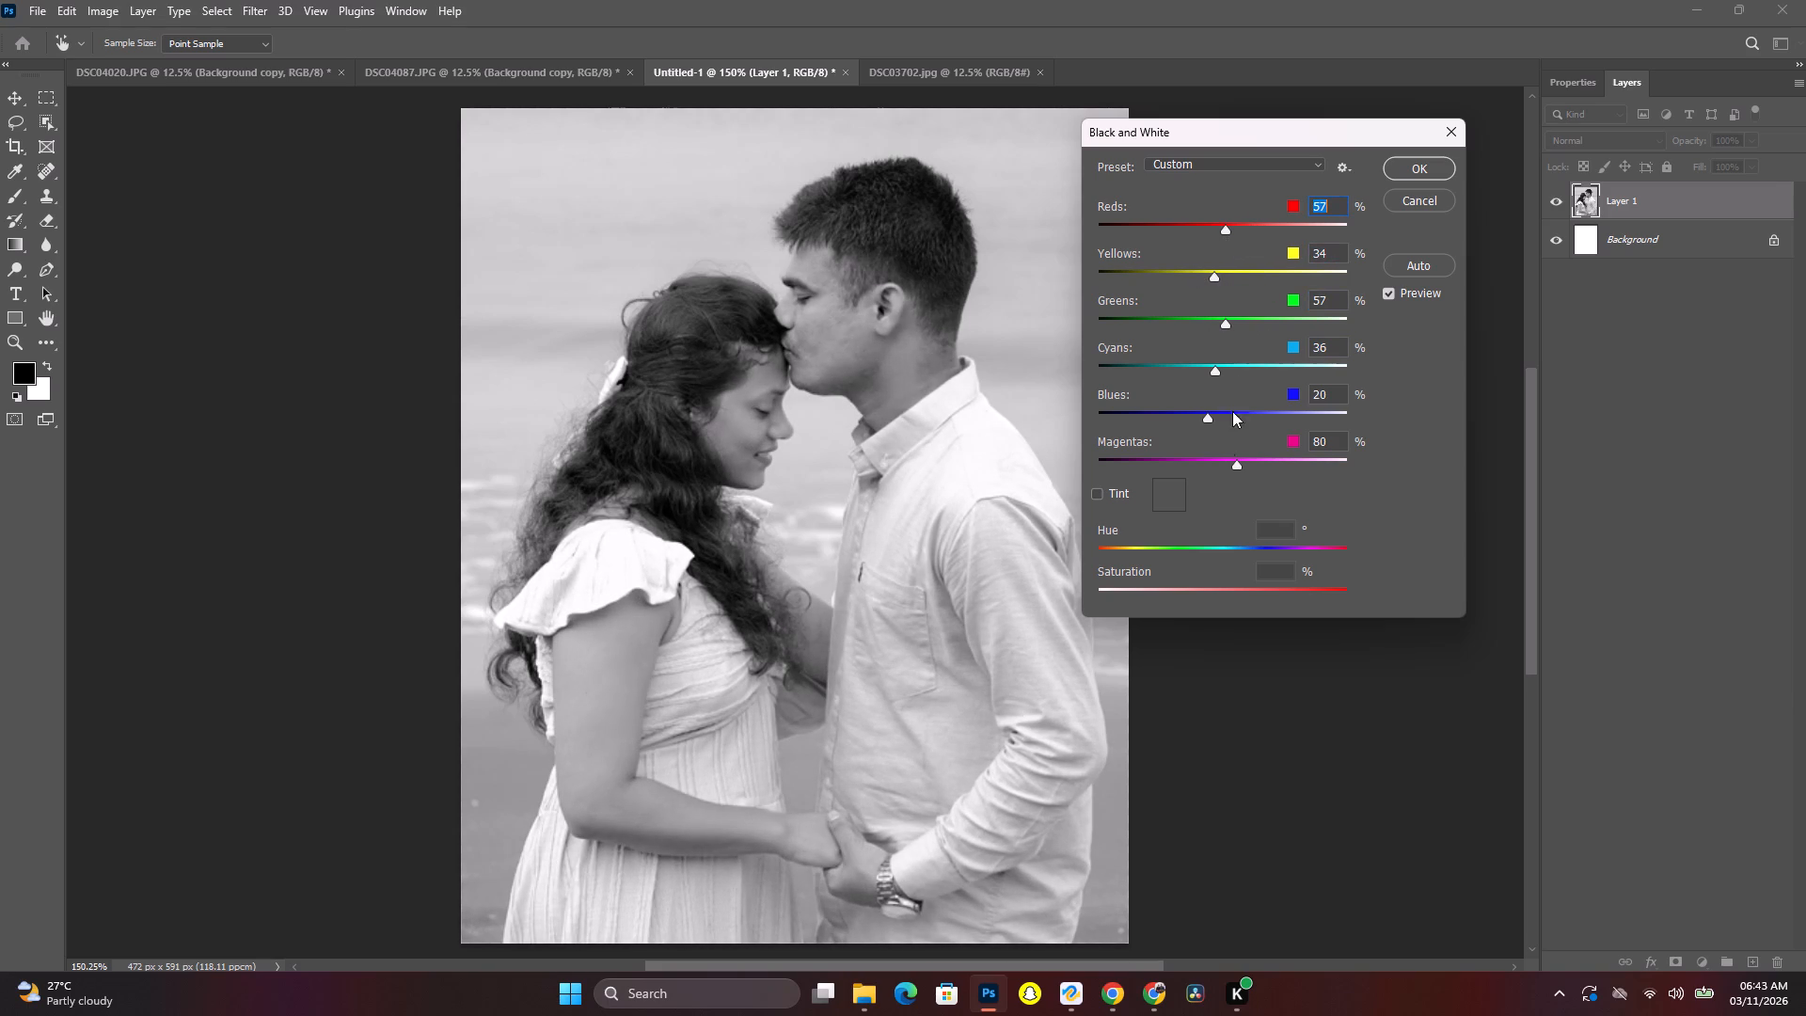
left_click_drag(1229, 548, 1196, 549)
left_click(1194, 549)
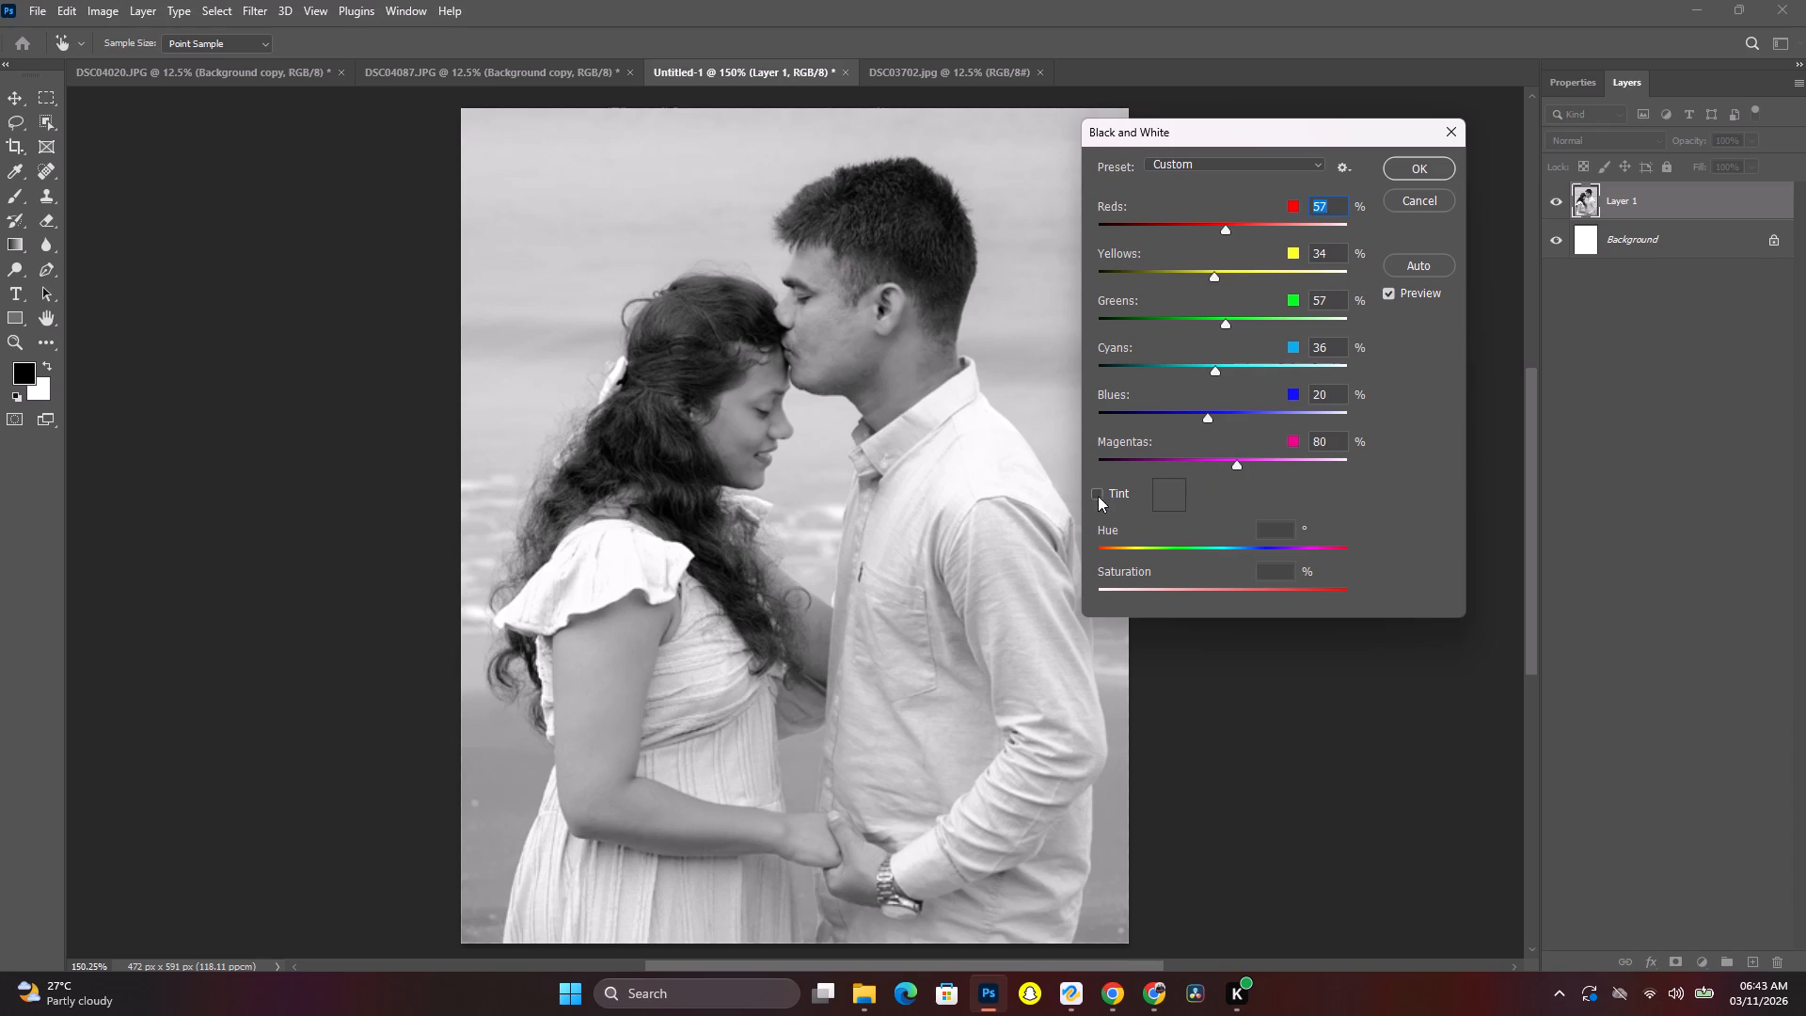
left_click(1094, 489)
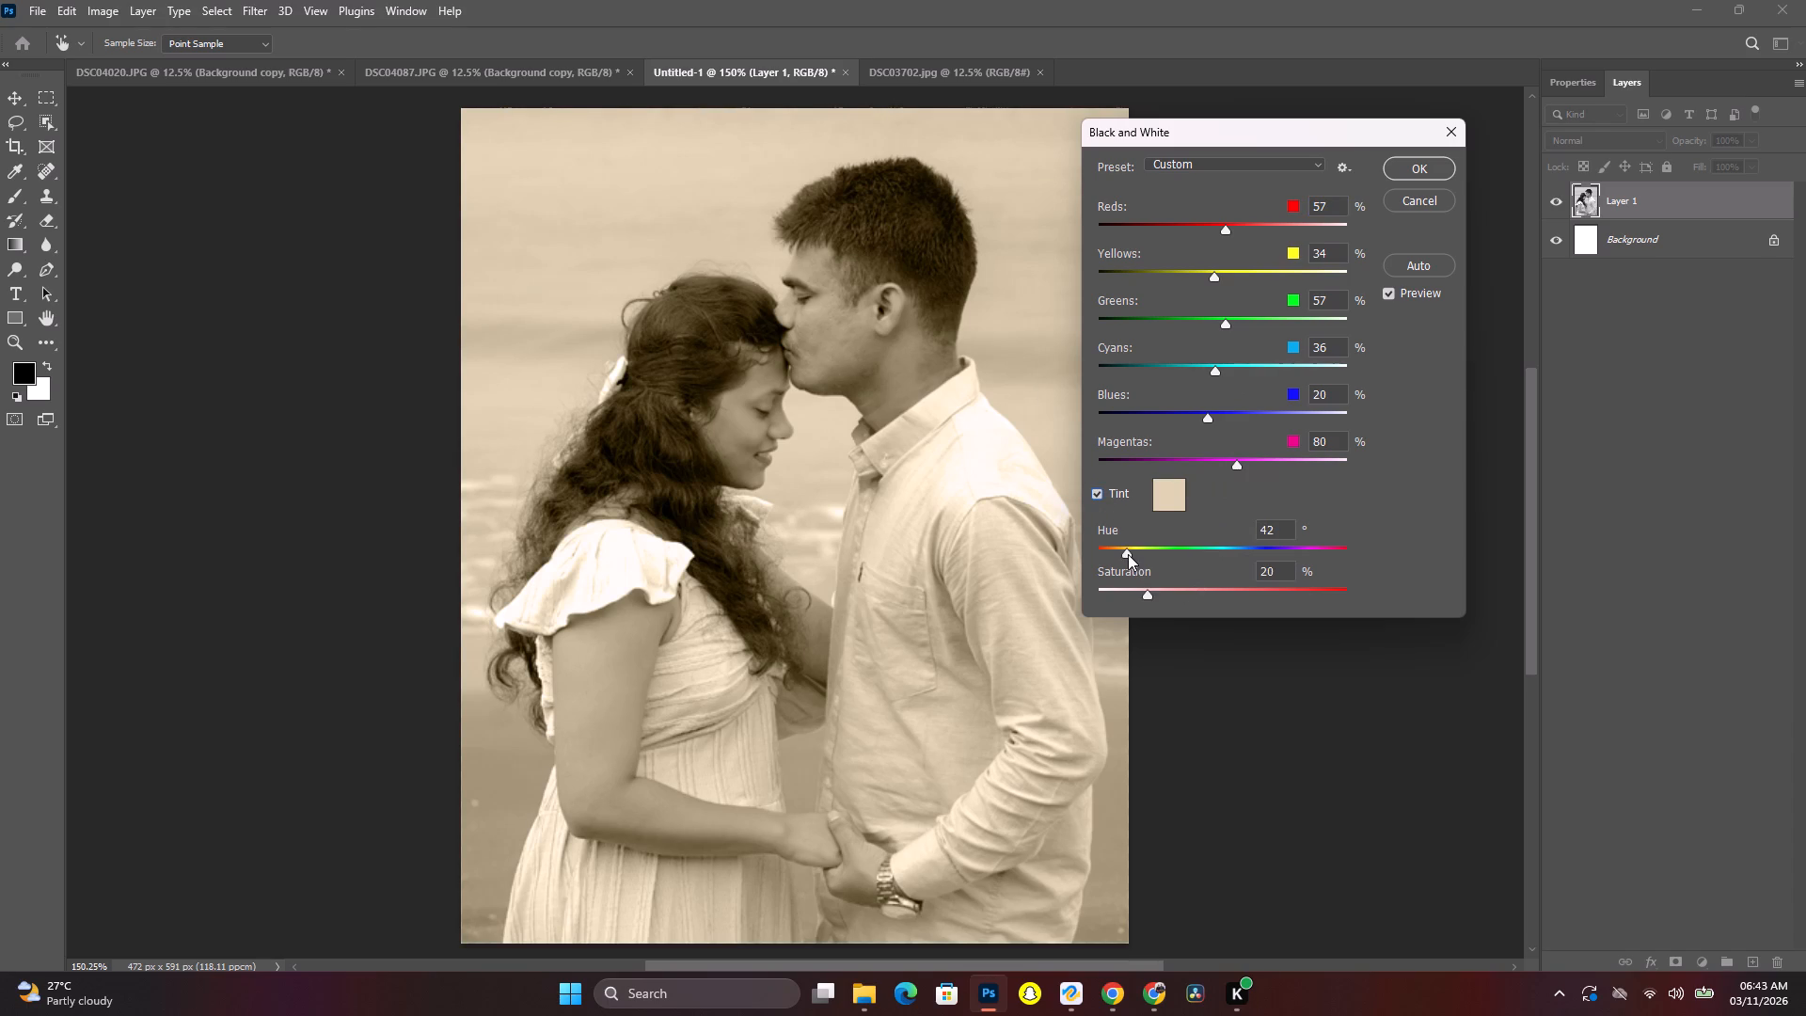
Set the Black and White tint on Layer 1 to hue 184° and saturation 3%, check the Instagram reference, and apply it.
left_click_drag(1128, 554, 1226, 553)
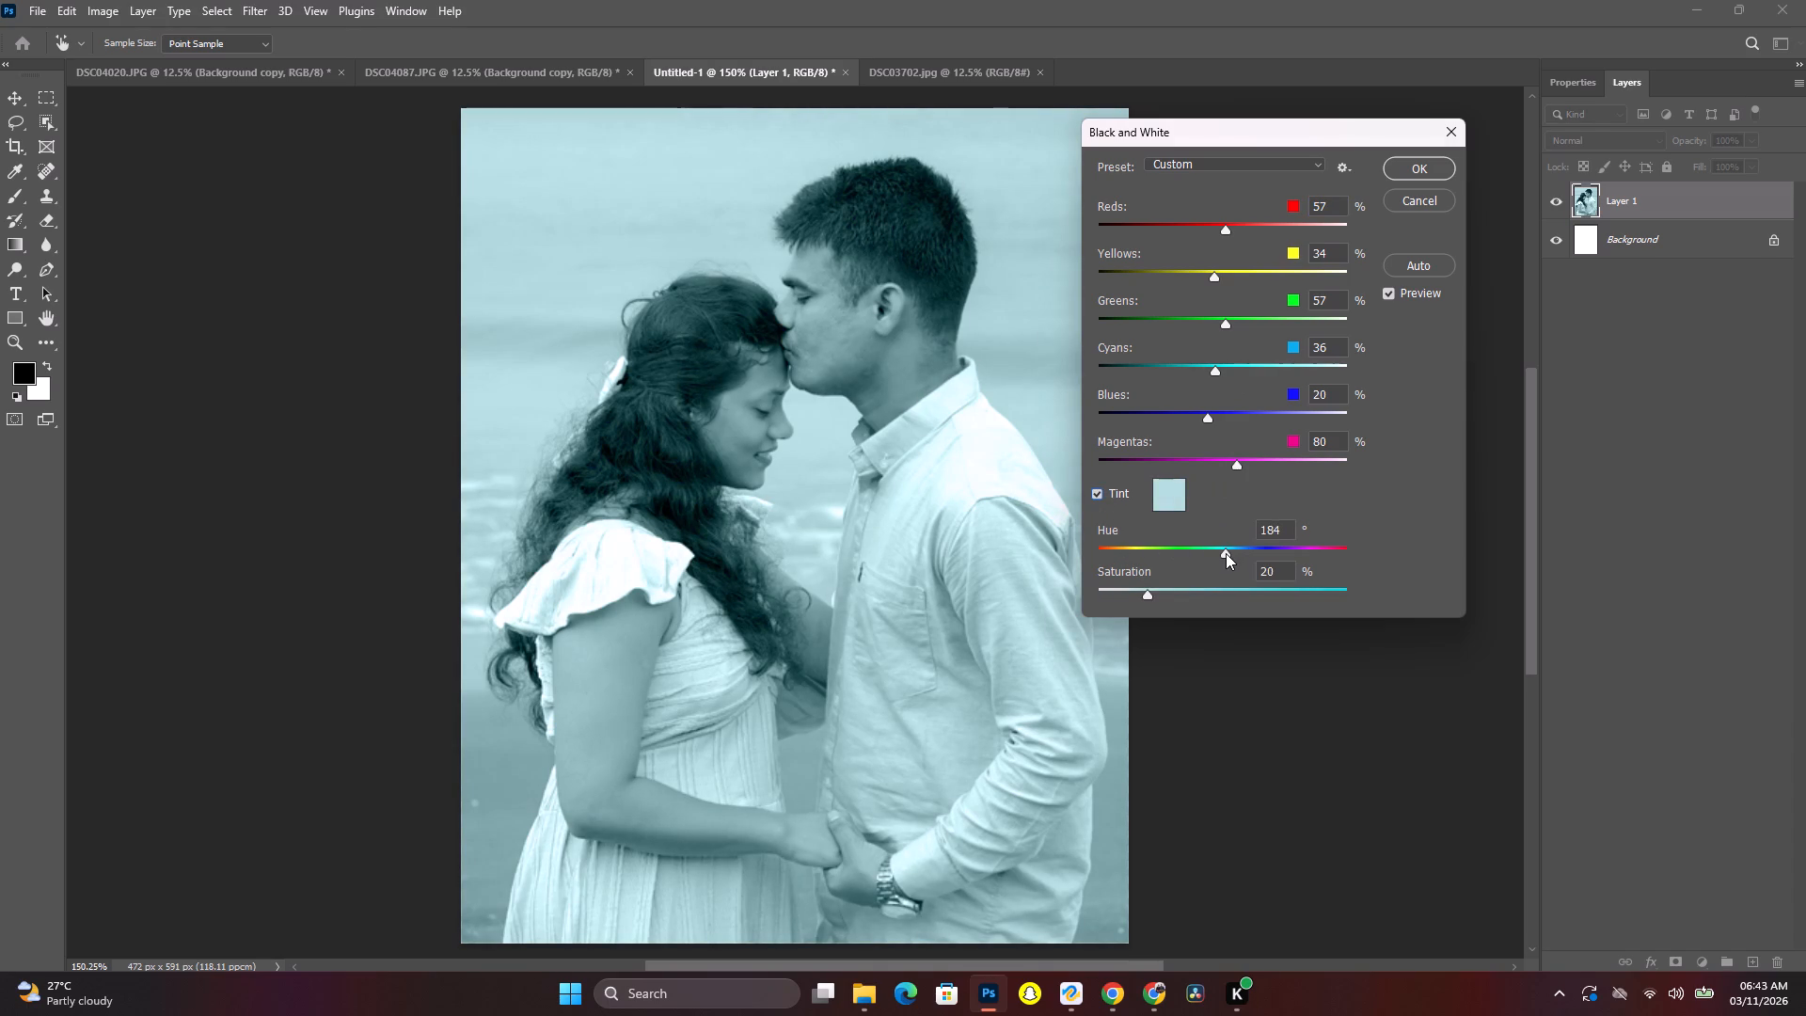
left_click_drag(1226, 553, 1226, 555)
left_click_drag(1149, 595, 1011, 591)
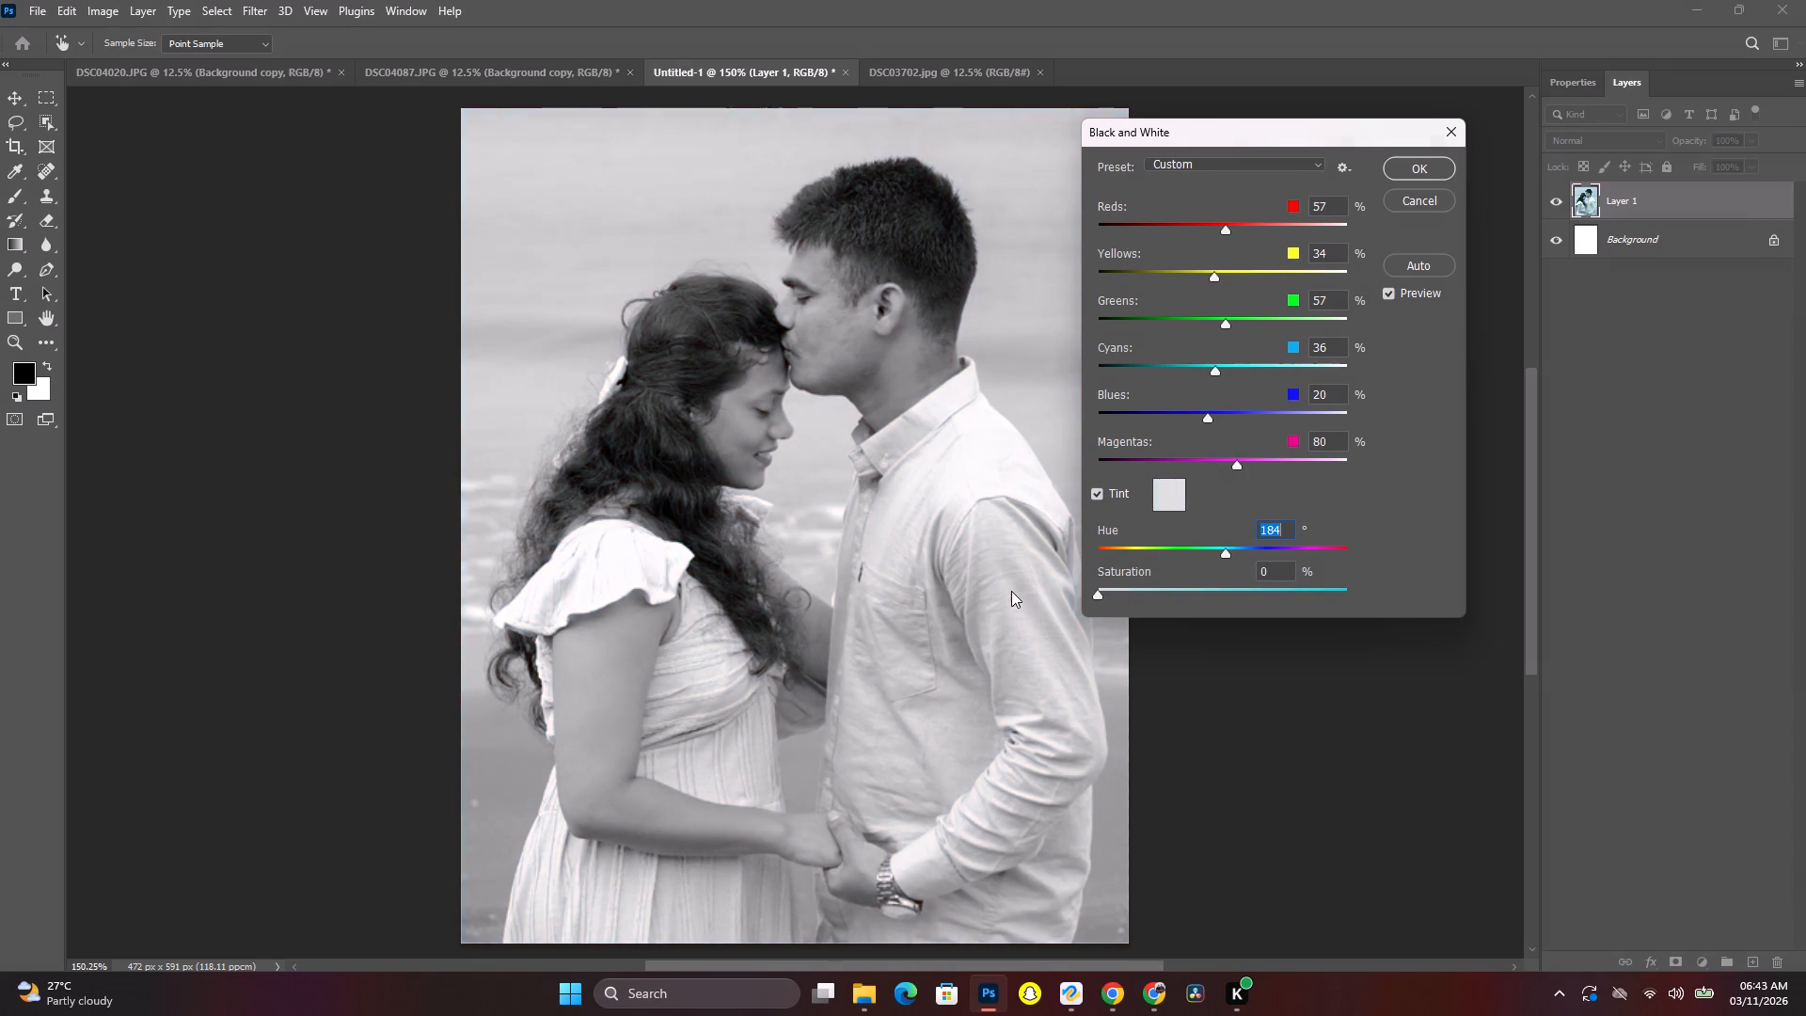
left_click_drag(1011, 591, 1101, 600)
left_click_drag(1101, 600, 1104, 602)
left_click_drag(1104, 602, 1106, 602)
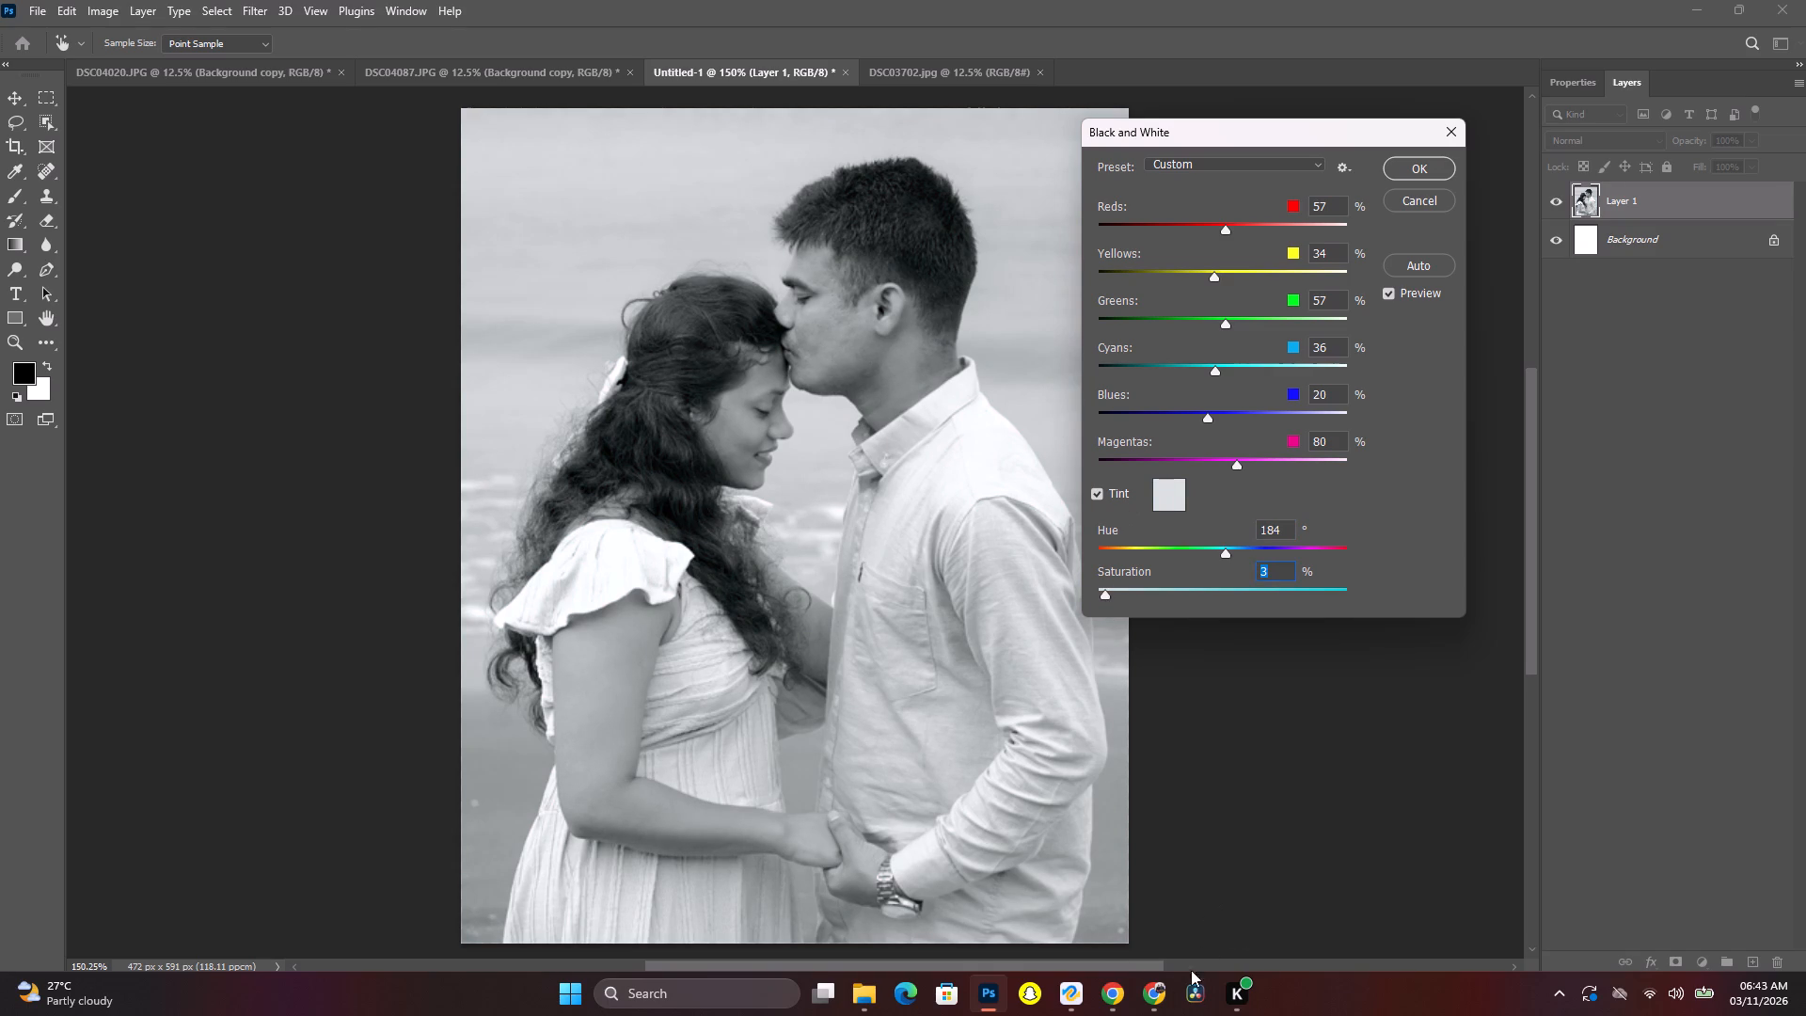
left_click(1112, 1006)
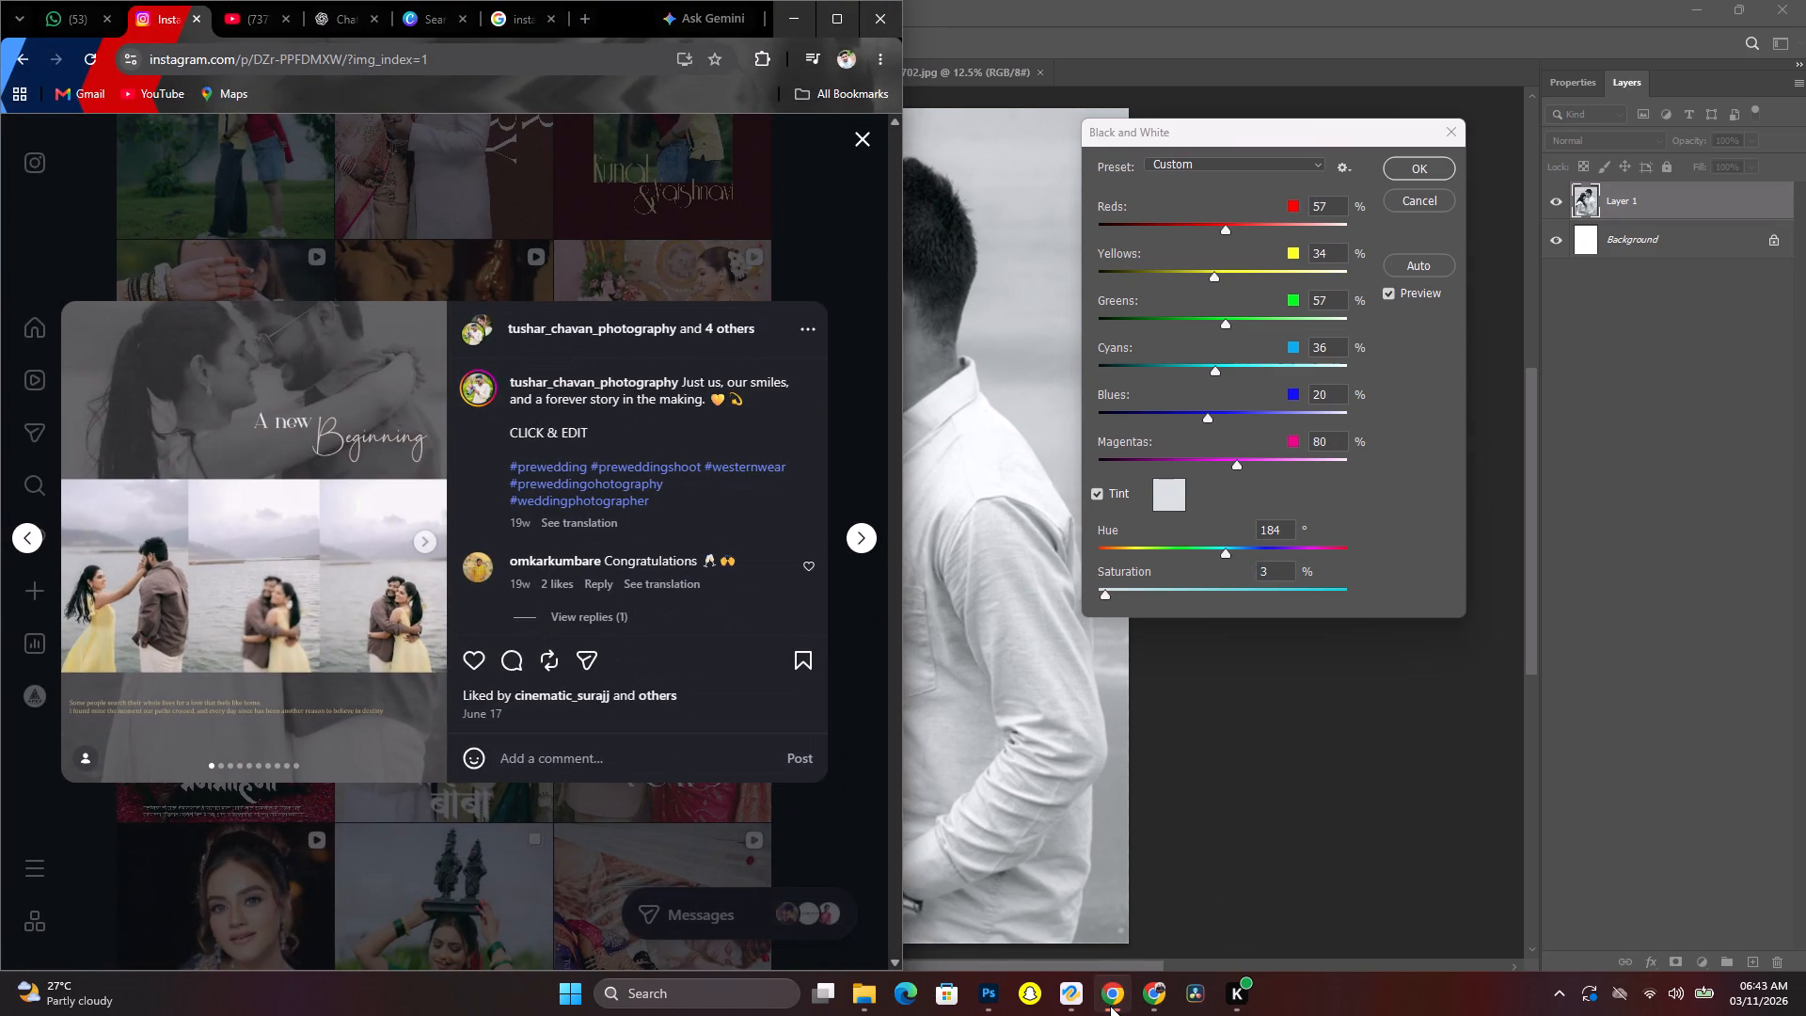
left_click(1110, 1006)
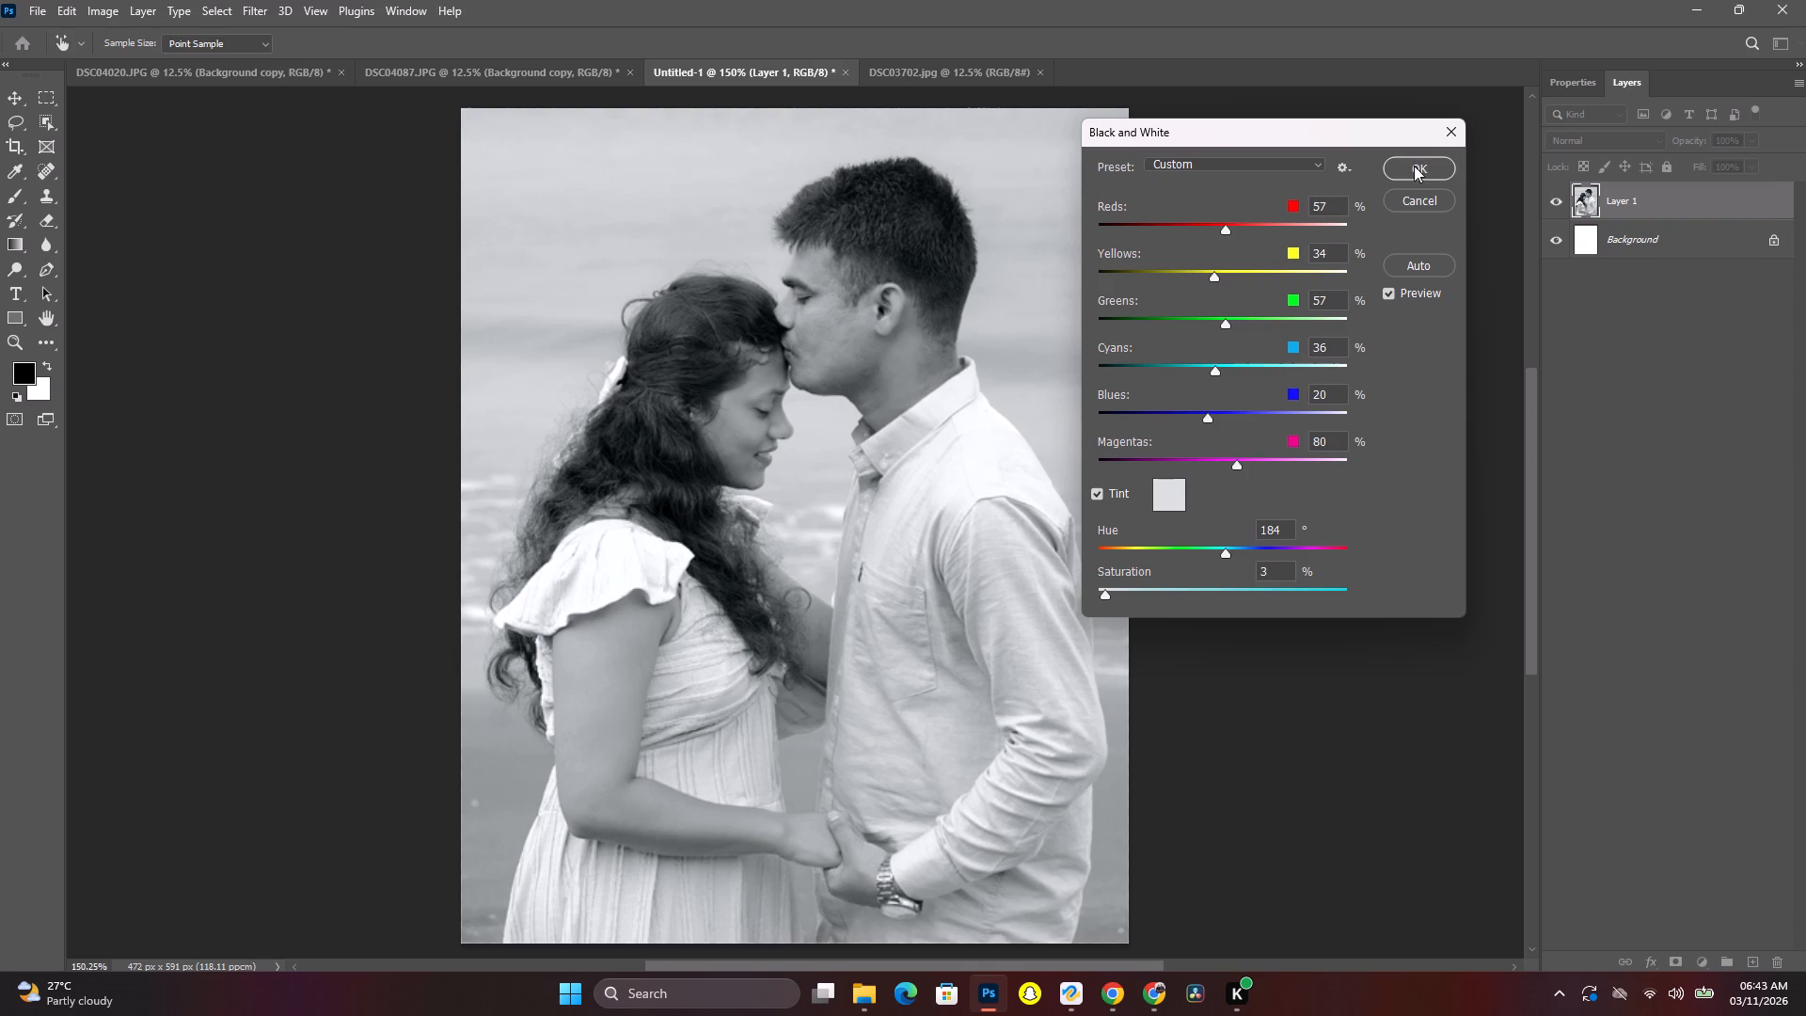
left_click(1415, 167)
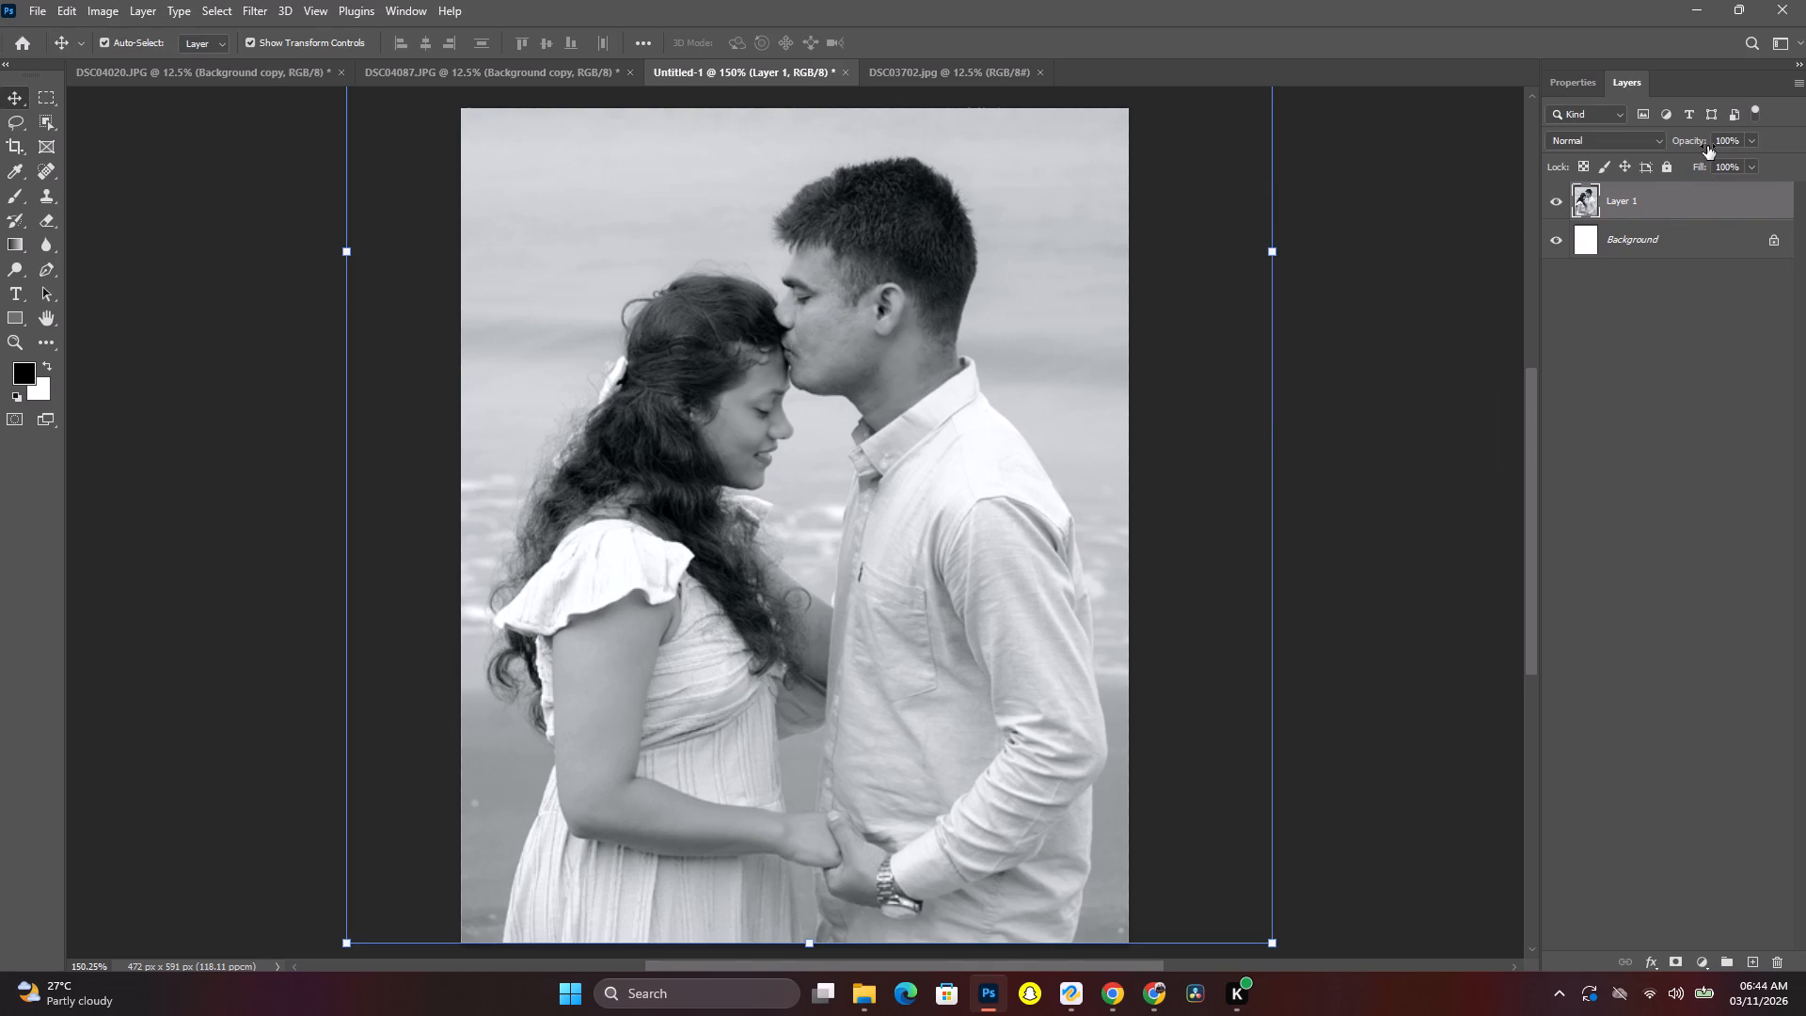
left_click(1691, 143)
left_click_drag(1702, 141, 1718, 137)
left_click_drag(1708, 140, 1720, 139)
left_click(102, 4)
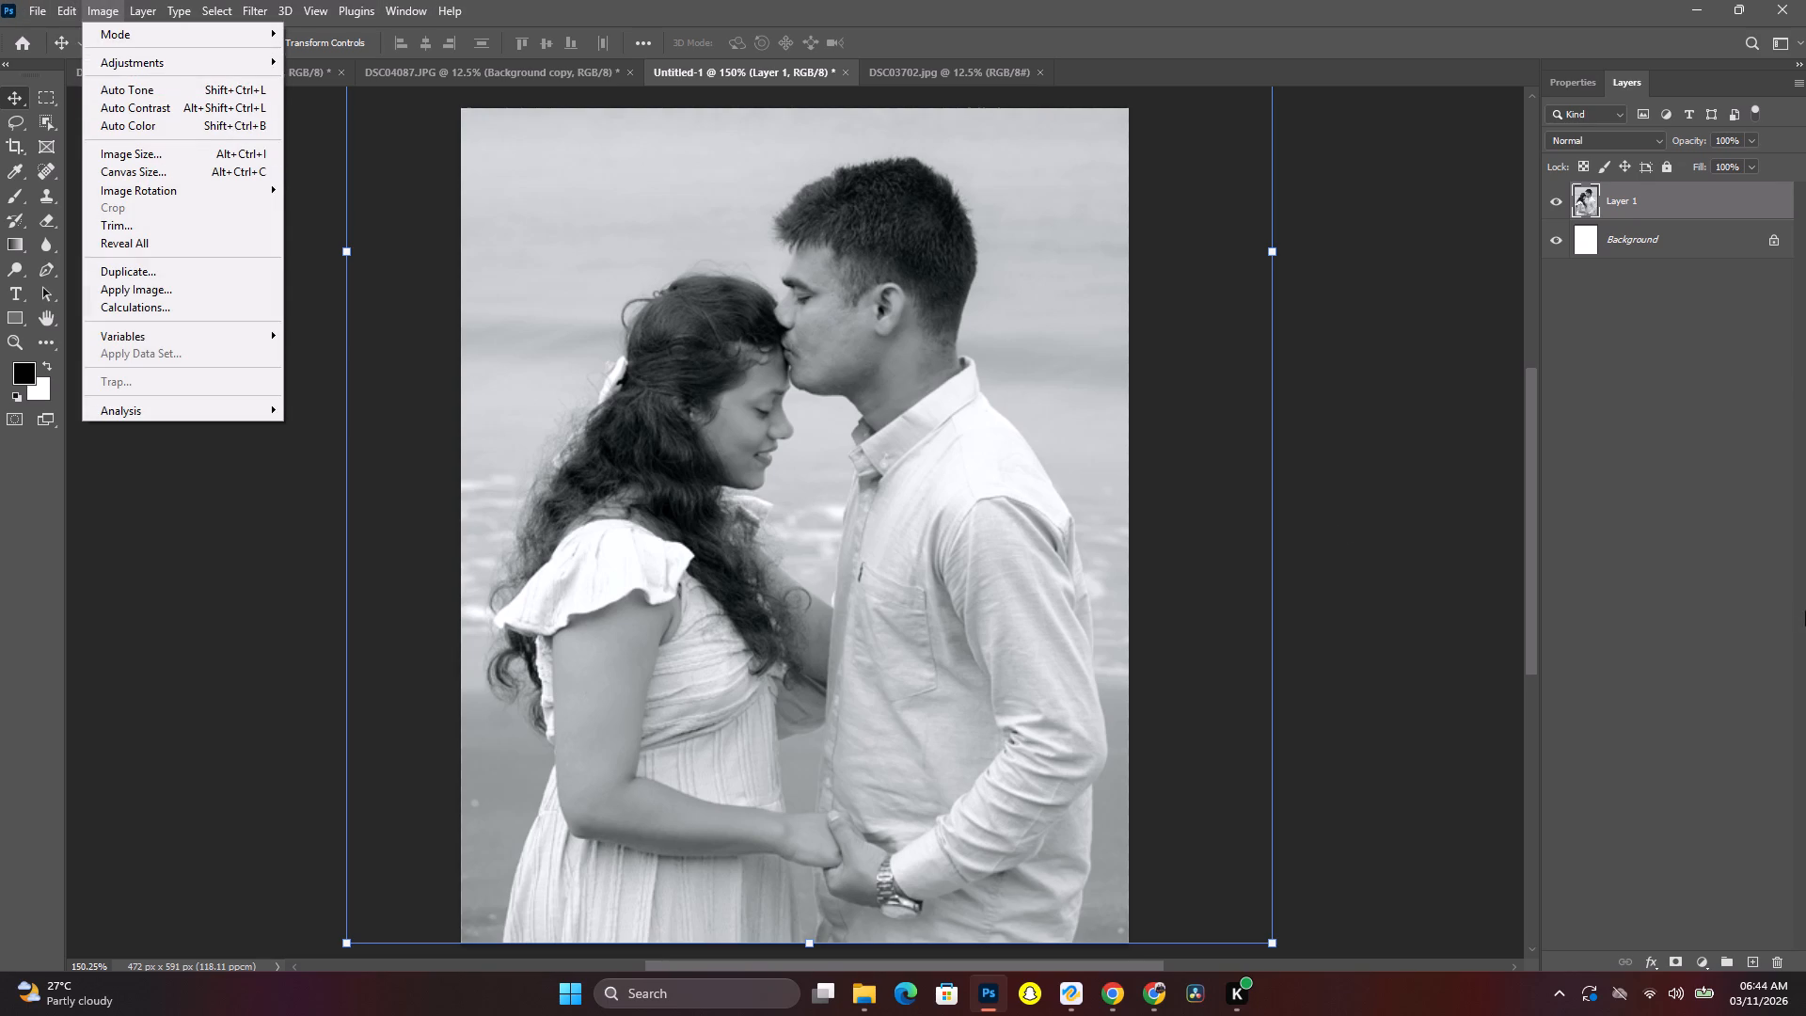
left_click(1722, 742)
Add a Brightness/Contrast adjustment layer above the couple photo with brightness -51, and compare it with the Instagram reference.
left_click(1703, 960)
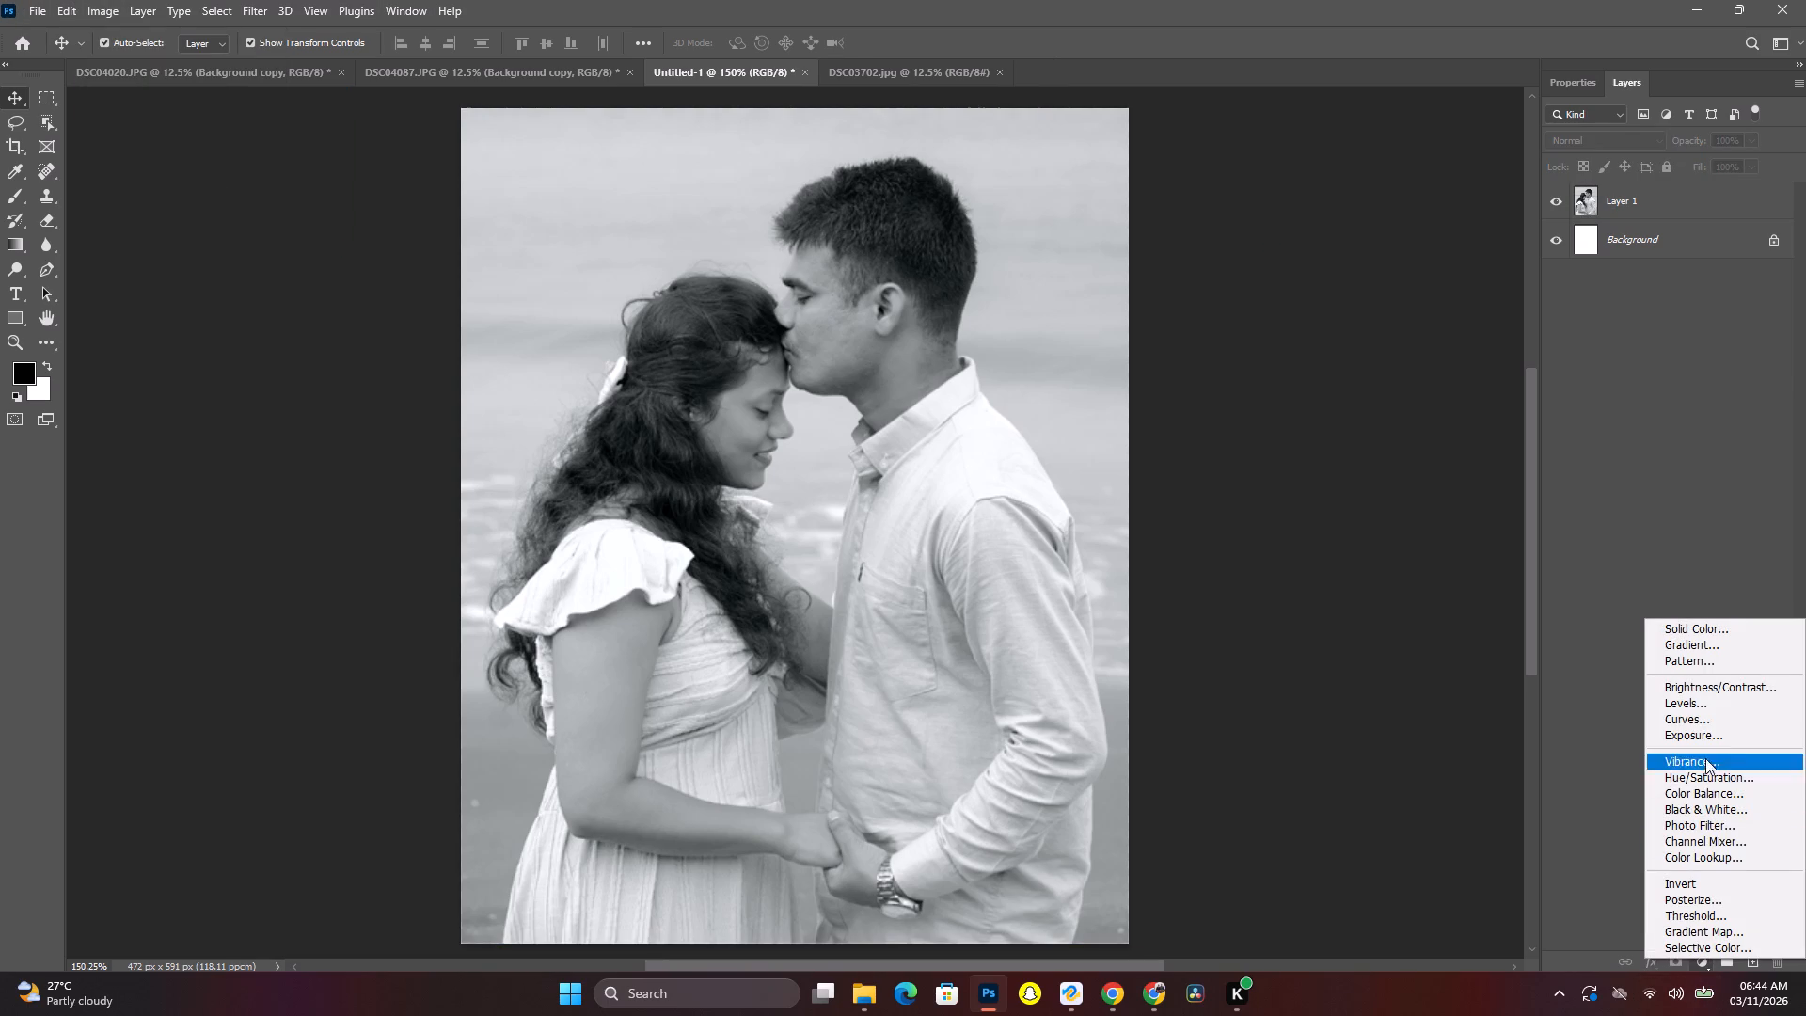
left_click(1715, 694)
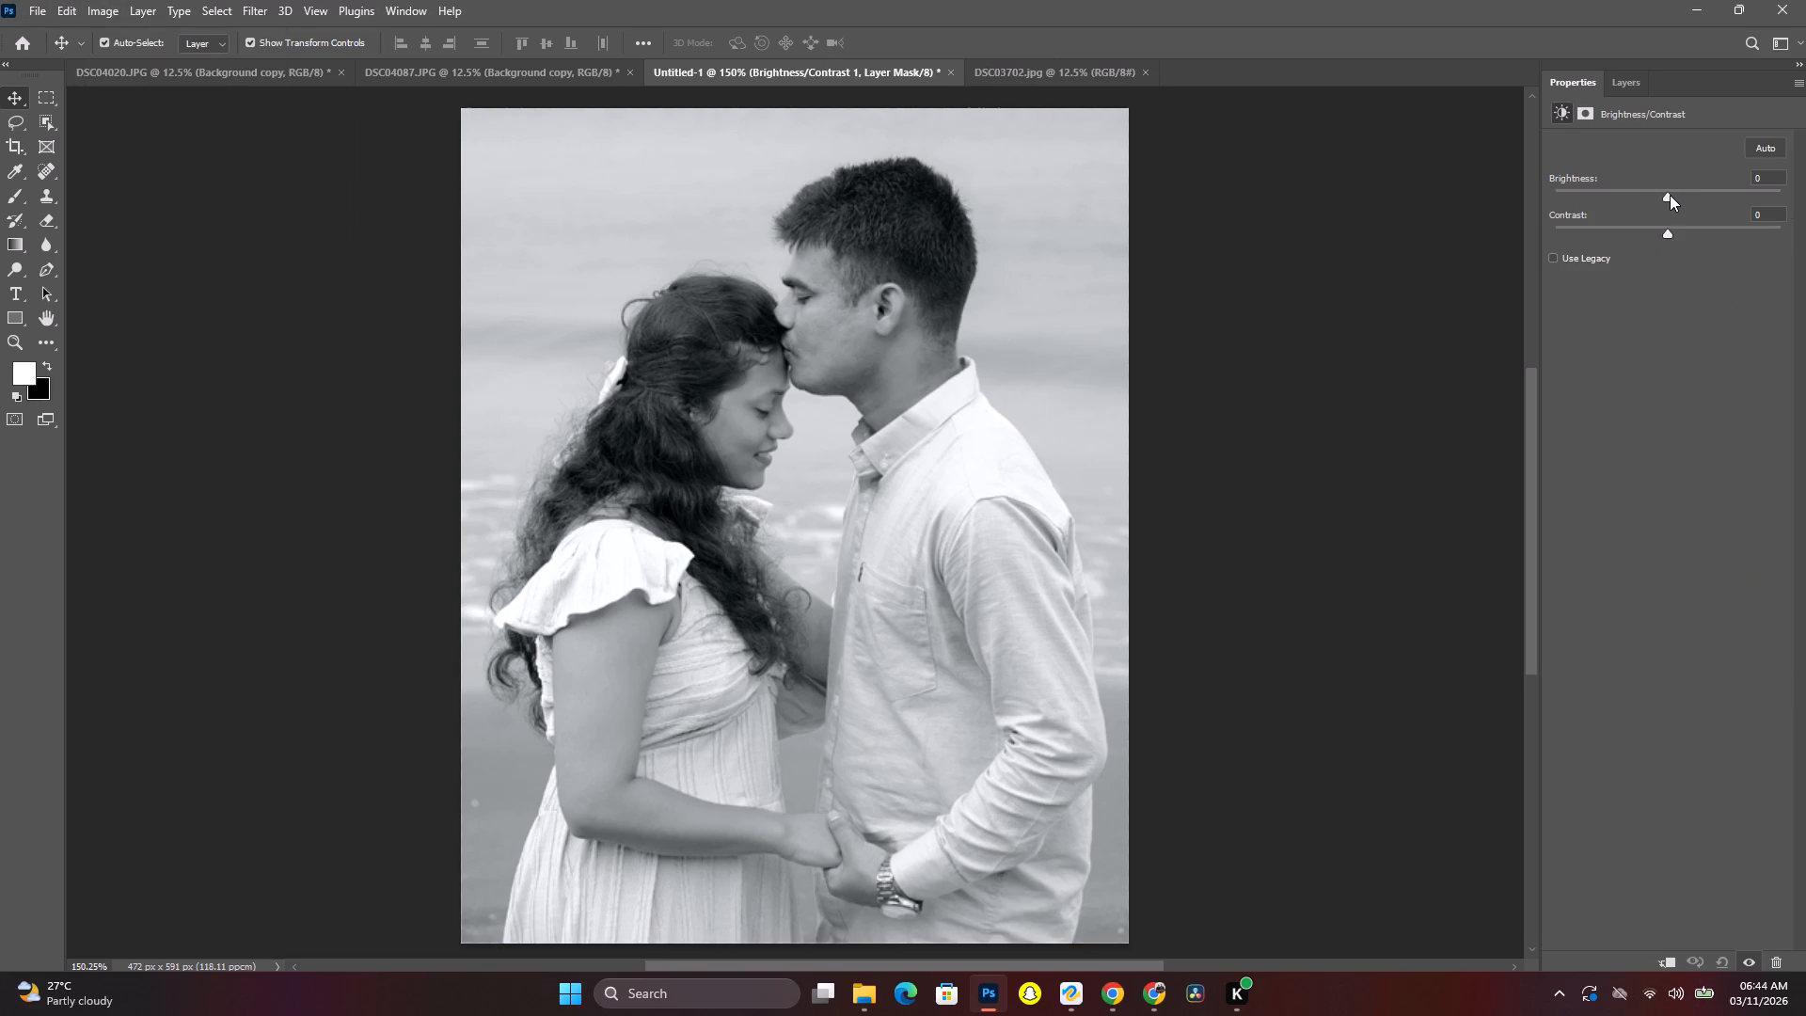
left_click_drag(1670, 195, 1645, 199)
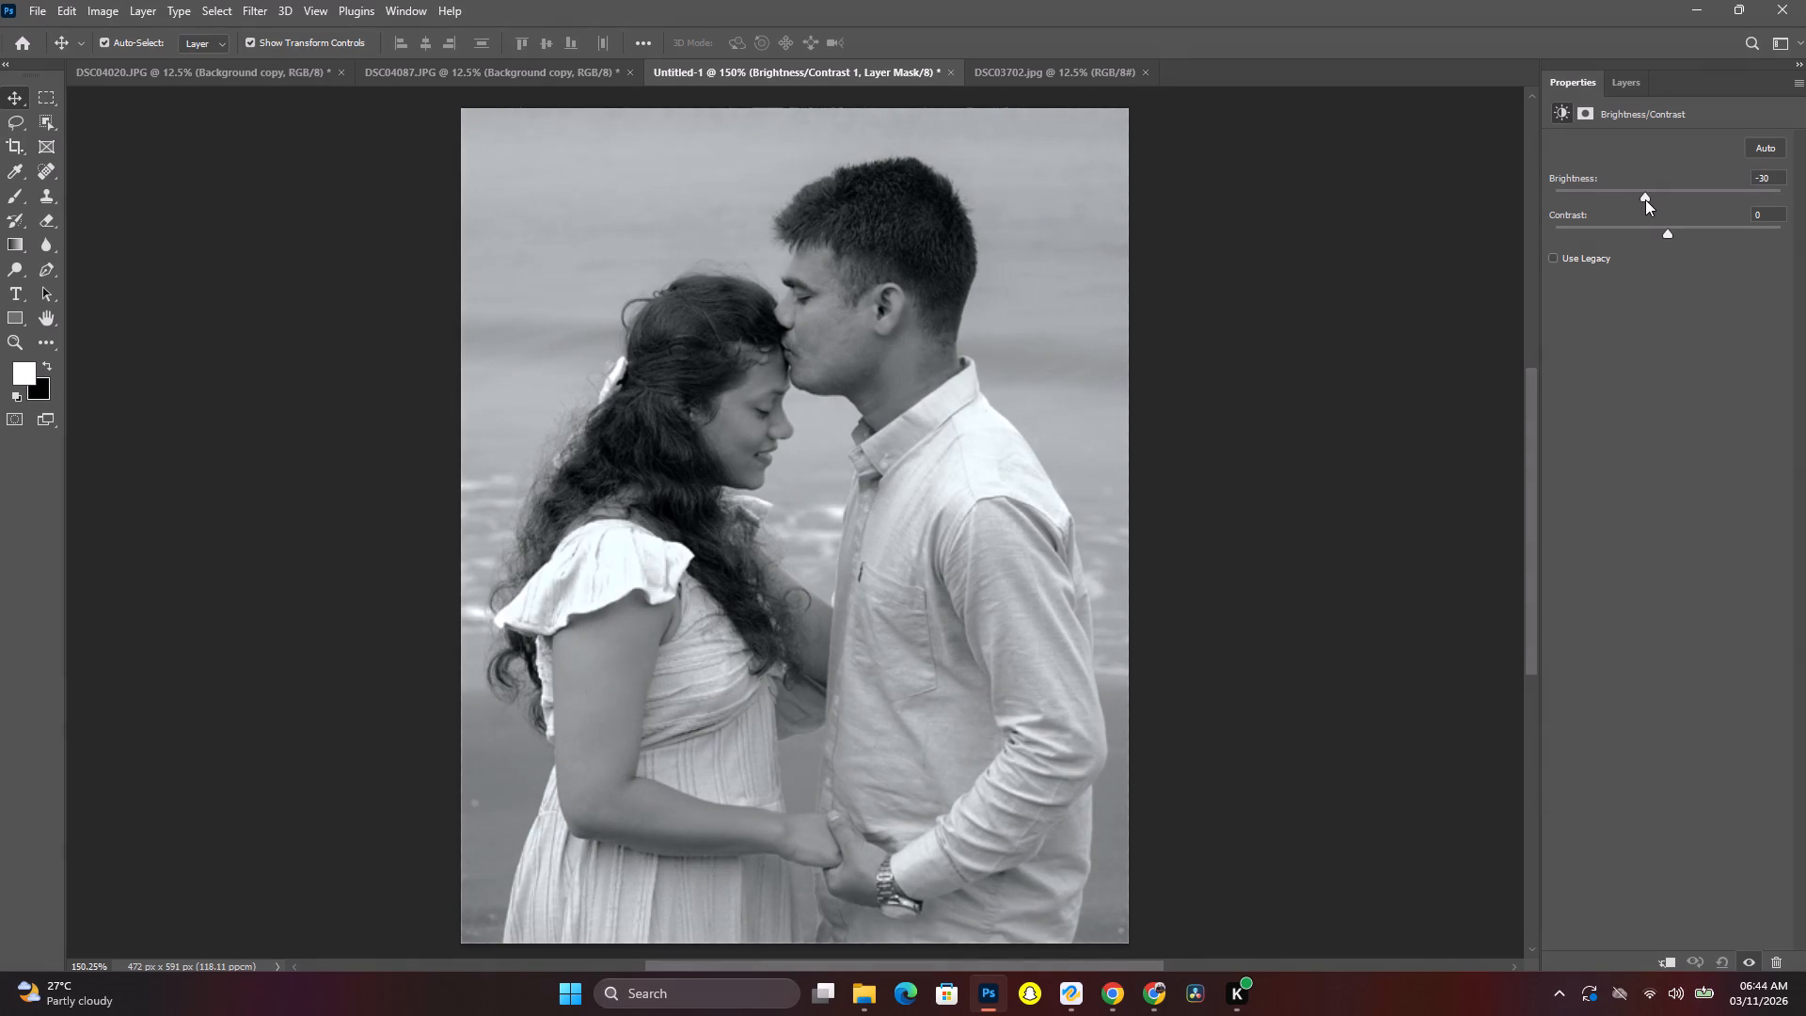
left_click_drag(1645, 199, 1628, 204)
left_click_drag(1628, 204, 1629, 209)
left_click(1106, 994)
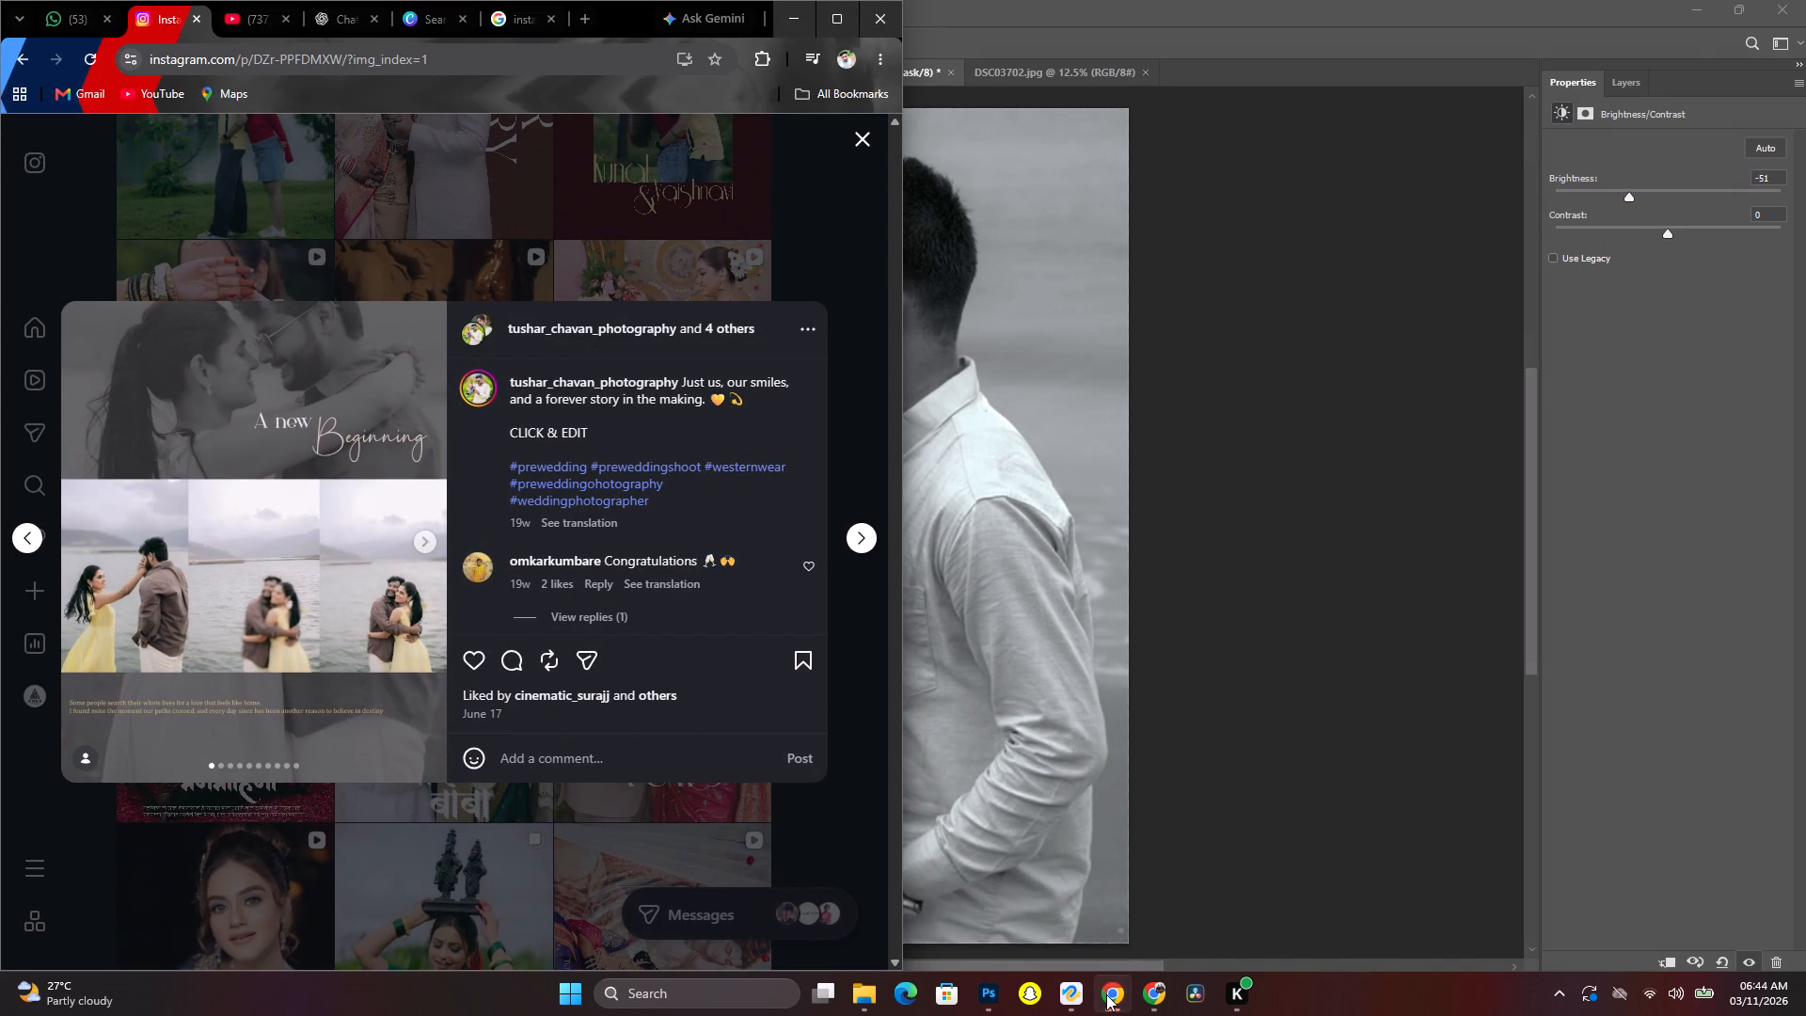
left_click(1106, 994)
Copy the DSC04020 photo of the couple seated on the rocks into the Untitled-1 document as a new layer.
left_click(426, 69)
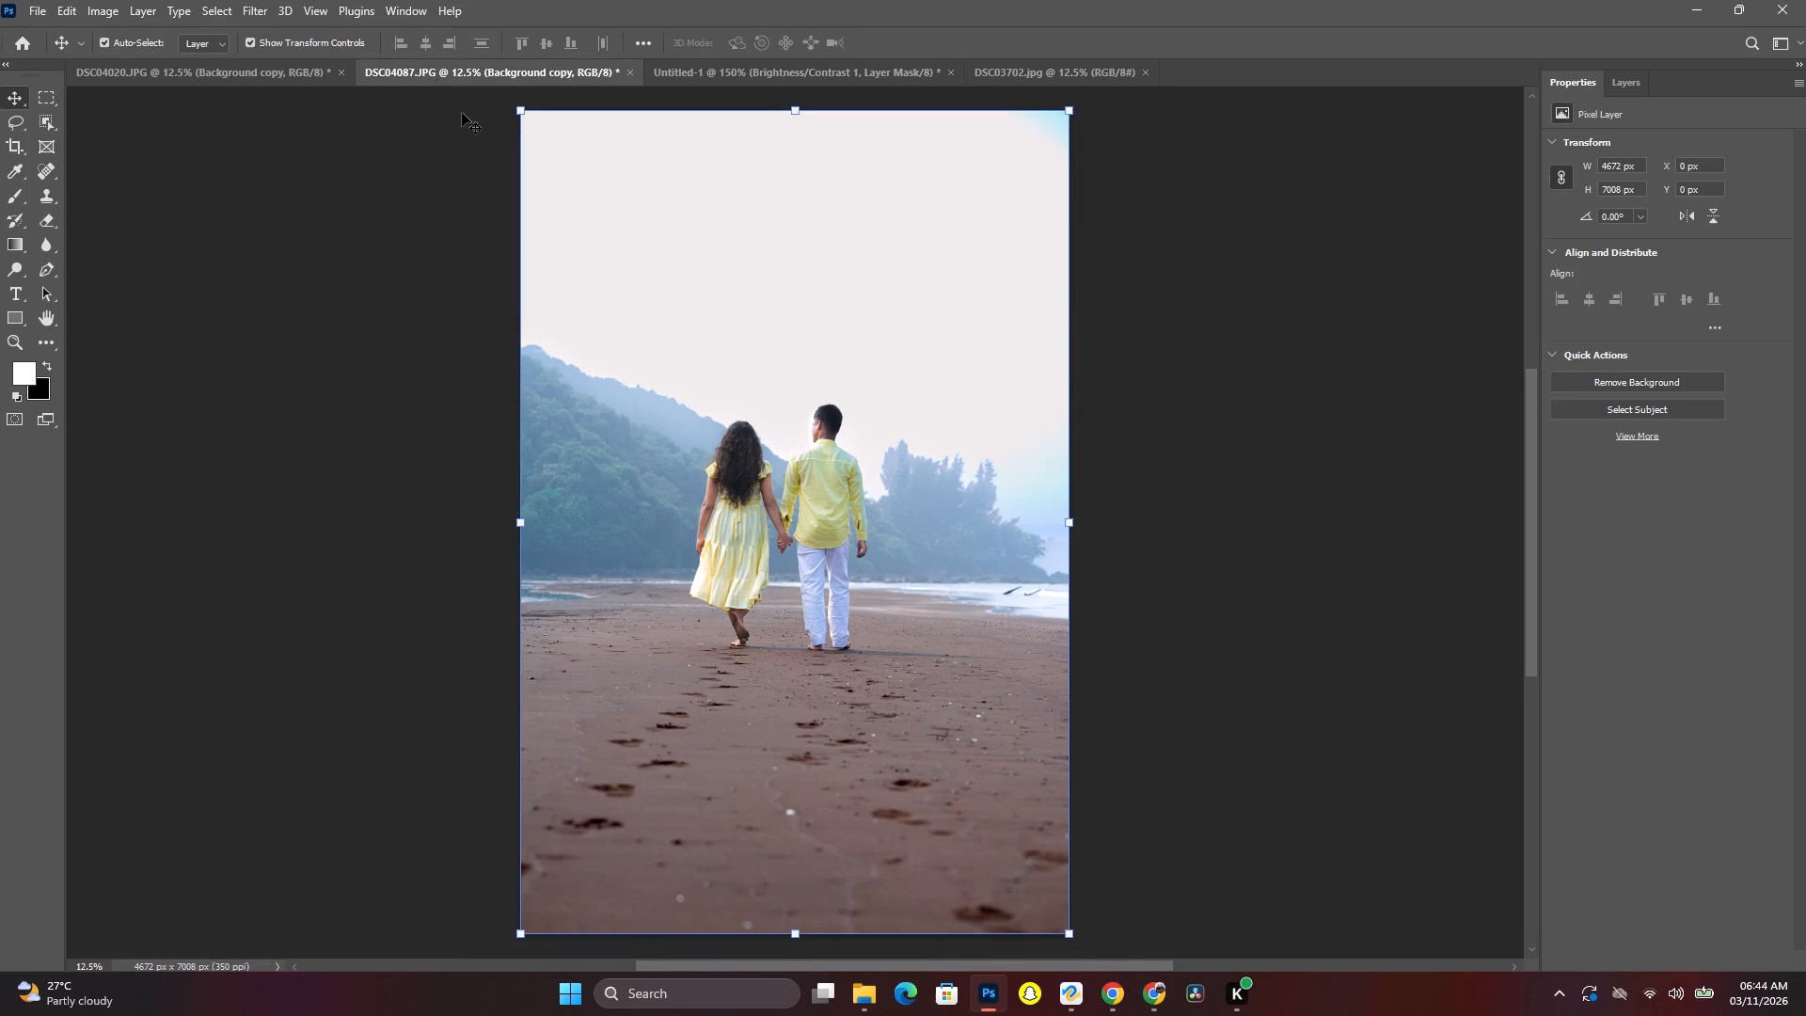
left_click(316, 71)
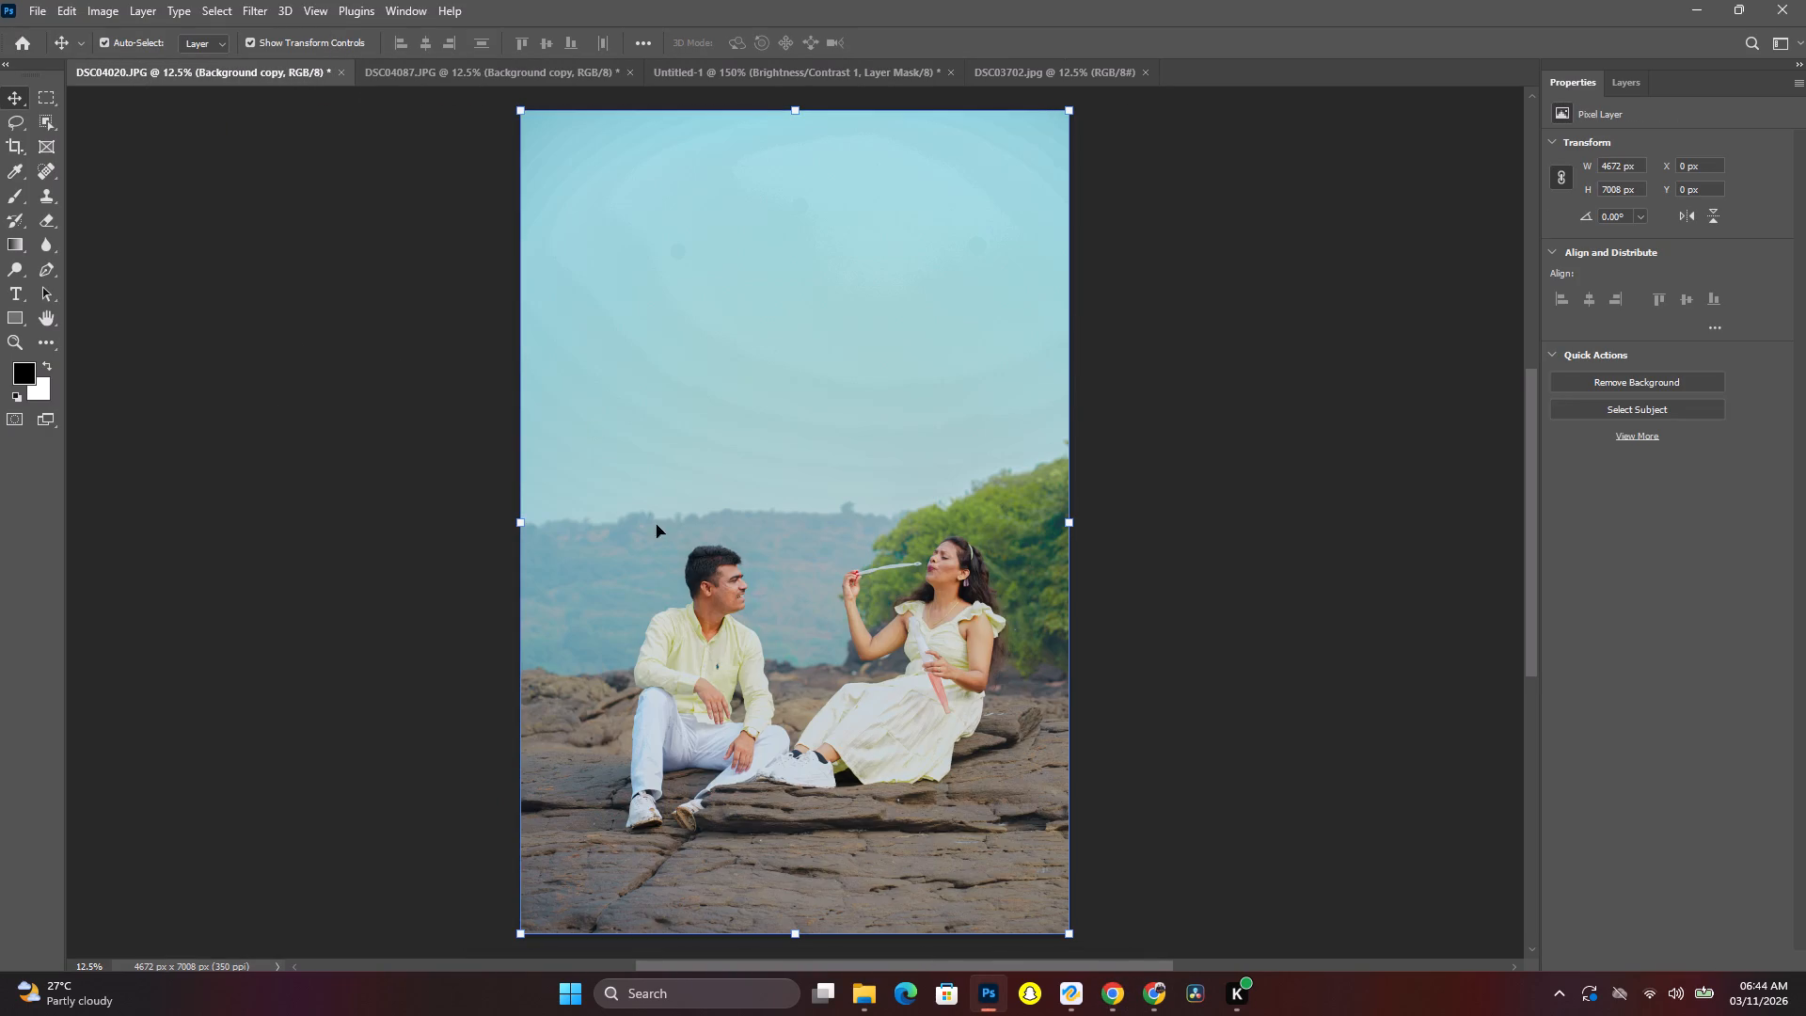
left_click_drag(848, 657, 858, 104)
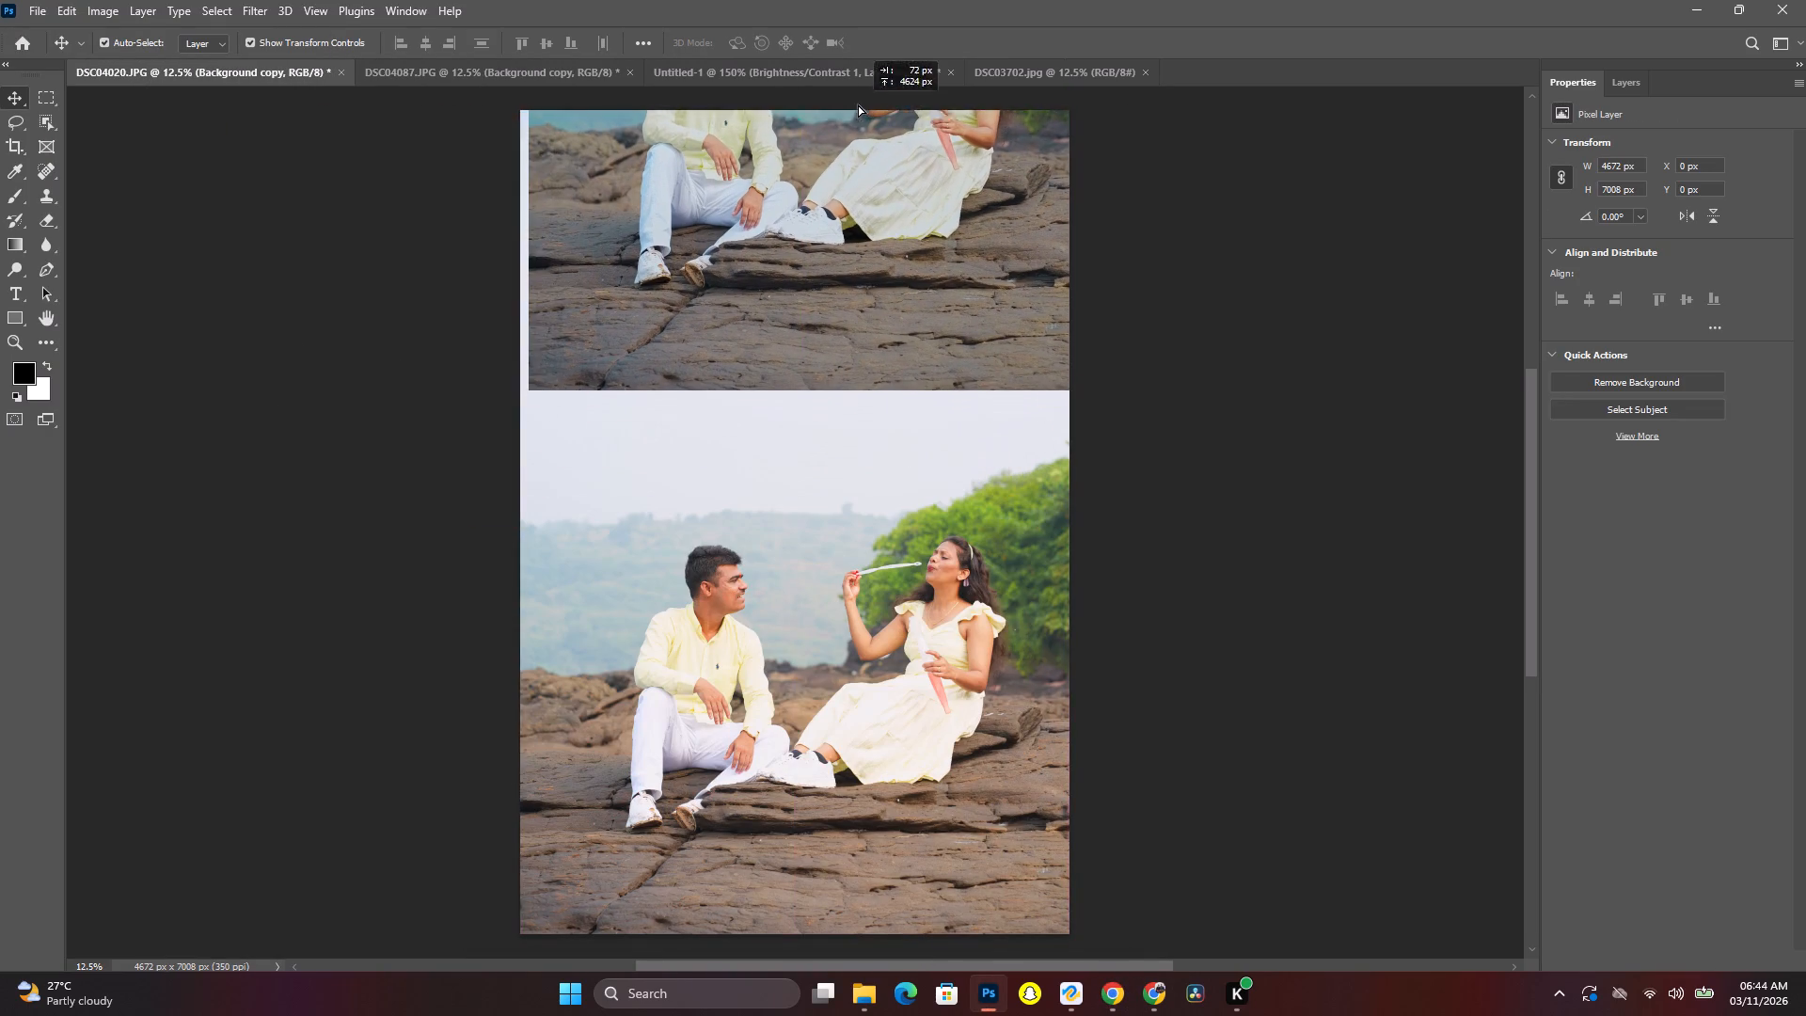
left_click_drag(858, 104, 720, 675)
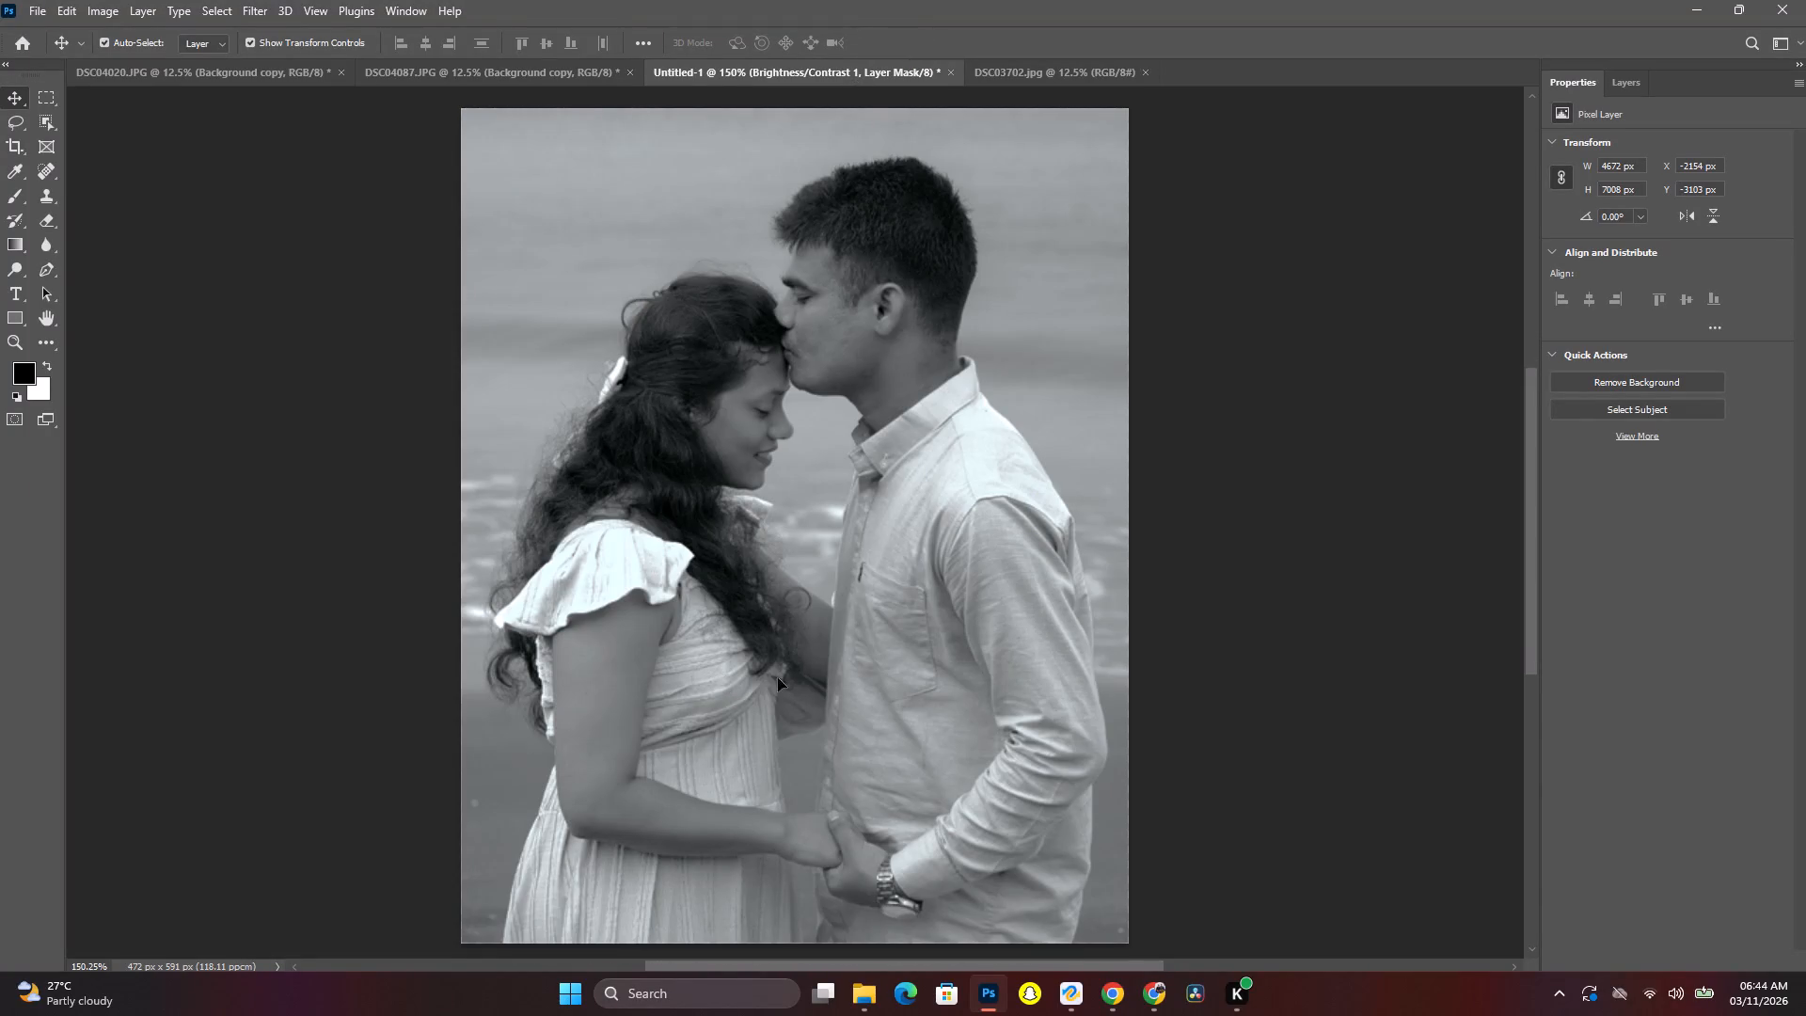
left_click_drag(795, 556, 797, 540)
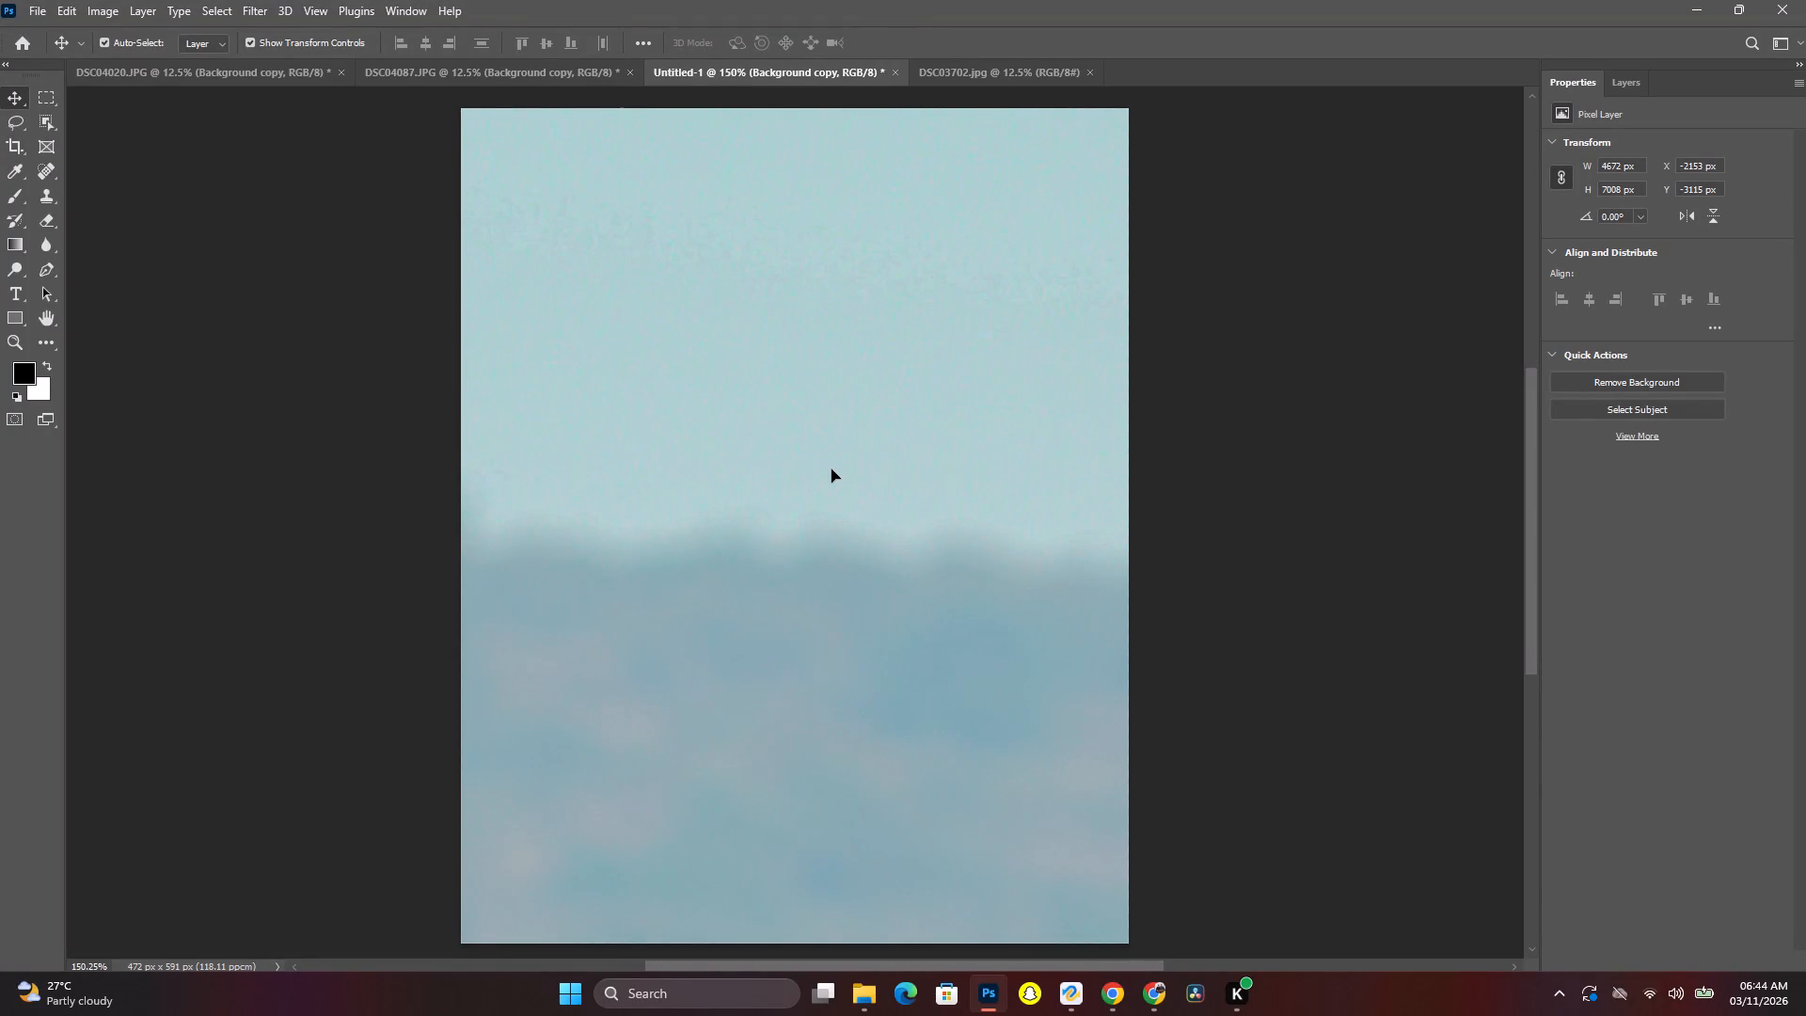
Scale the seated couple's photo down to 10.19% and move it over the canvas.
key("ctrl+0")
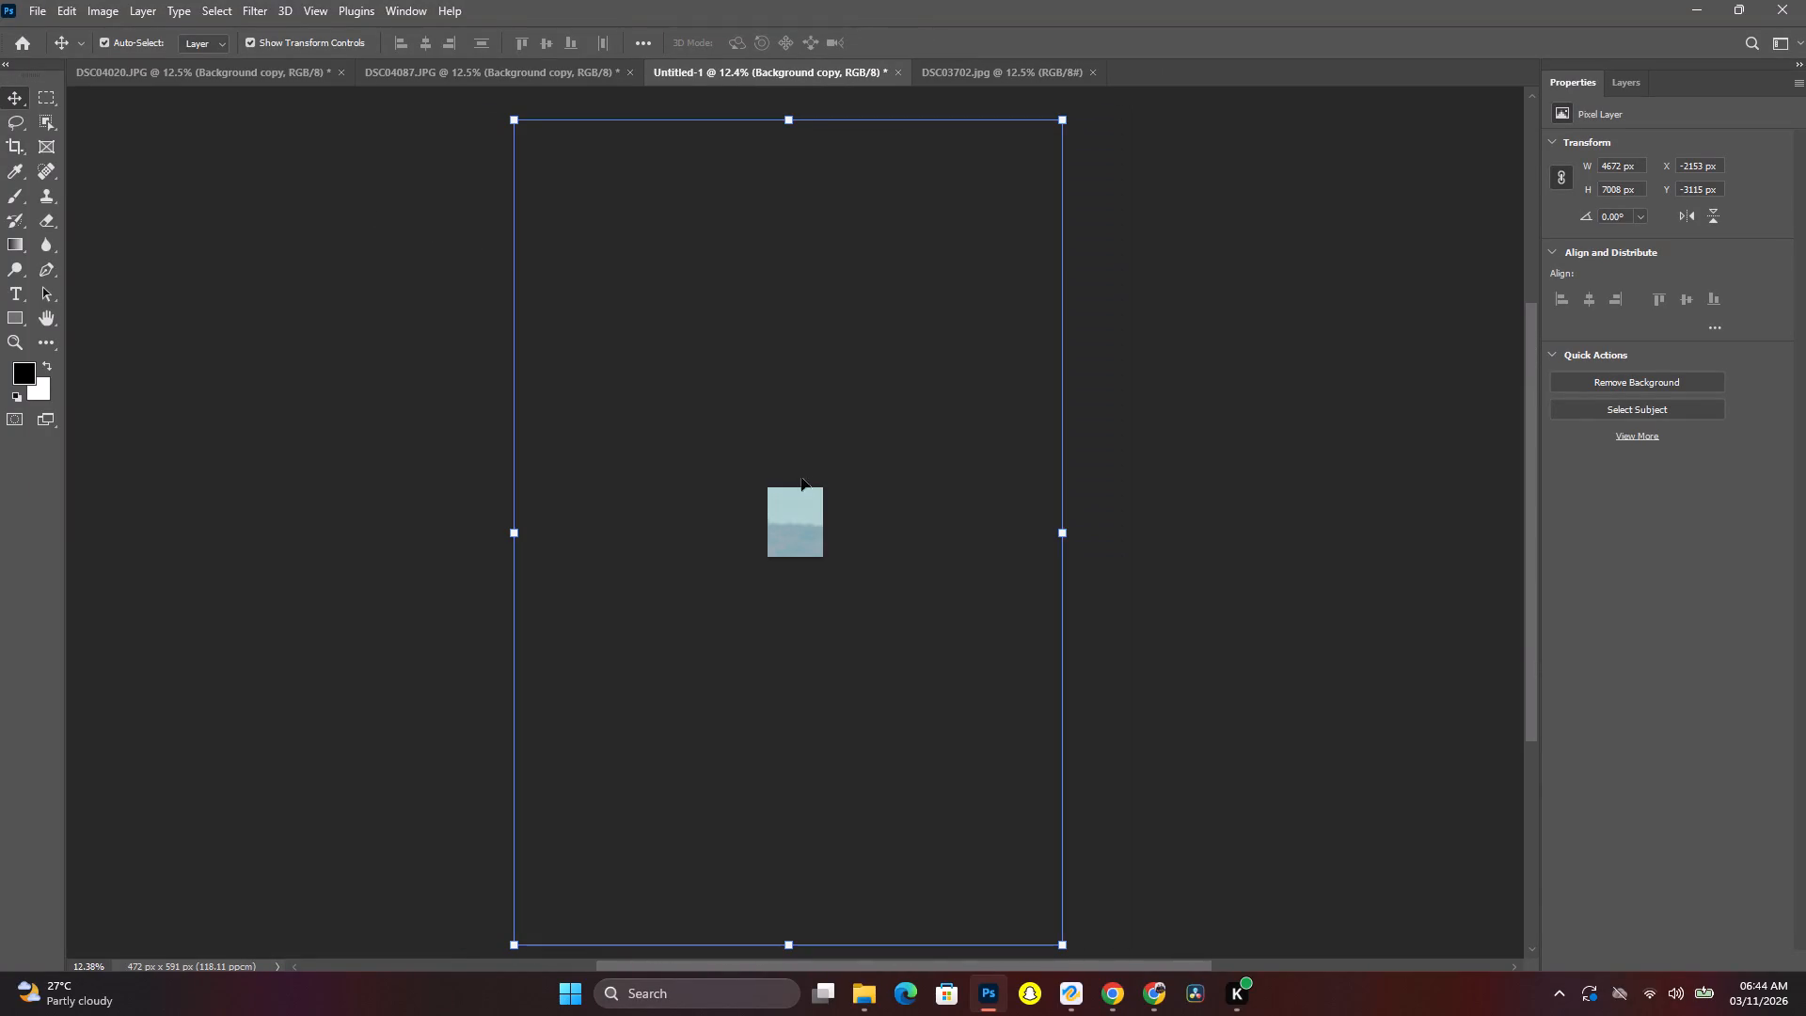
left_click_drag(1069, 120, 350, 808)
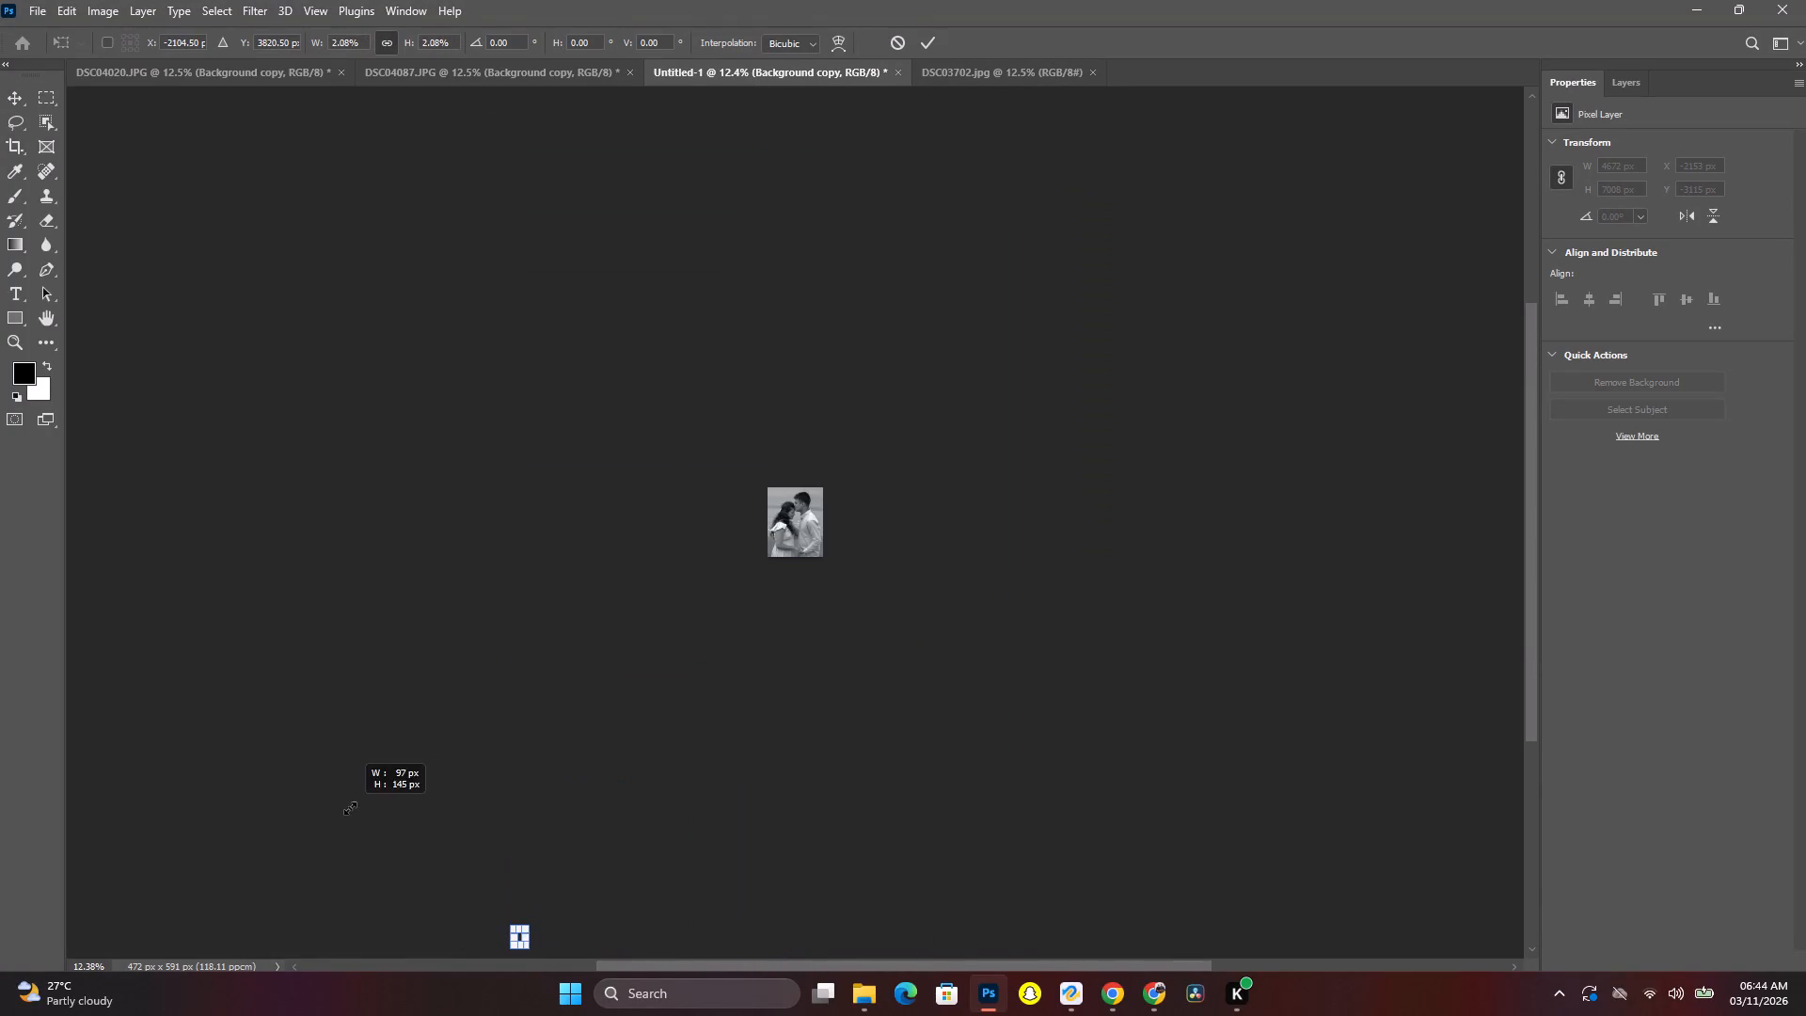
left_click_drag(350, 808, 464, 787)
left_click_drag(536, 920, 784, 545)
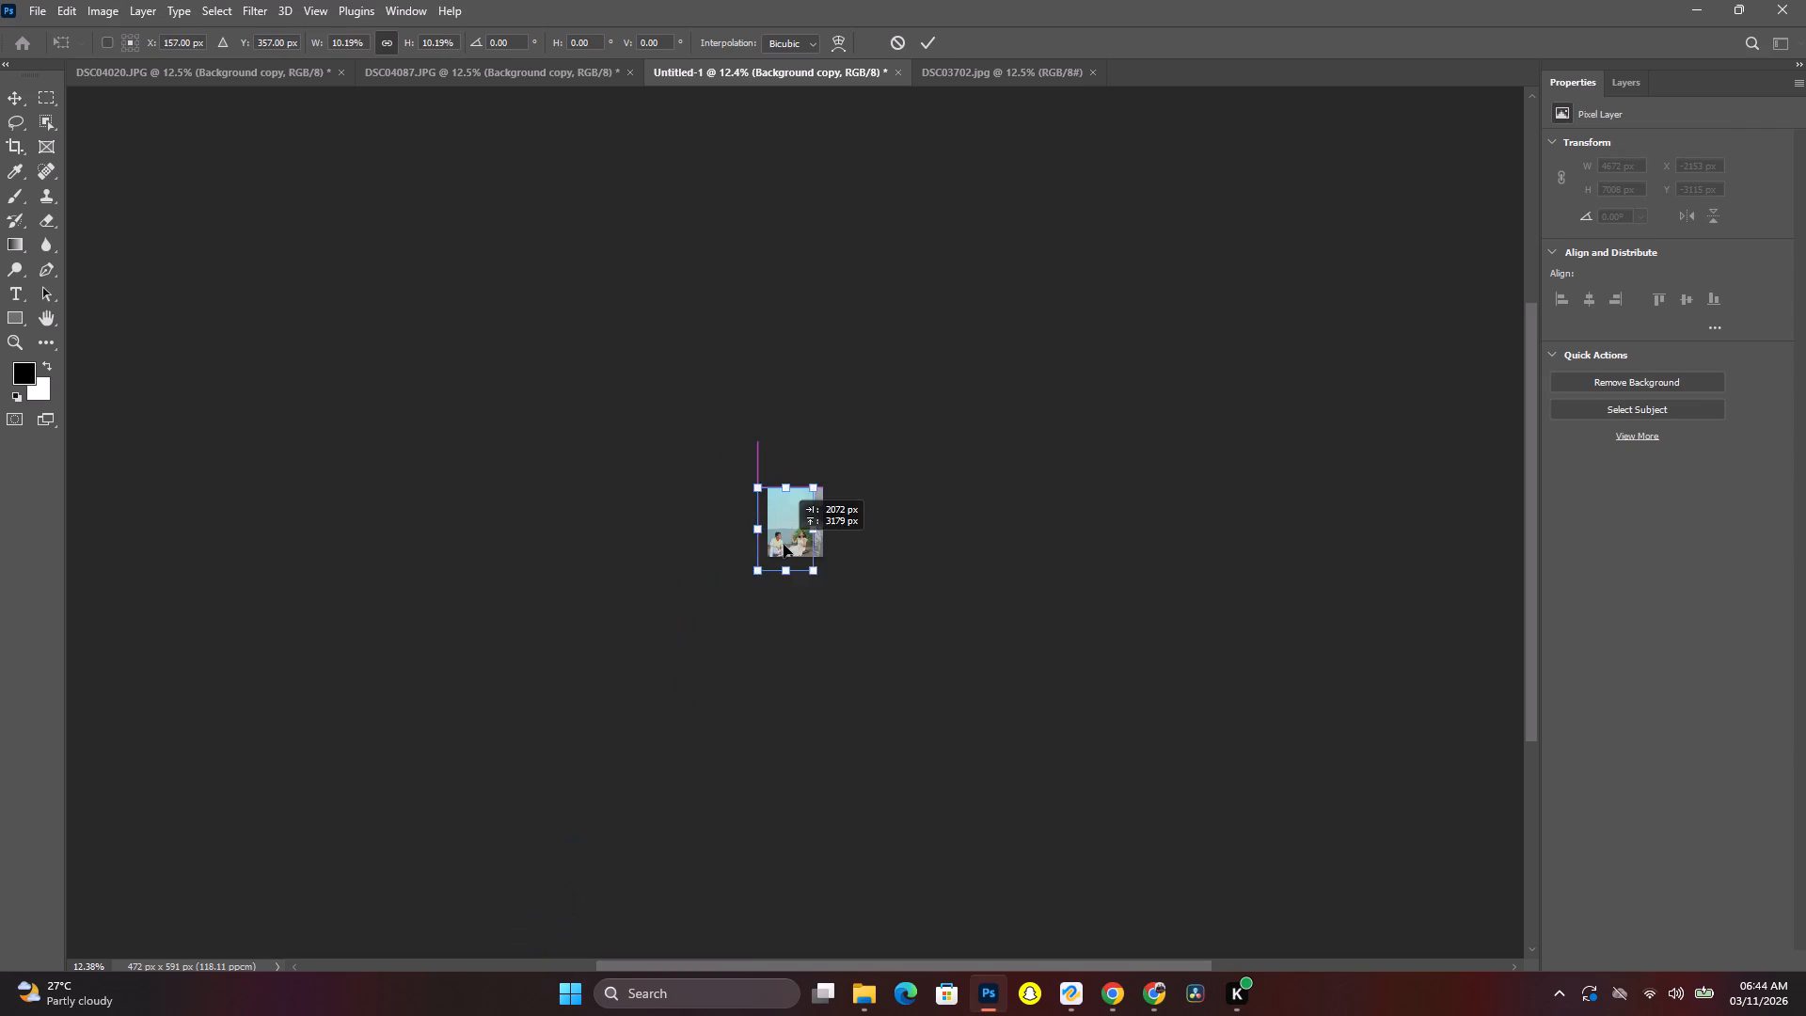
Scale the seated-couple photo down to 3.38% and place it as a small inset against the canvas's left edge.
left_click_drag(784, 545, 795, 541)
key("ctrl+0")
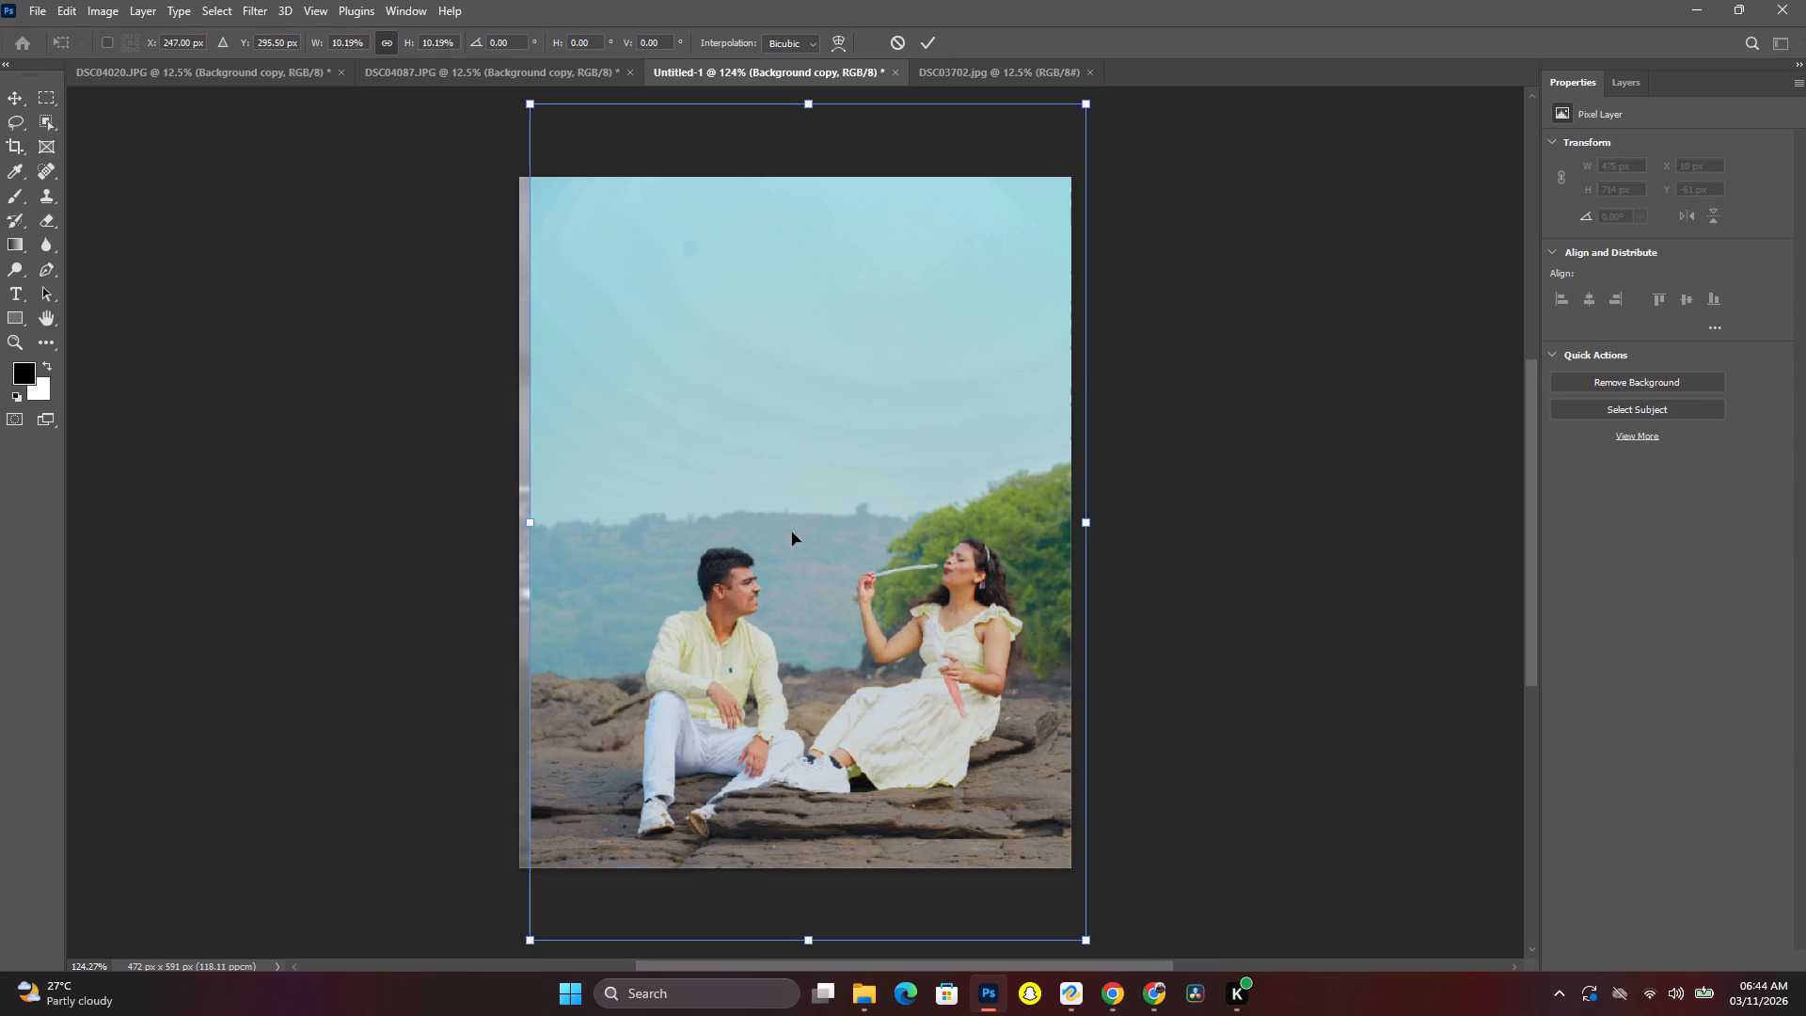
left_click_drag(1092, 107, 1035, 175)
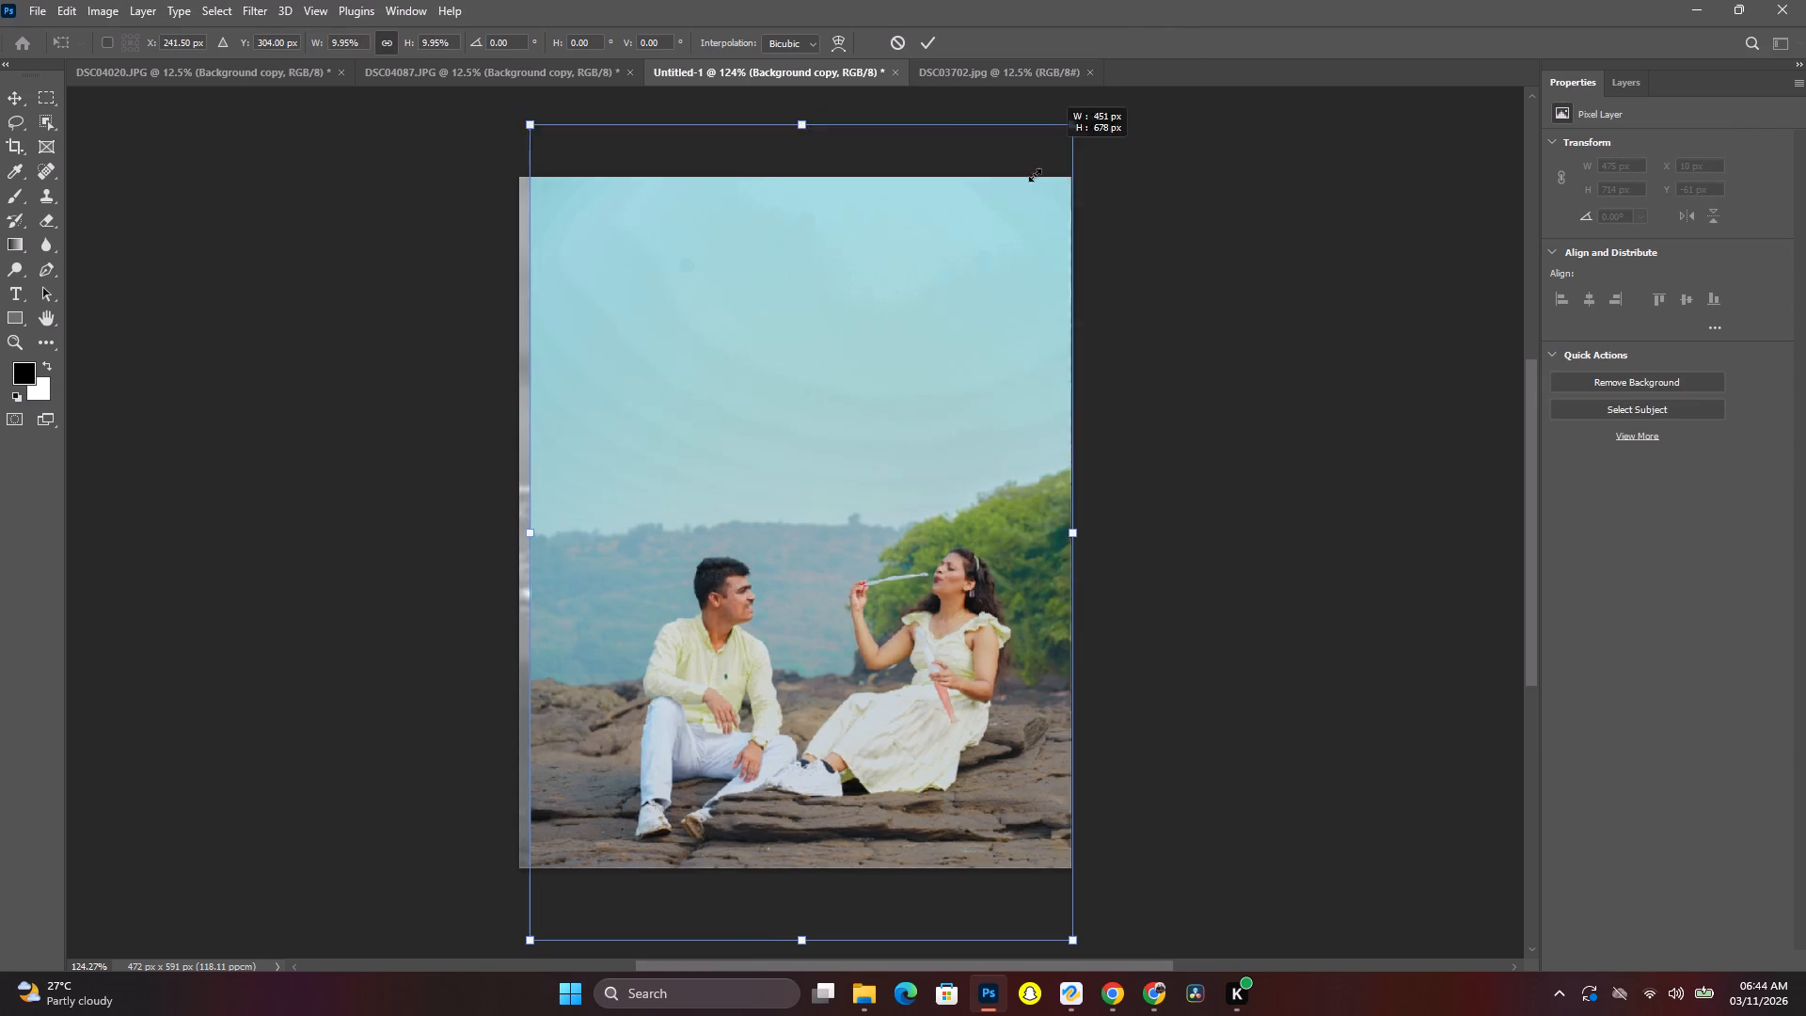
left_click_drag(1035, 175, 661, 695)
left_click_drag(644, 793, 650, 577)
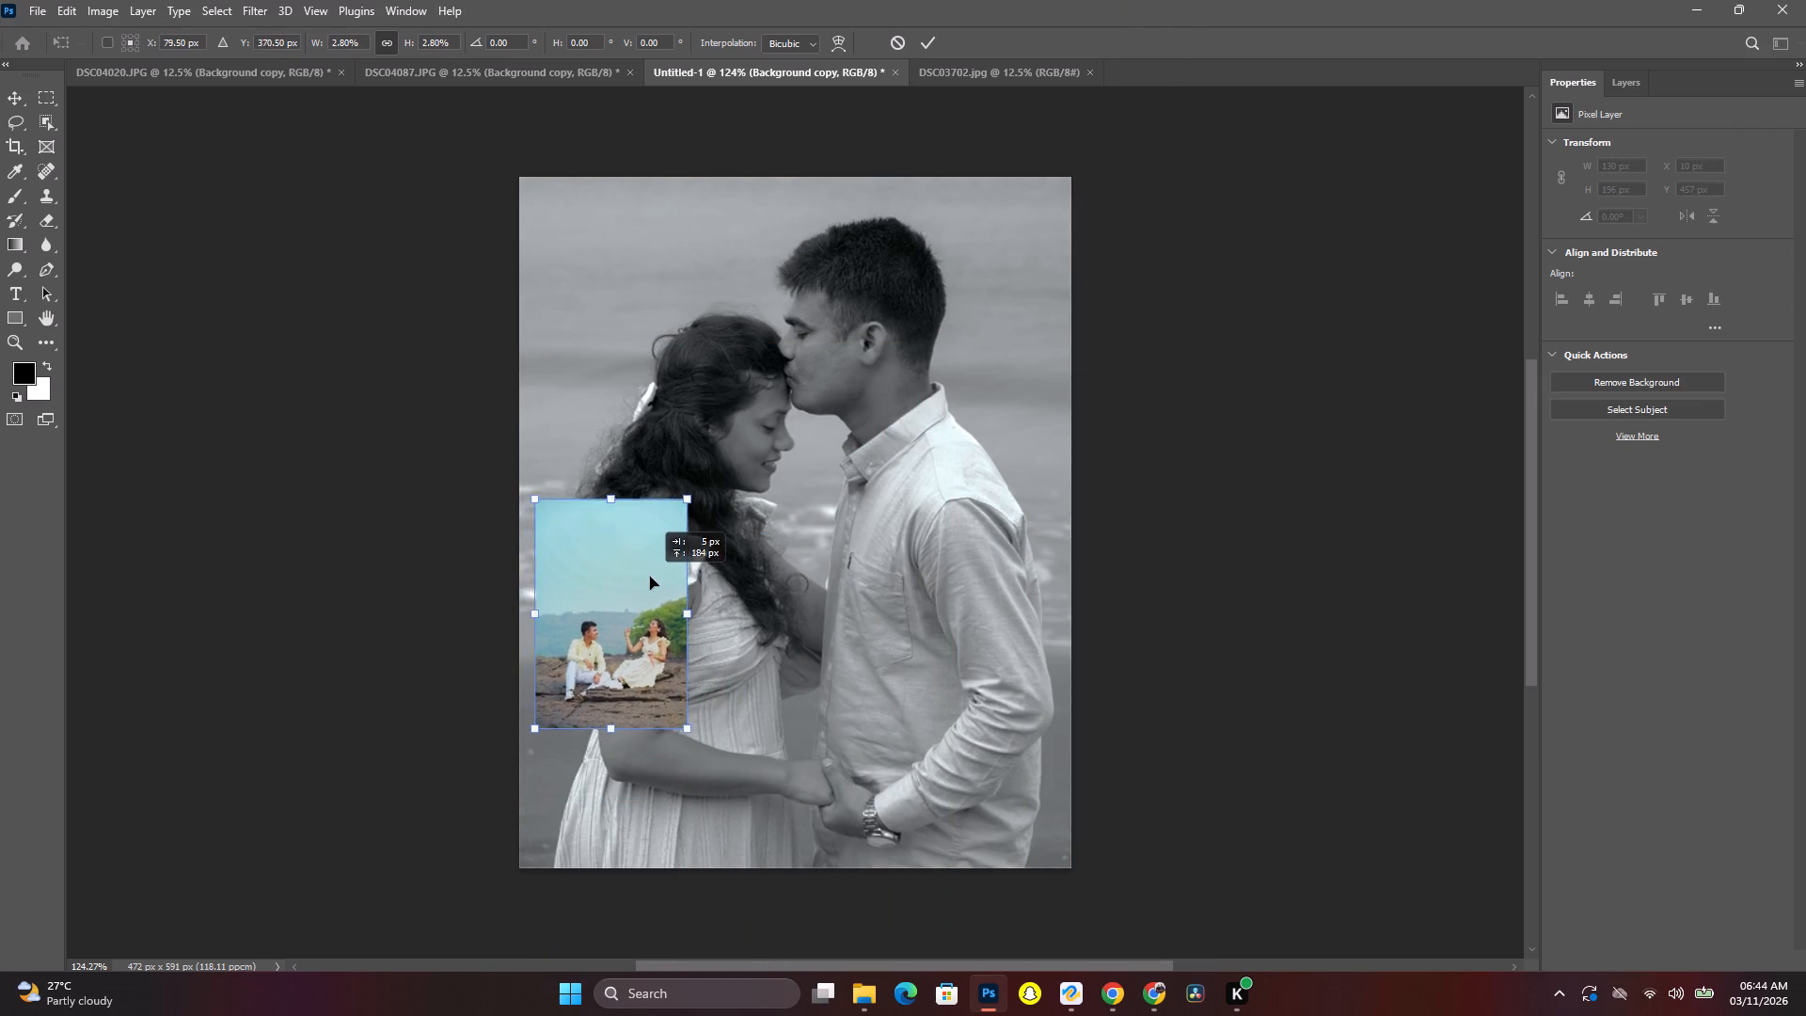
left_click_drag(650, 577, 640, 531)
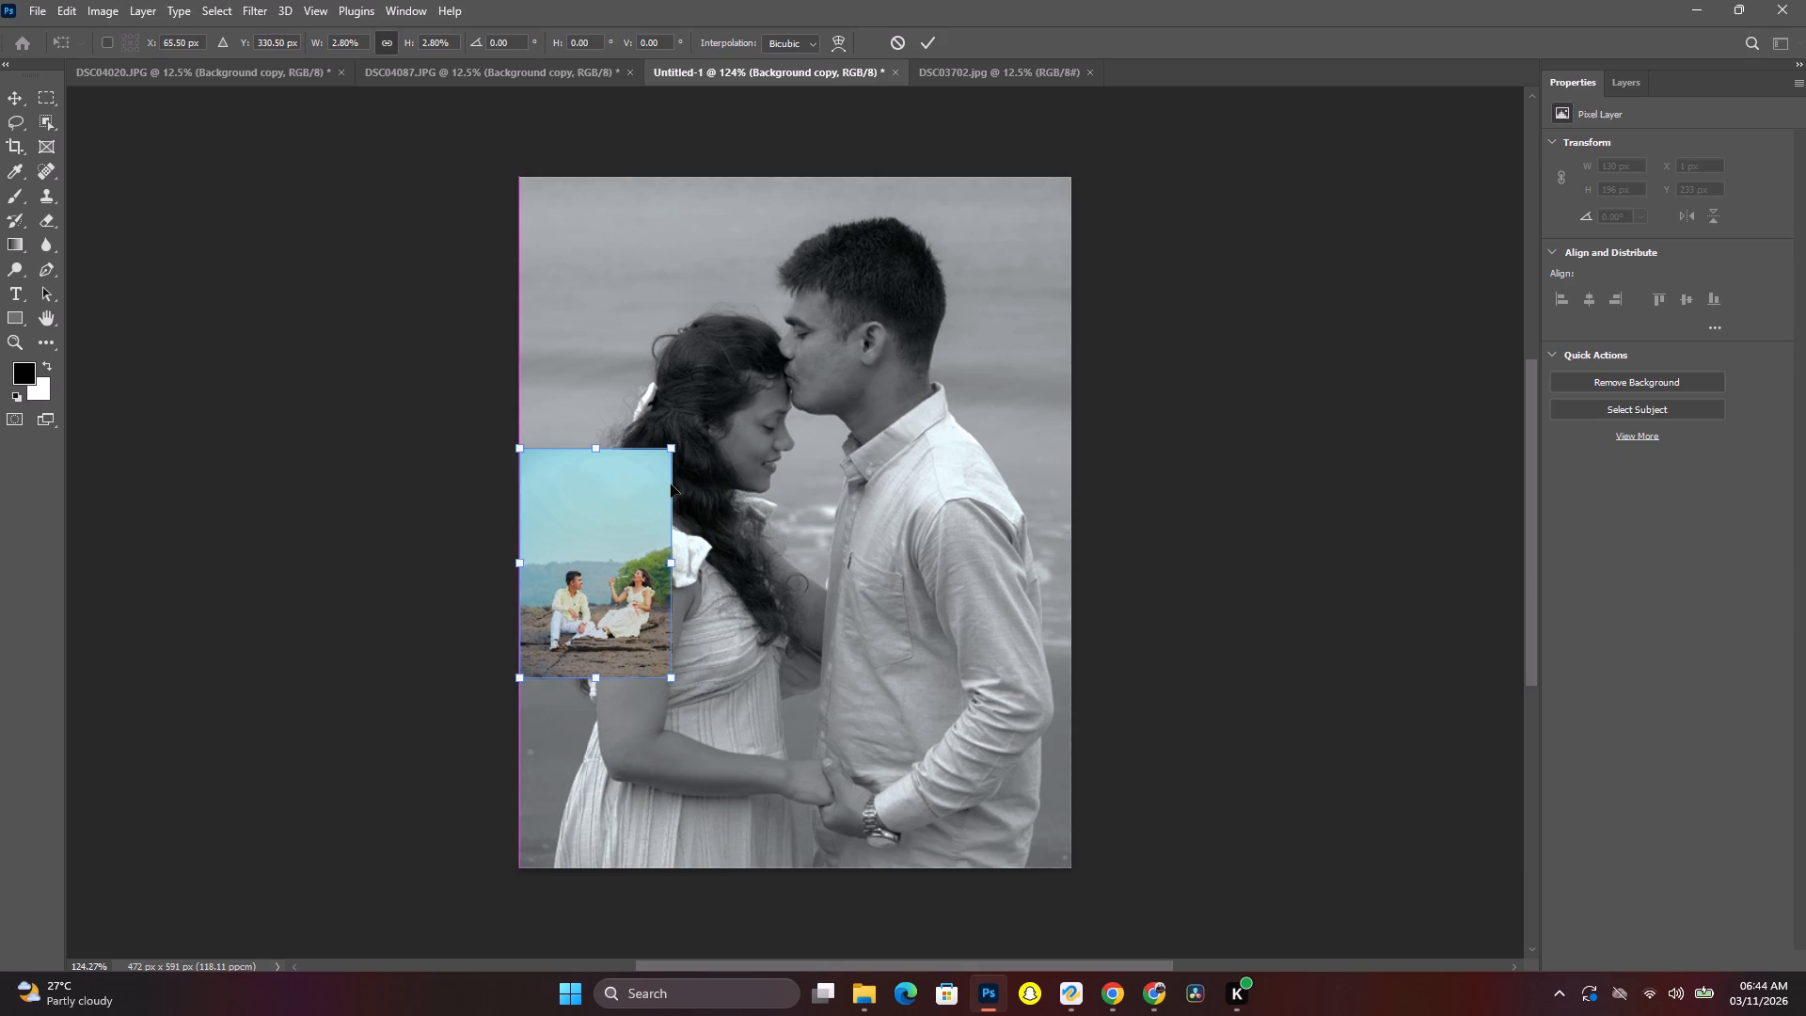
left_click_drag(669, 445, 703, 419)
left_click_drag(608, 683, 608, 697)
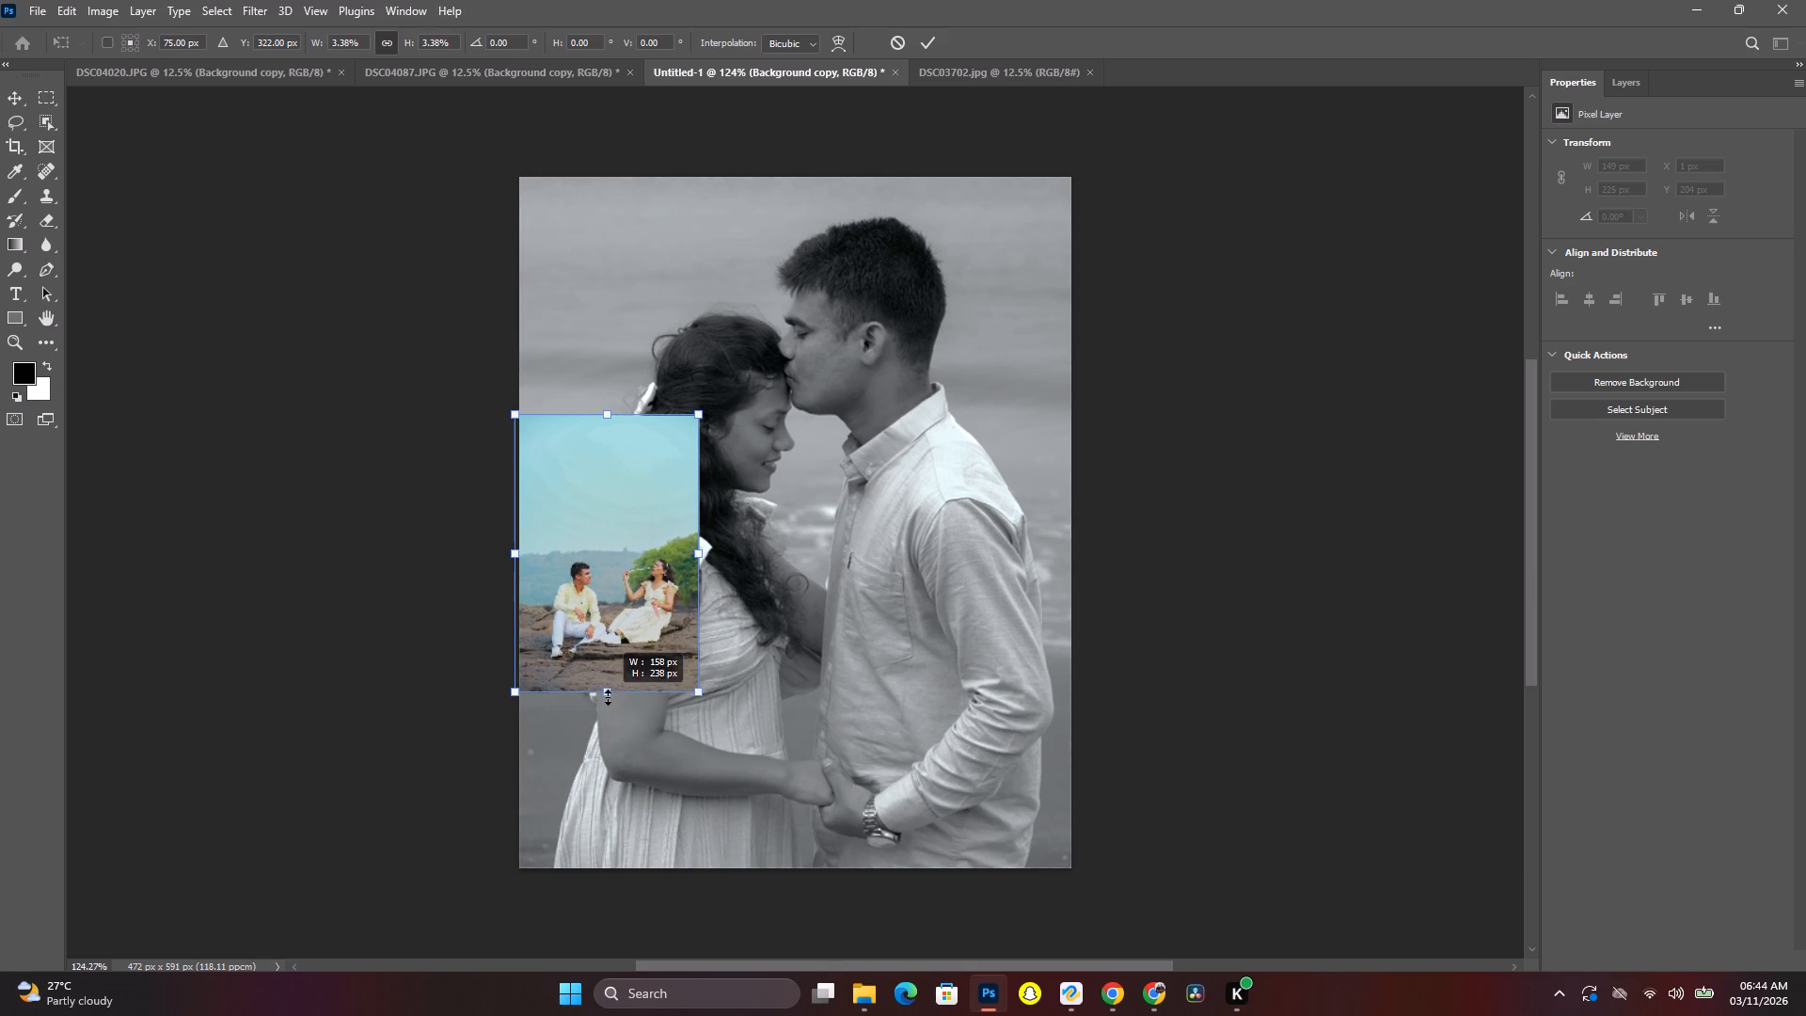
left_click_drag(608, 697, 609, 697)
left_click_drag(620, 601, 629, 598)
Show the rulers in the Untitled-1 document.
left_click(363, 8)
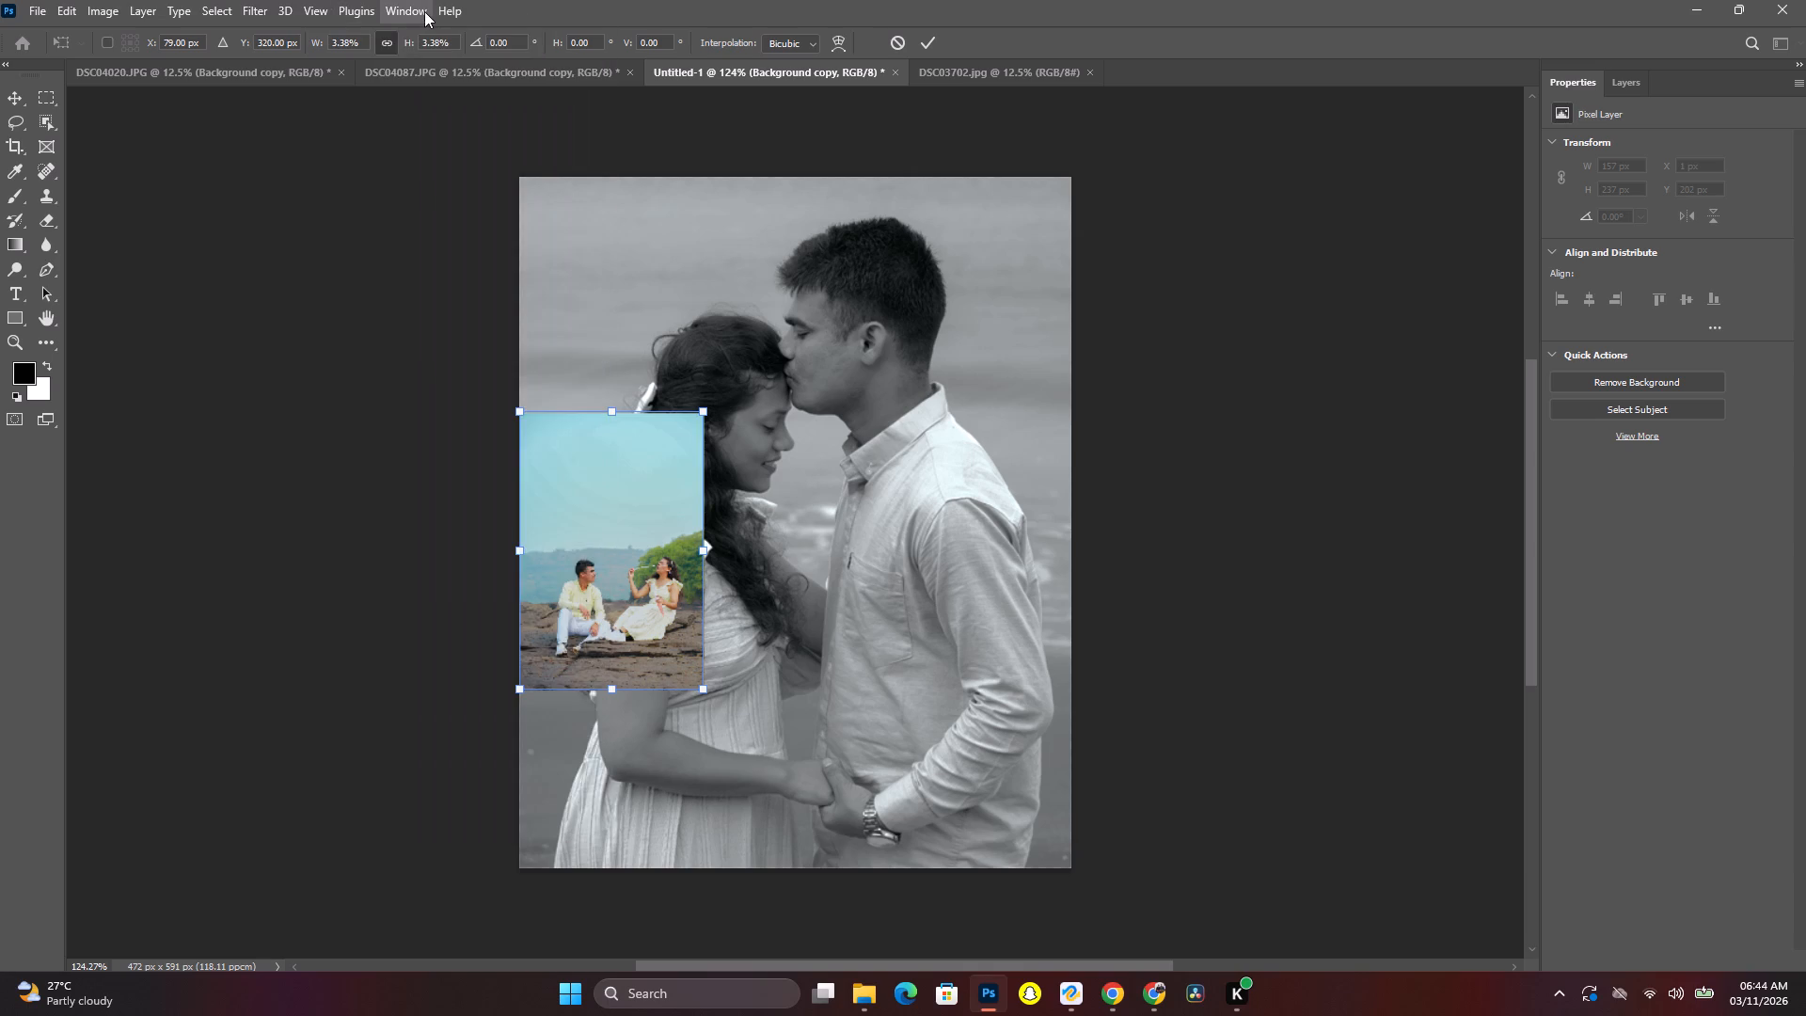
left_click(424, 11)
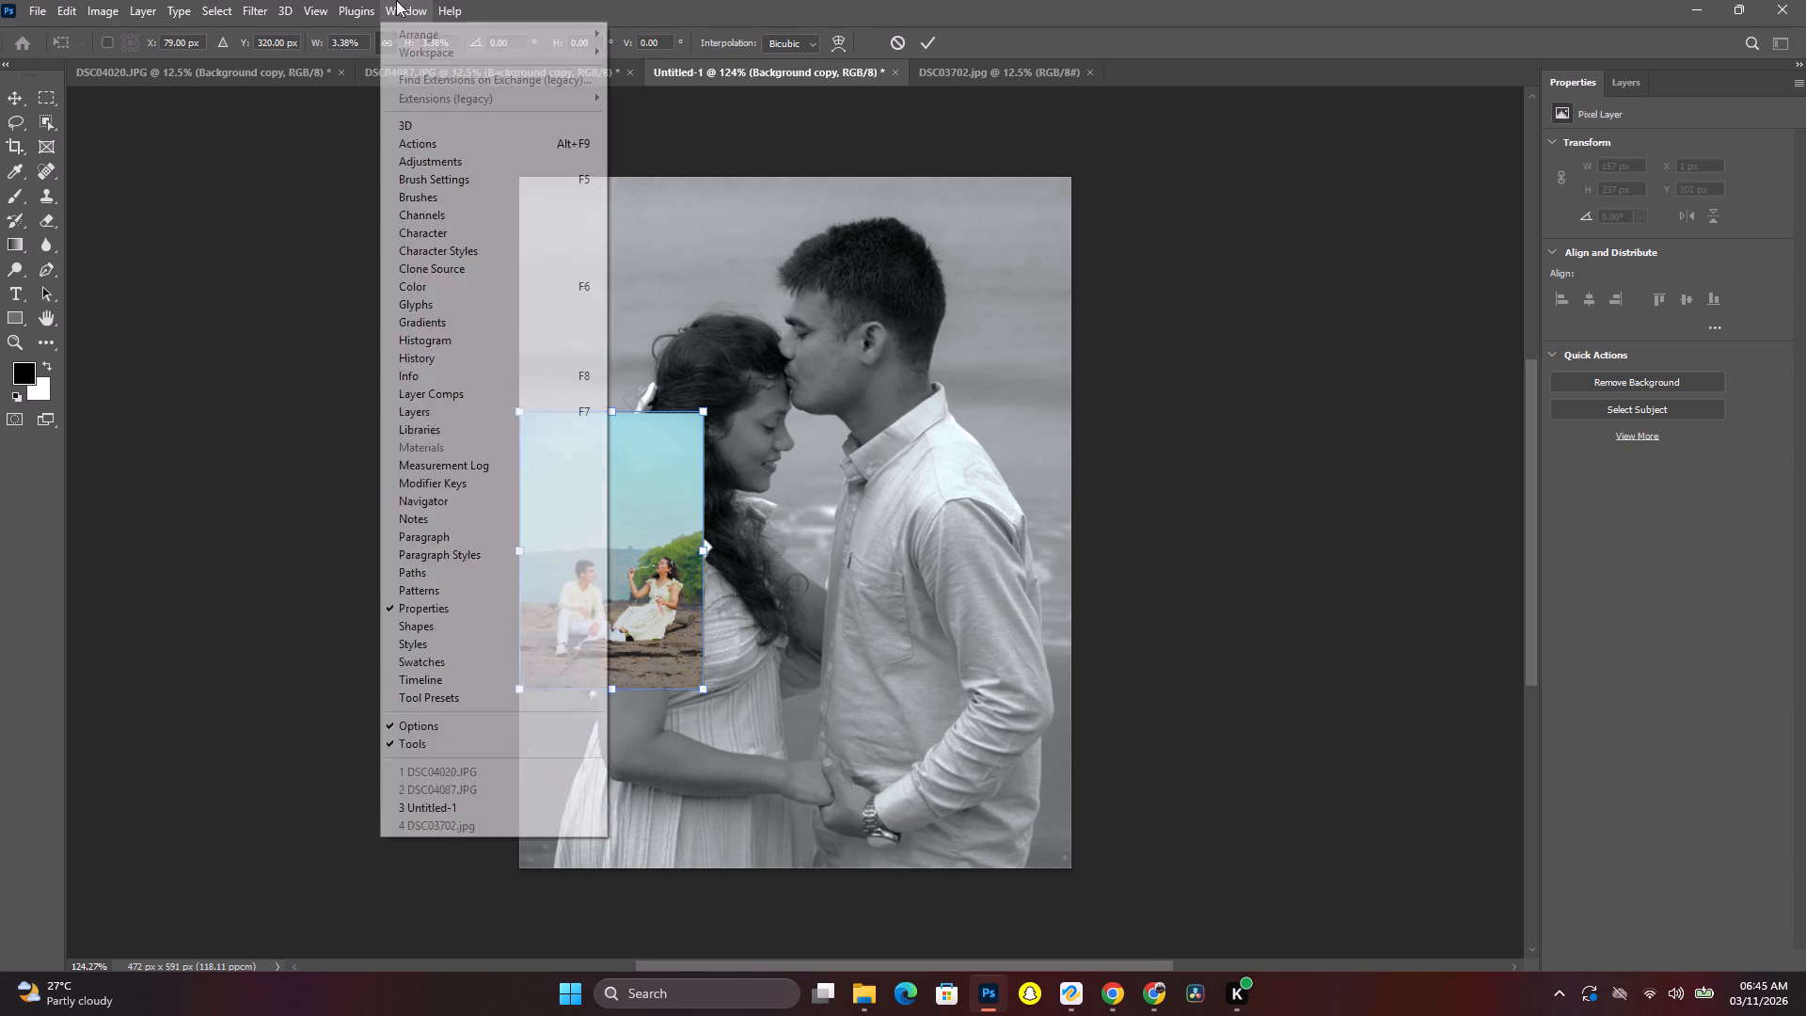
left_click(361, 436)
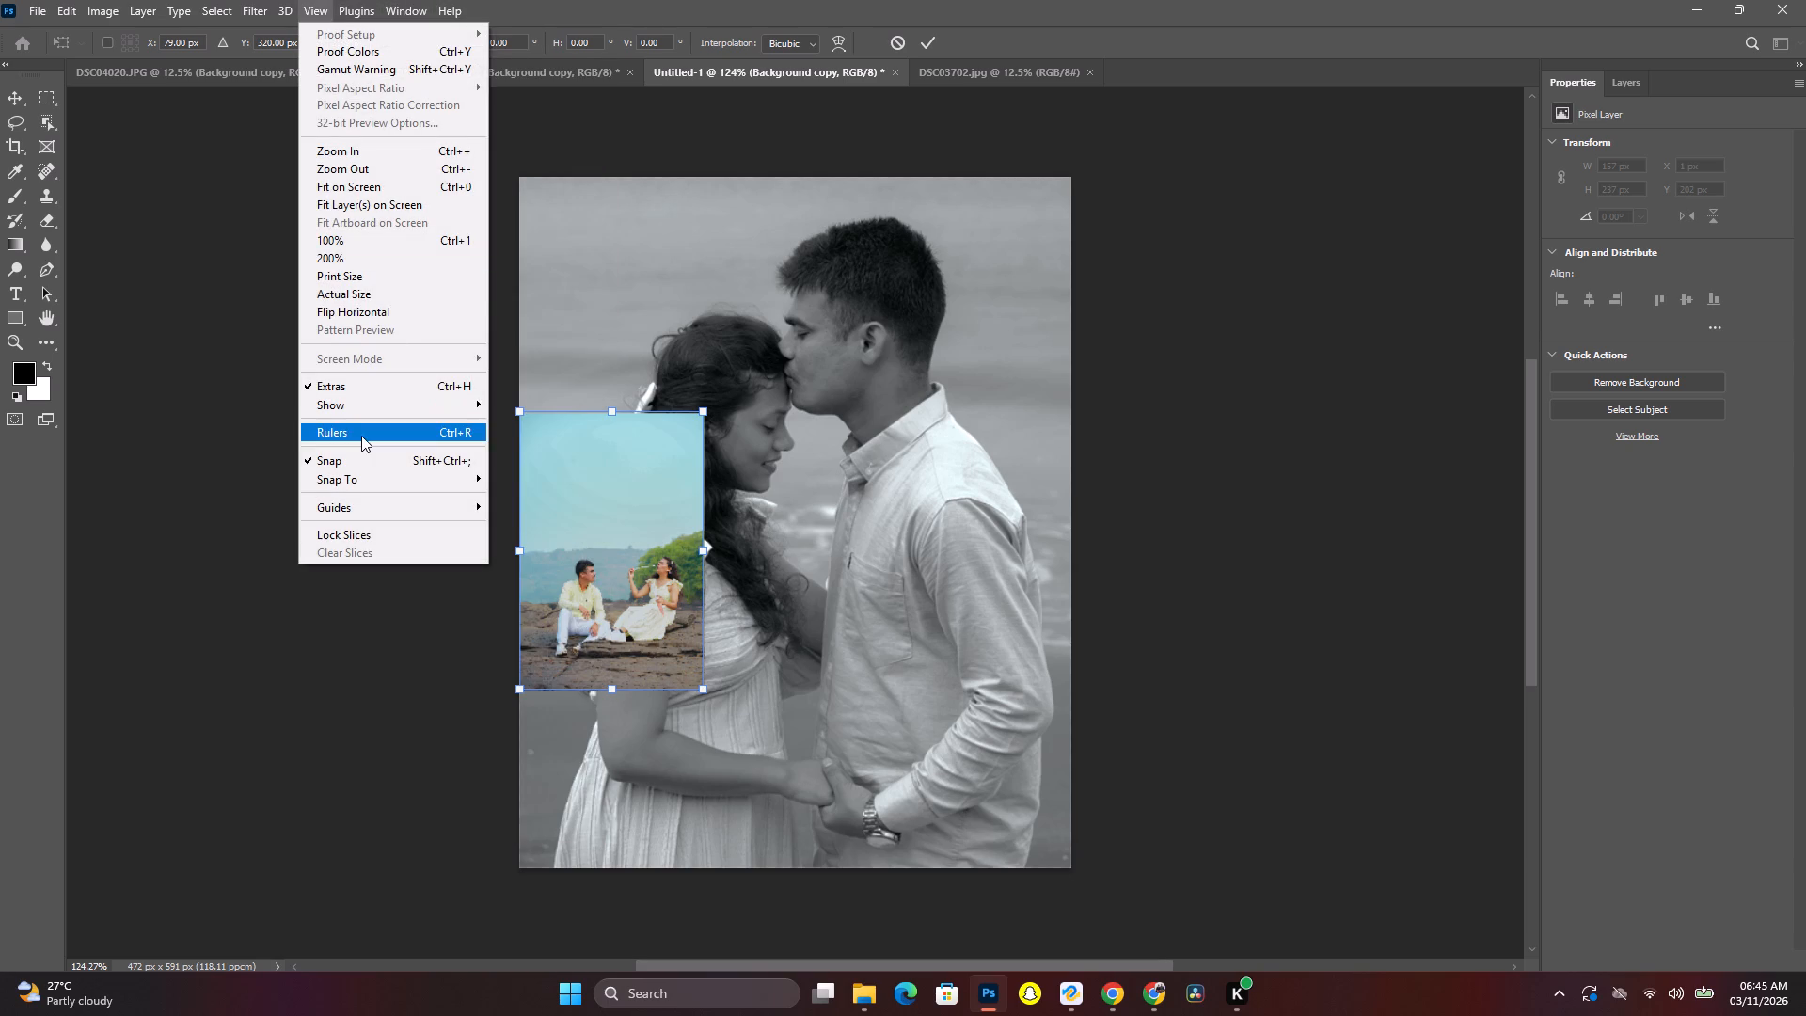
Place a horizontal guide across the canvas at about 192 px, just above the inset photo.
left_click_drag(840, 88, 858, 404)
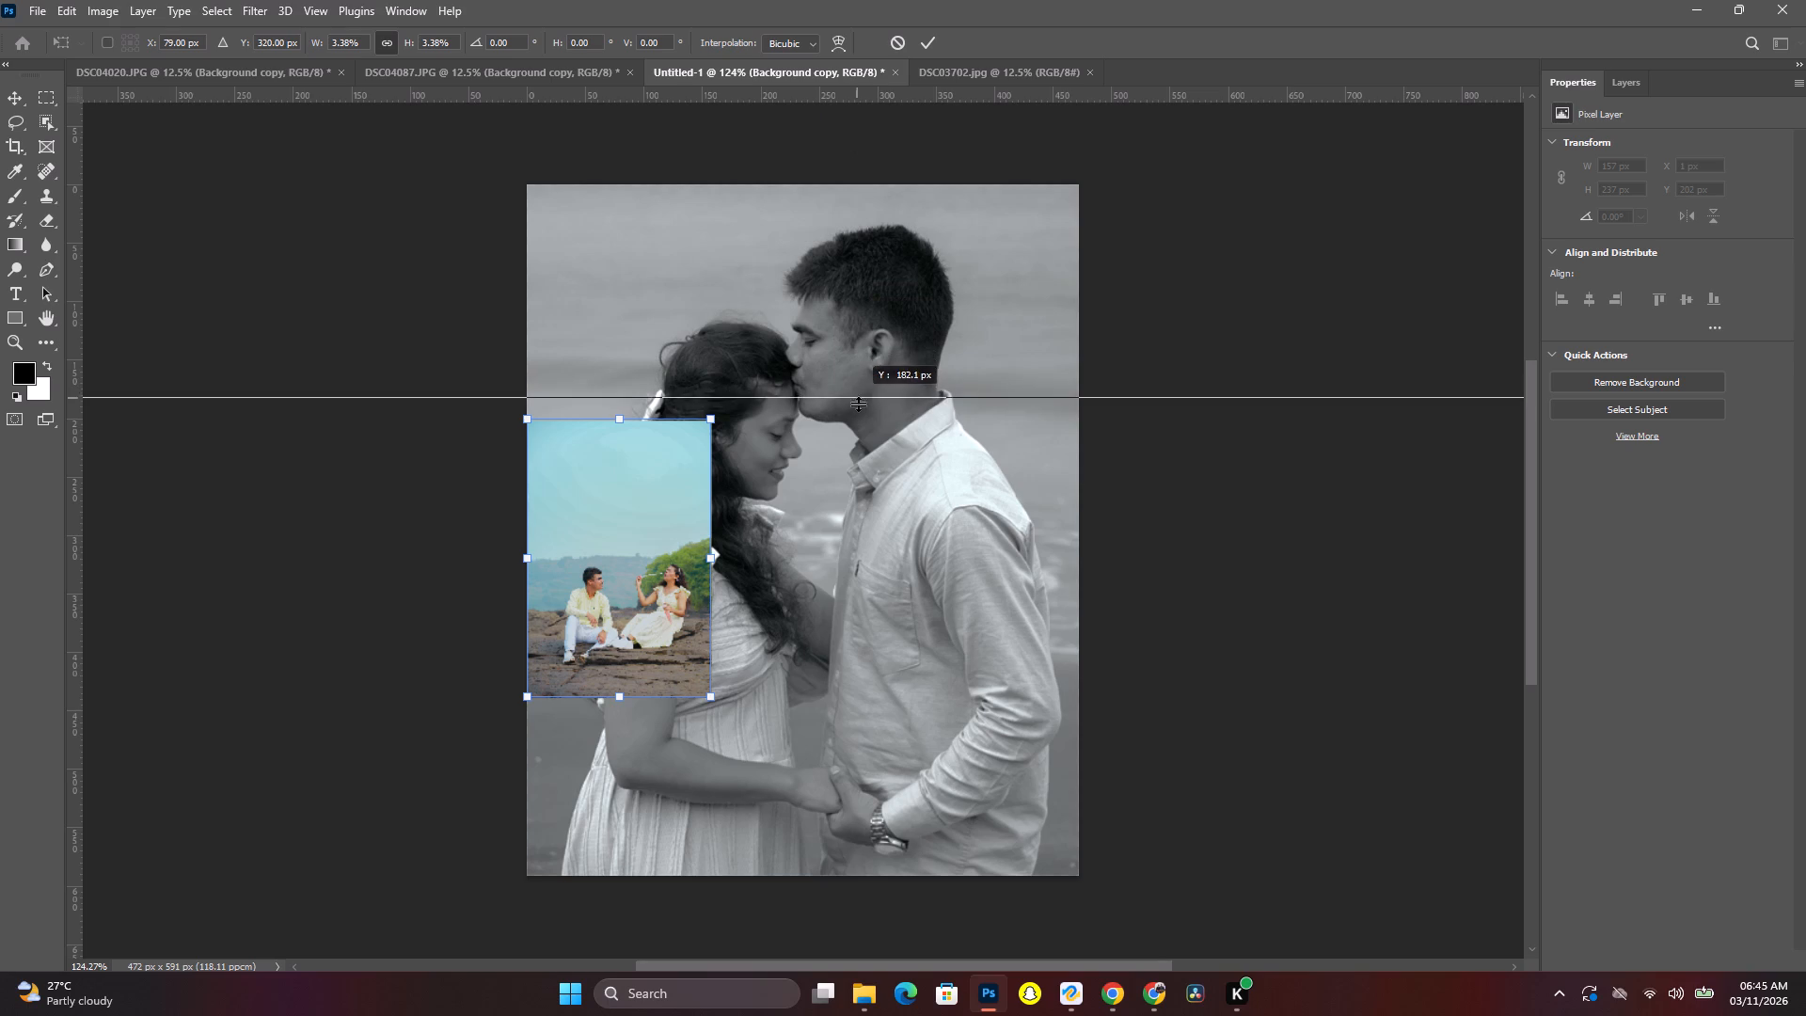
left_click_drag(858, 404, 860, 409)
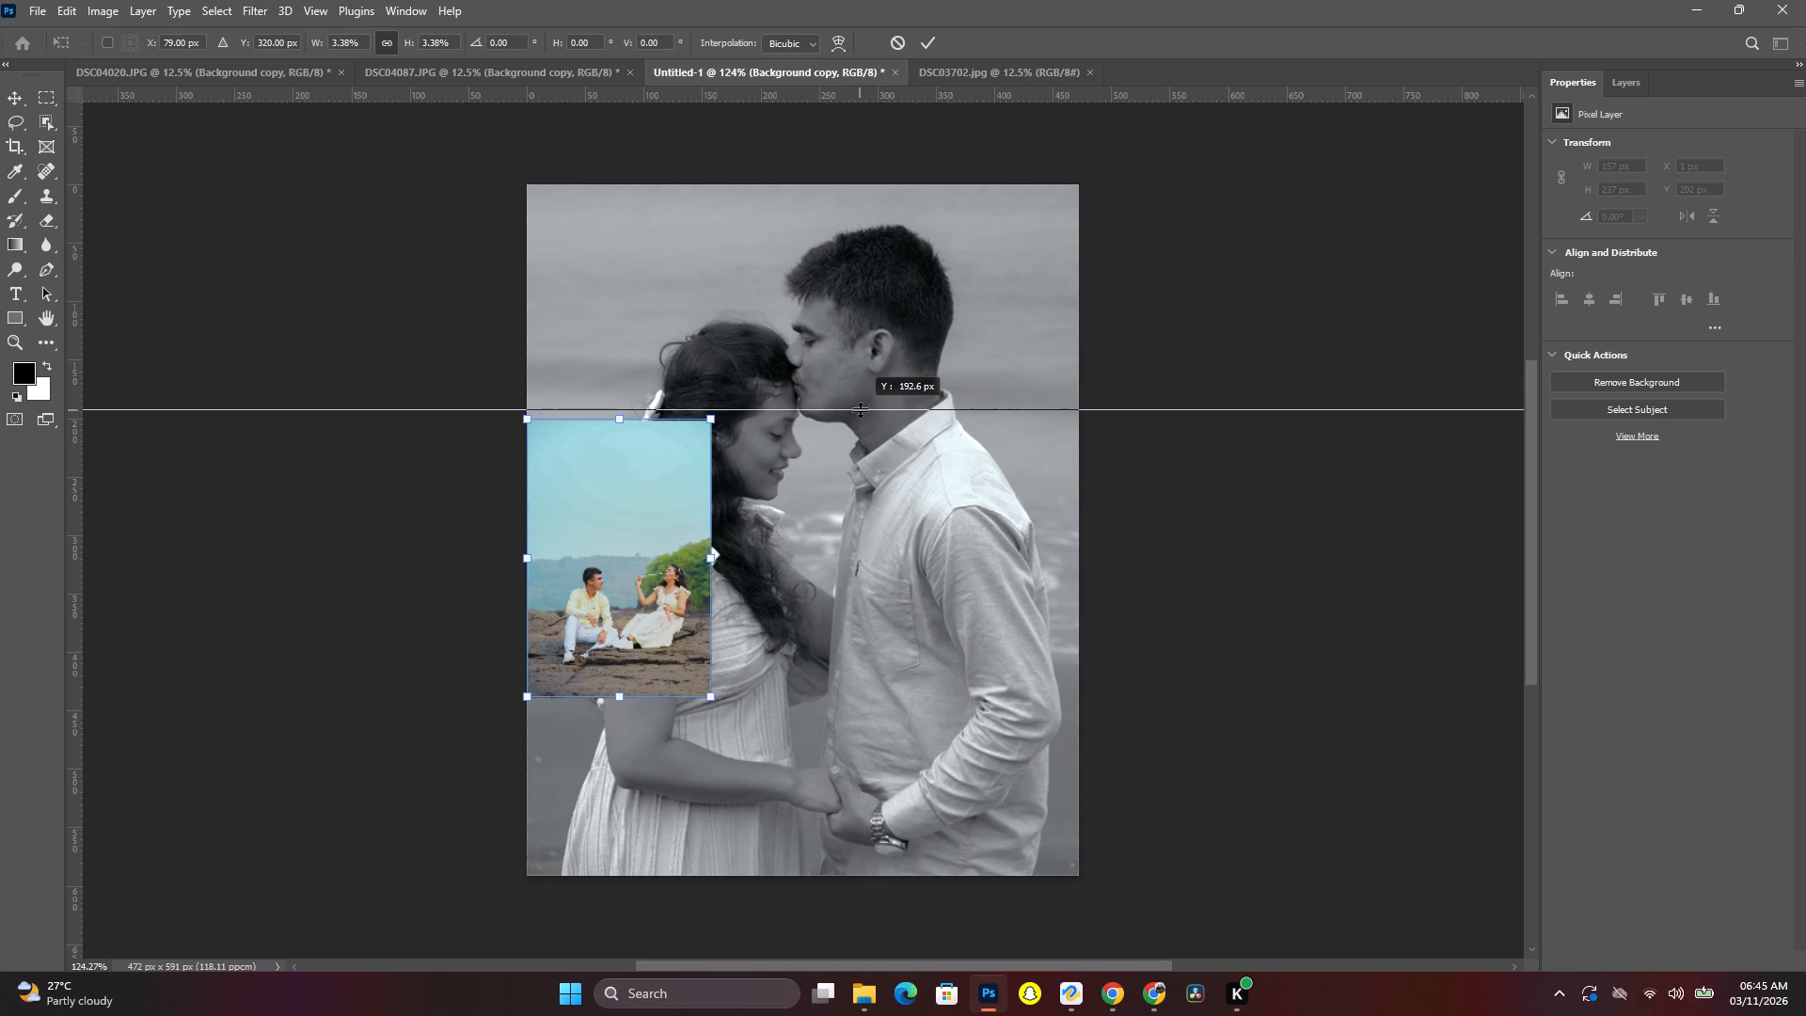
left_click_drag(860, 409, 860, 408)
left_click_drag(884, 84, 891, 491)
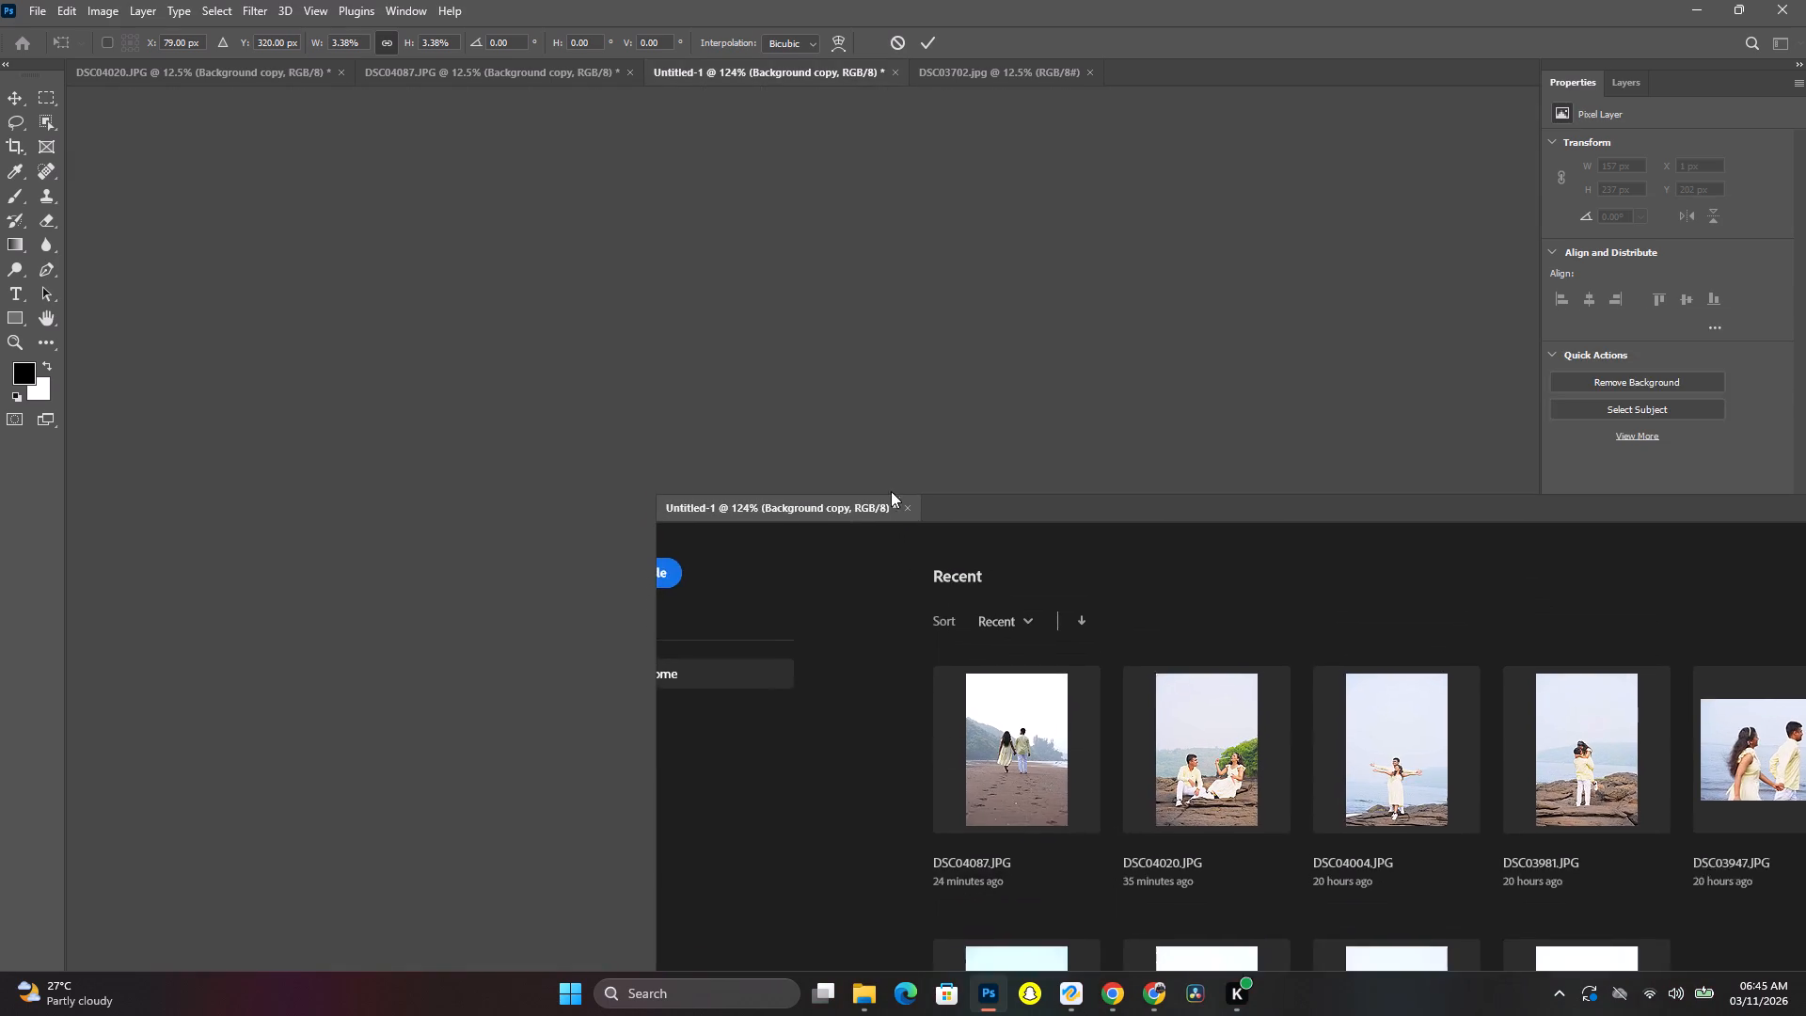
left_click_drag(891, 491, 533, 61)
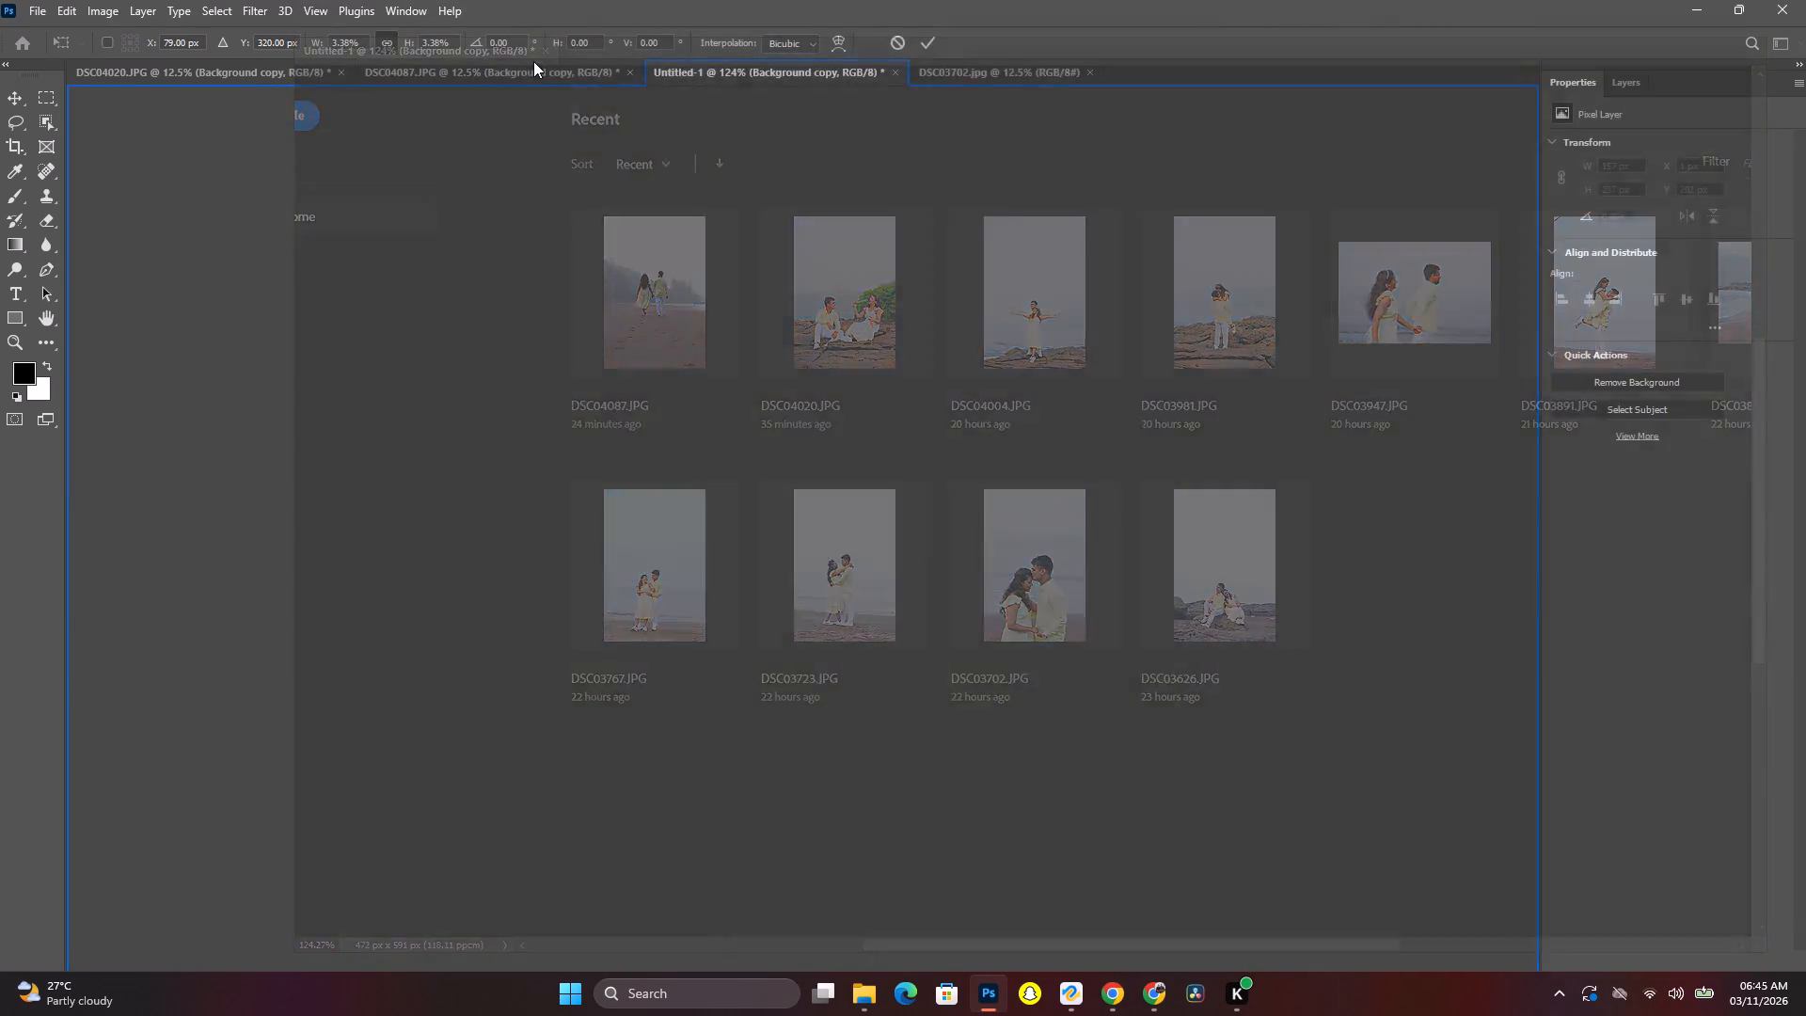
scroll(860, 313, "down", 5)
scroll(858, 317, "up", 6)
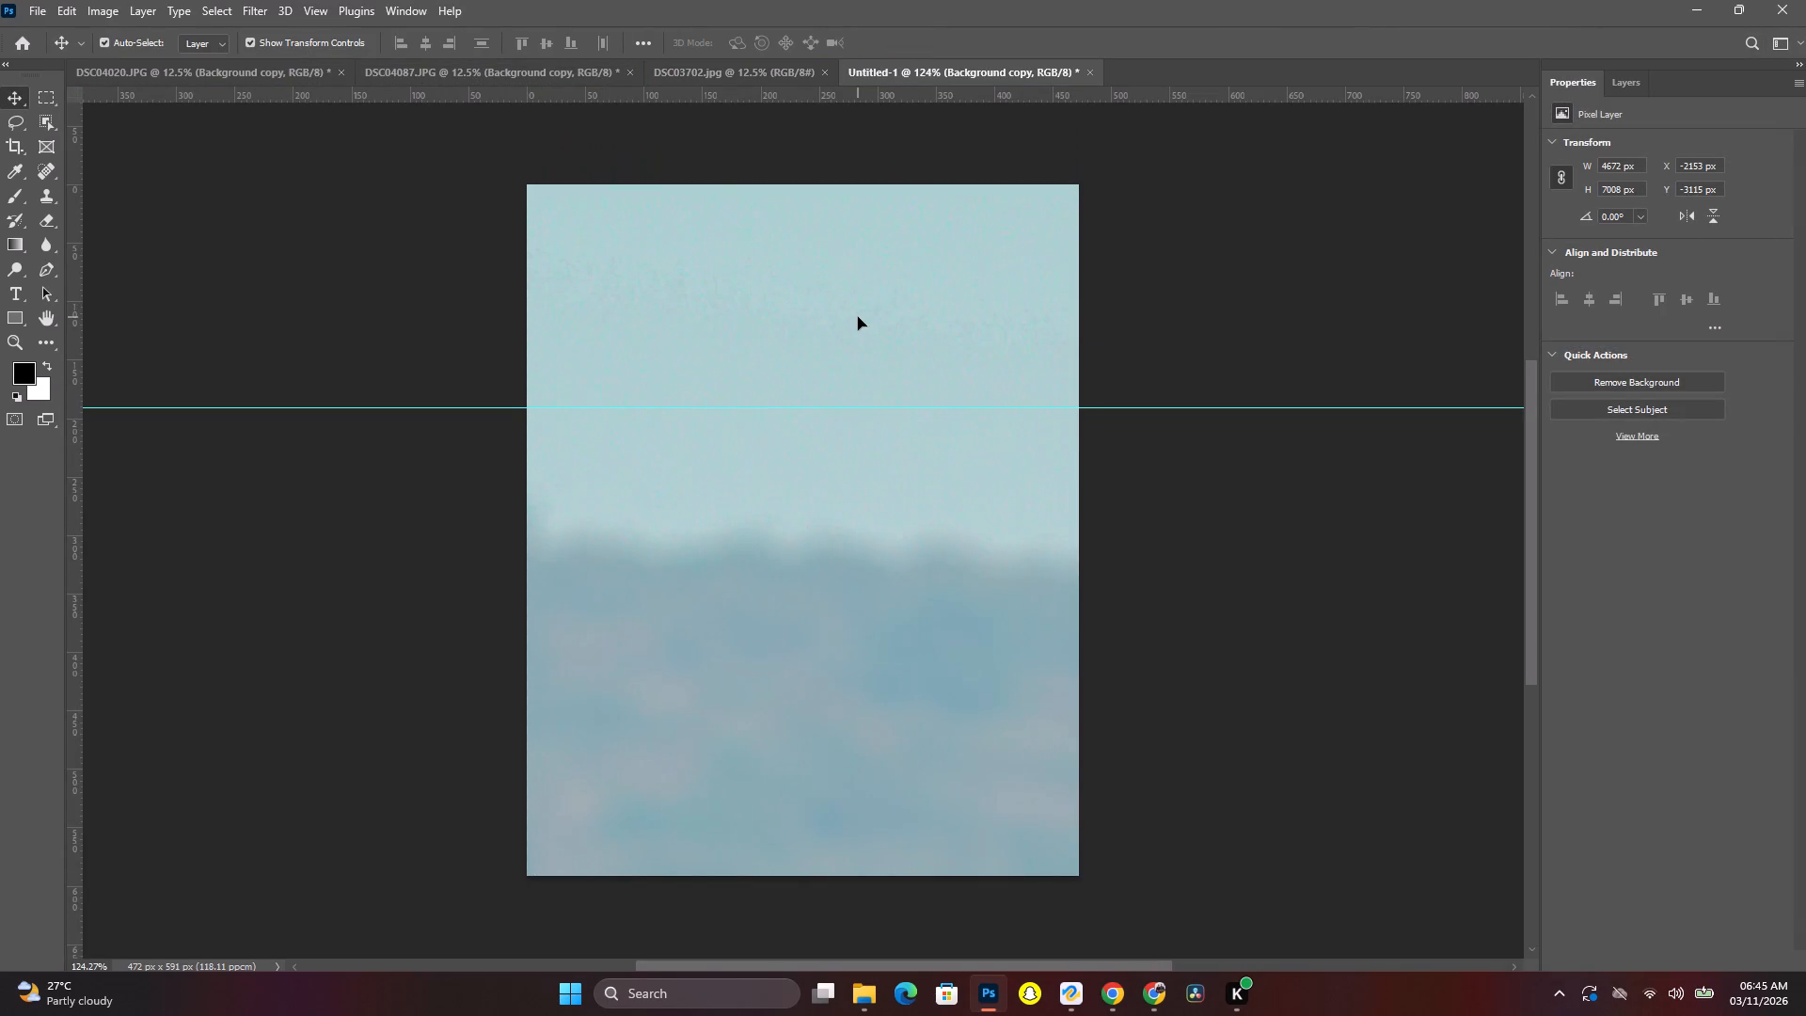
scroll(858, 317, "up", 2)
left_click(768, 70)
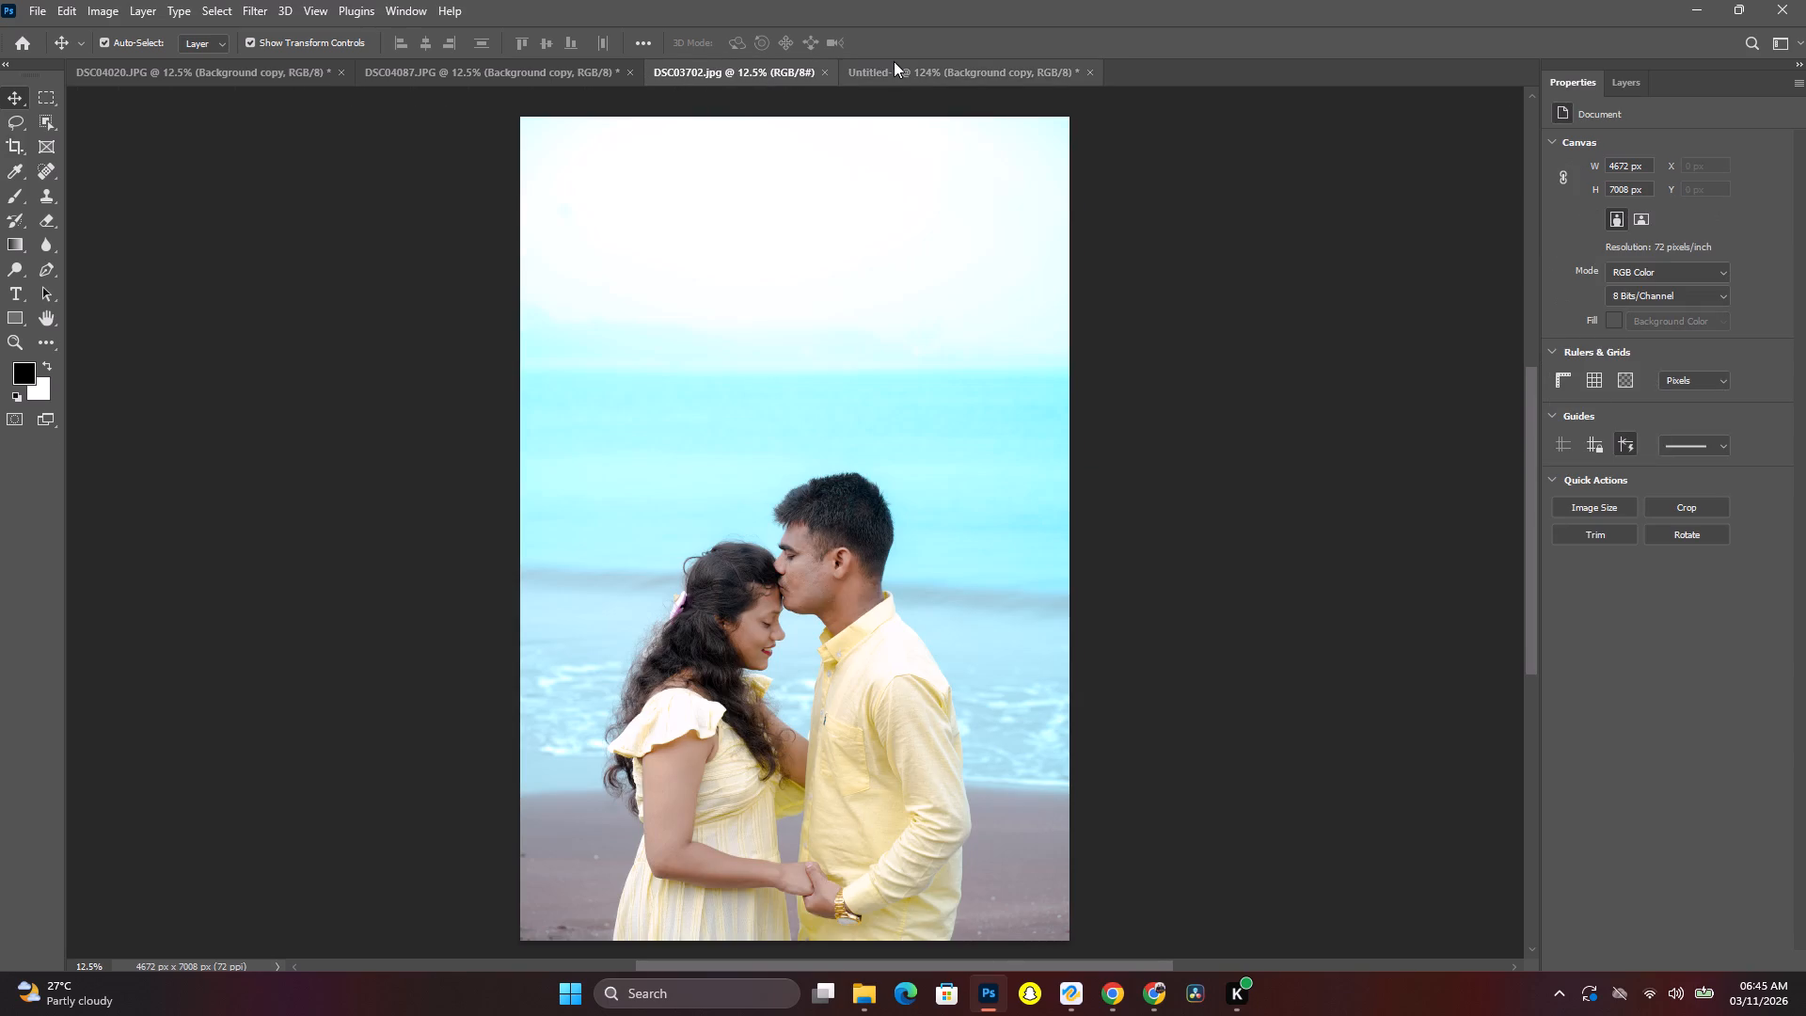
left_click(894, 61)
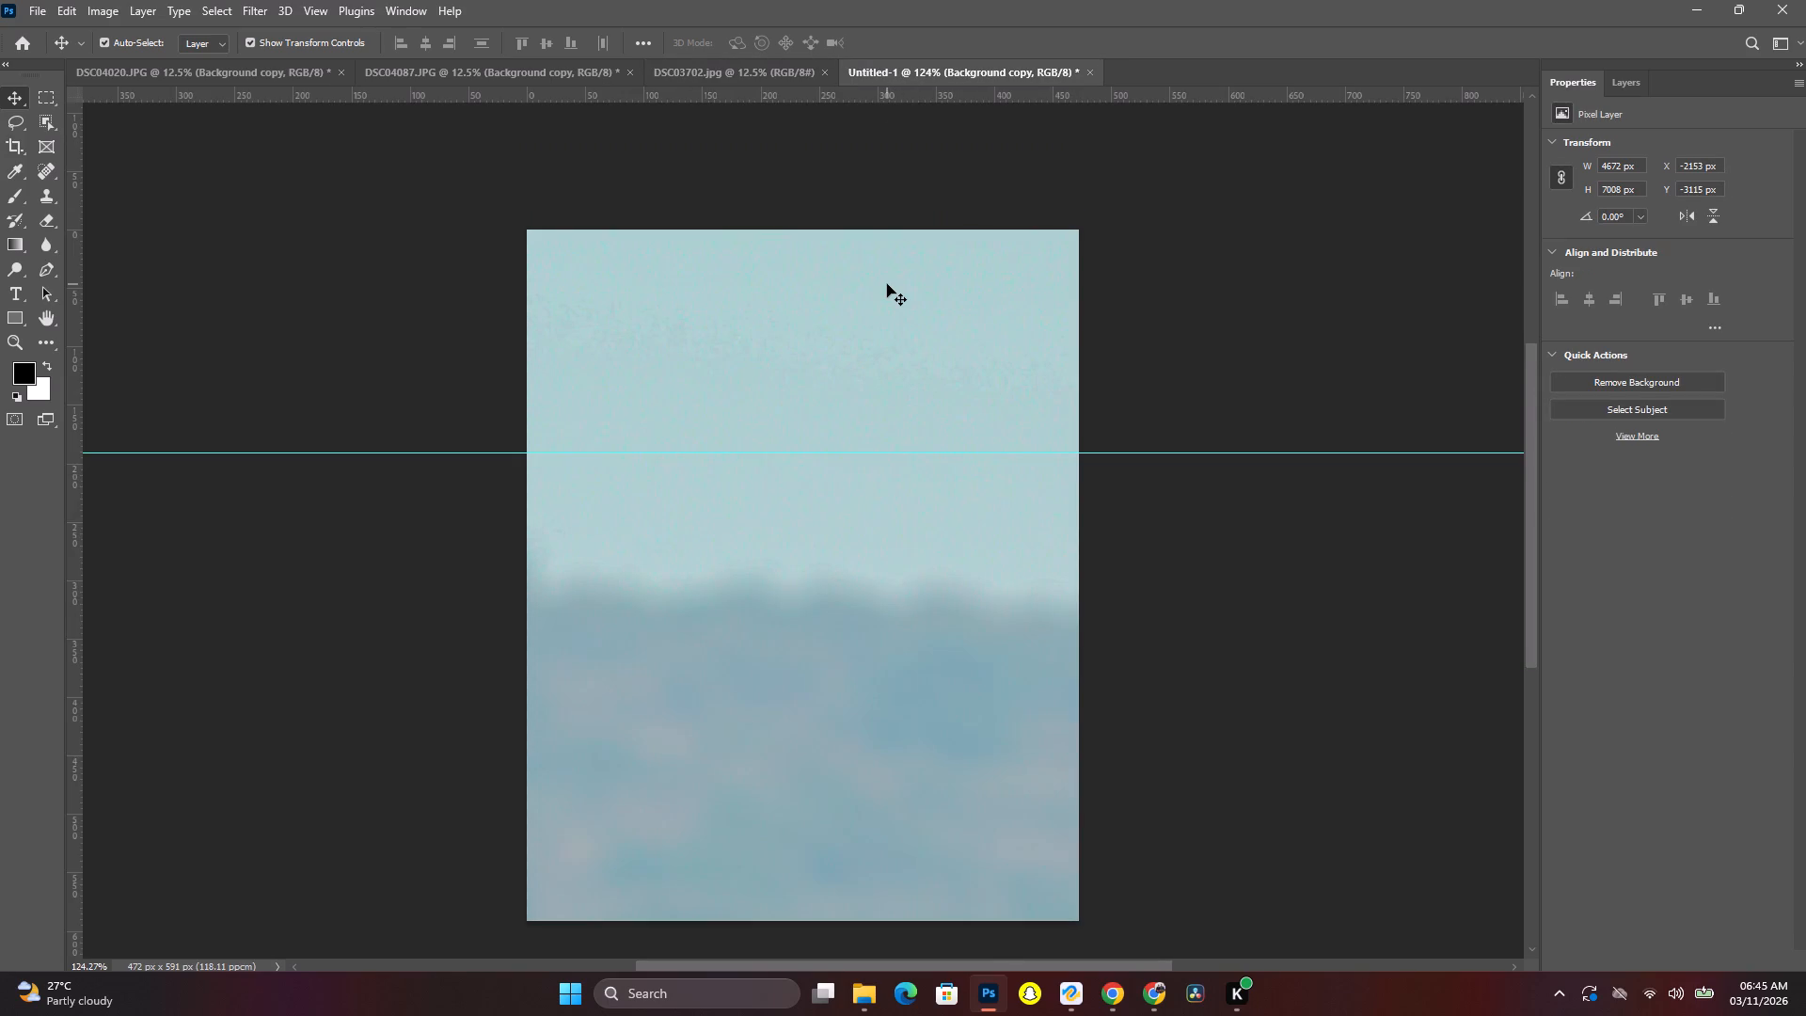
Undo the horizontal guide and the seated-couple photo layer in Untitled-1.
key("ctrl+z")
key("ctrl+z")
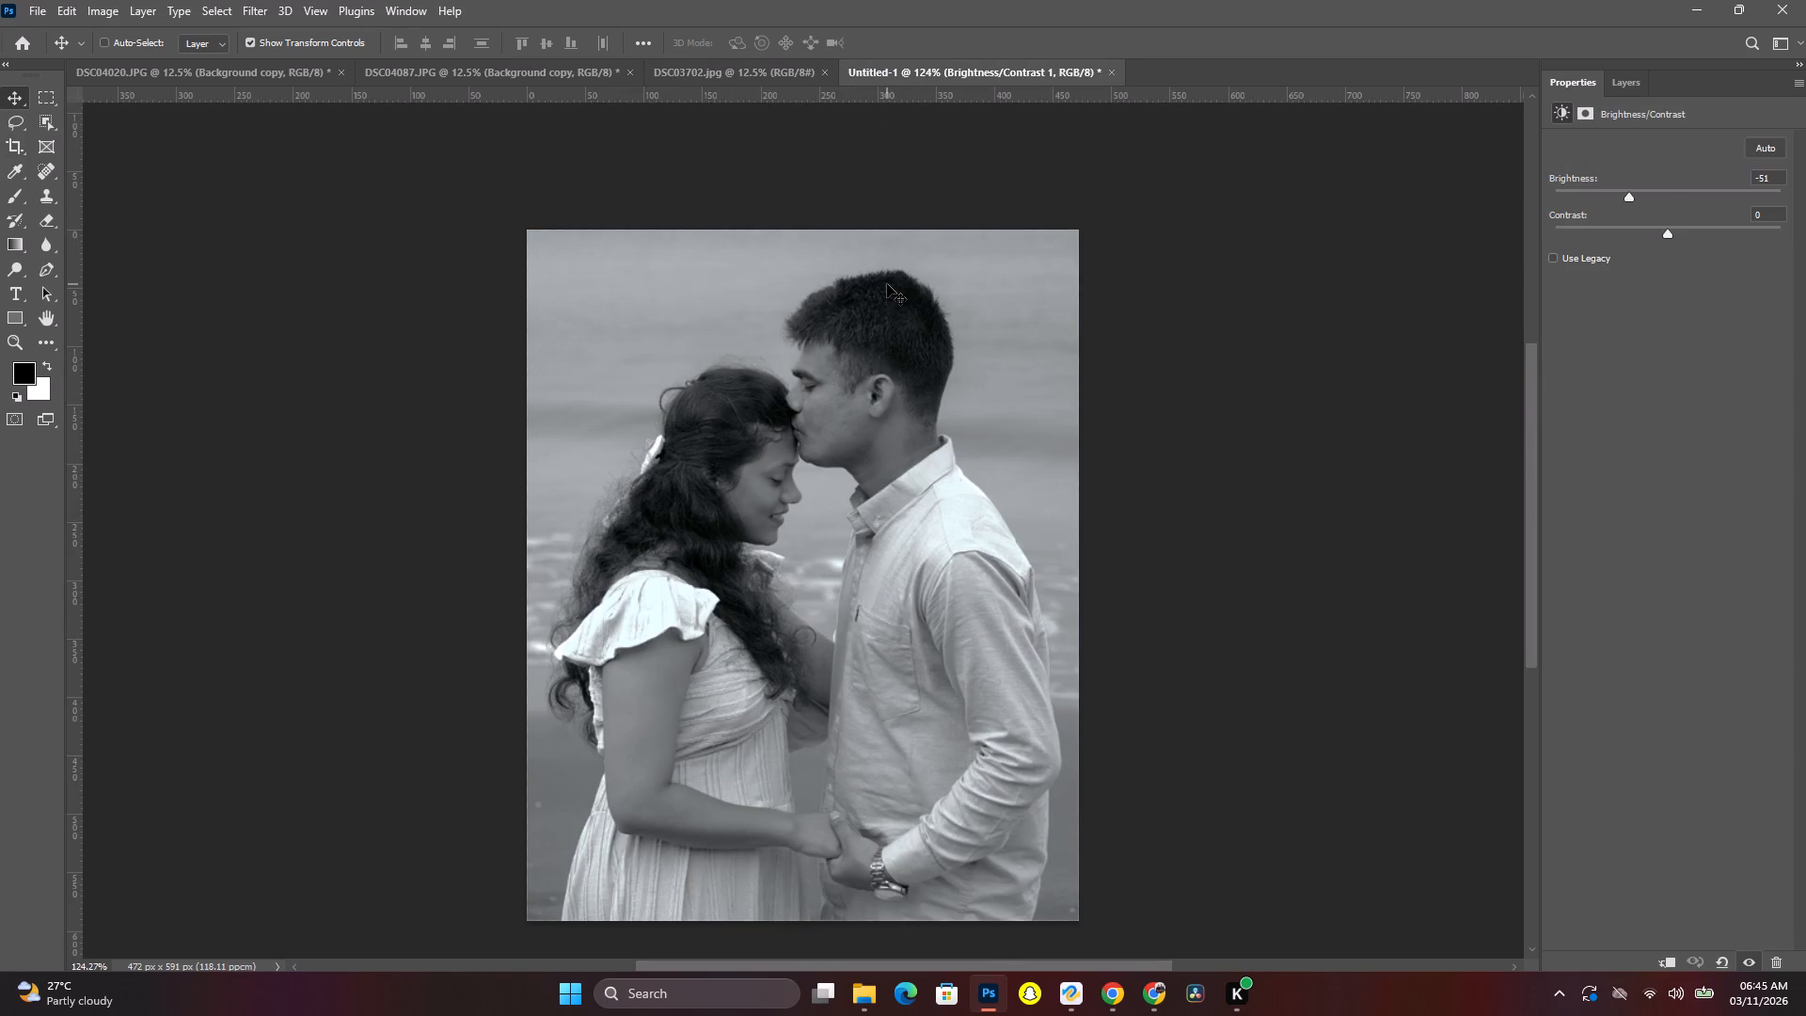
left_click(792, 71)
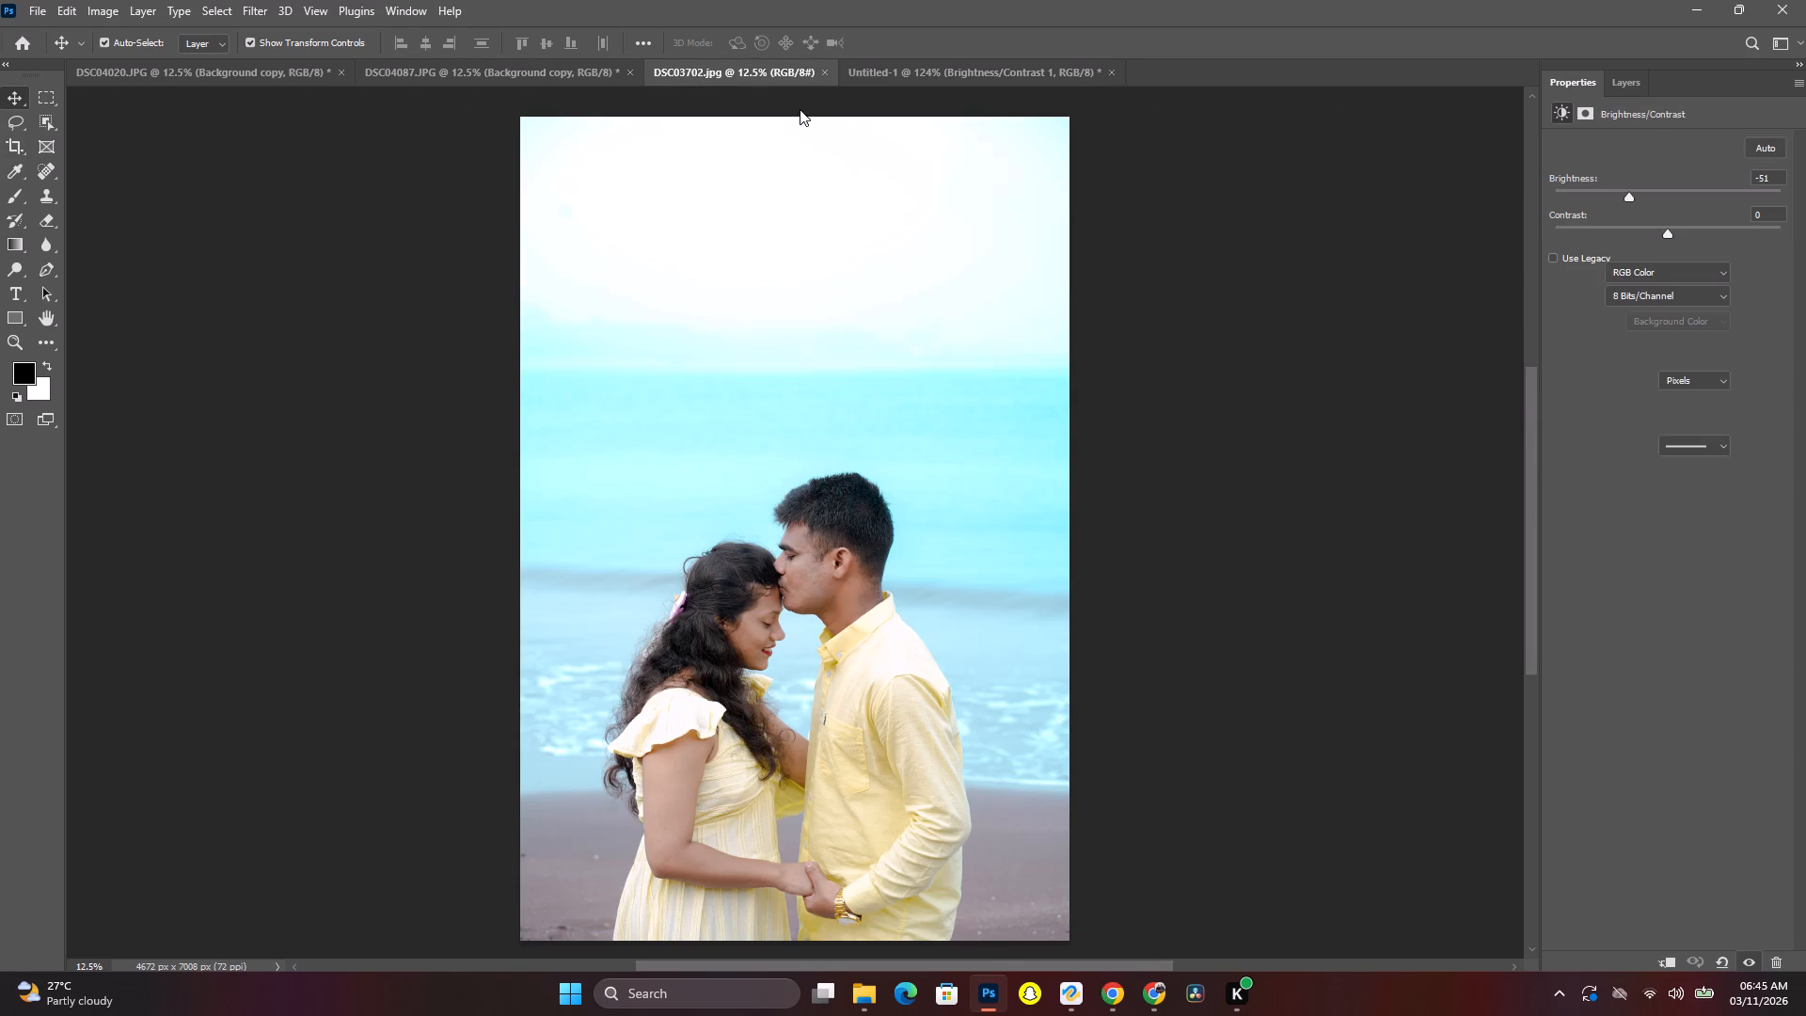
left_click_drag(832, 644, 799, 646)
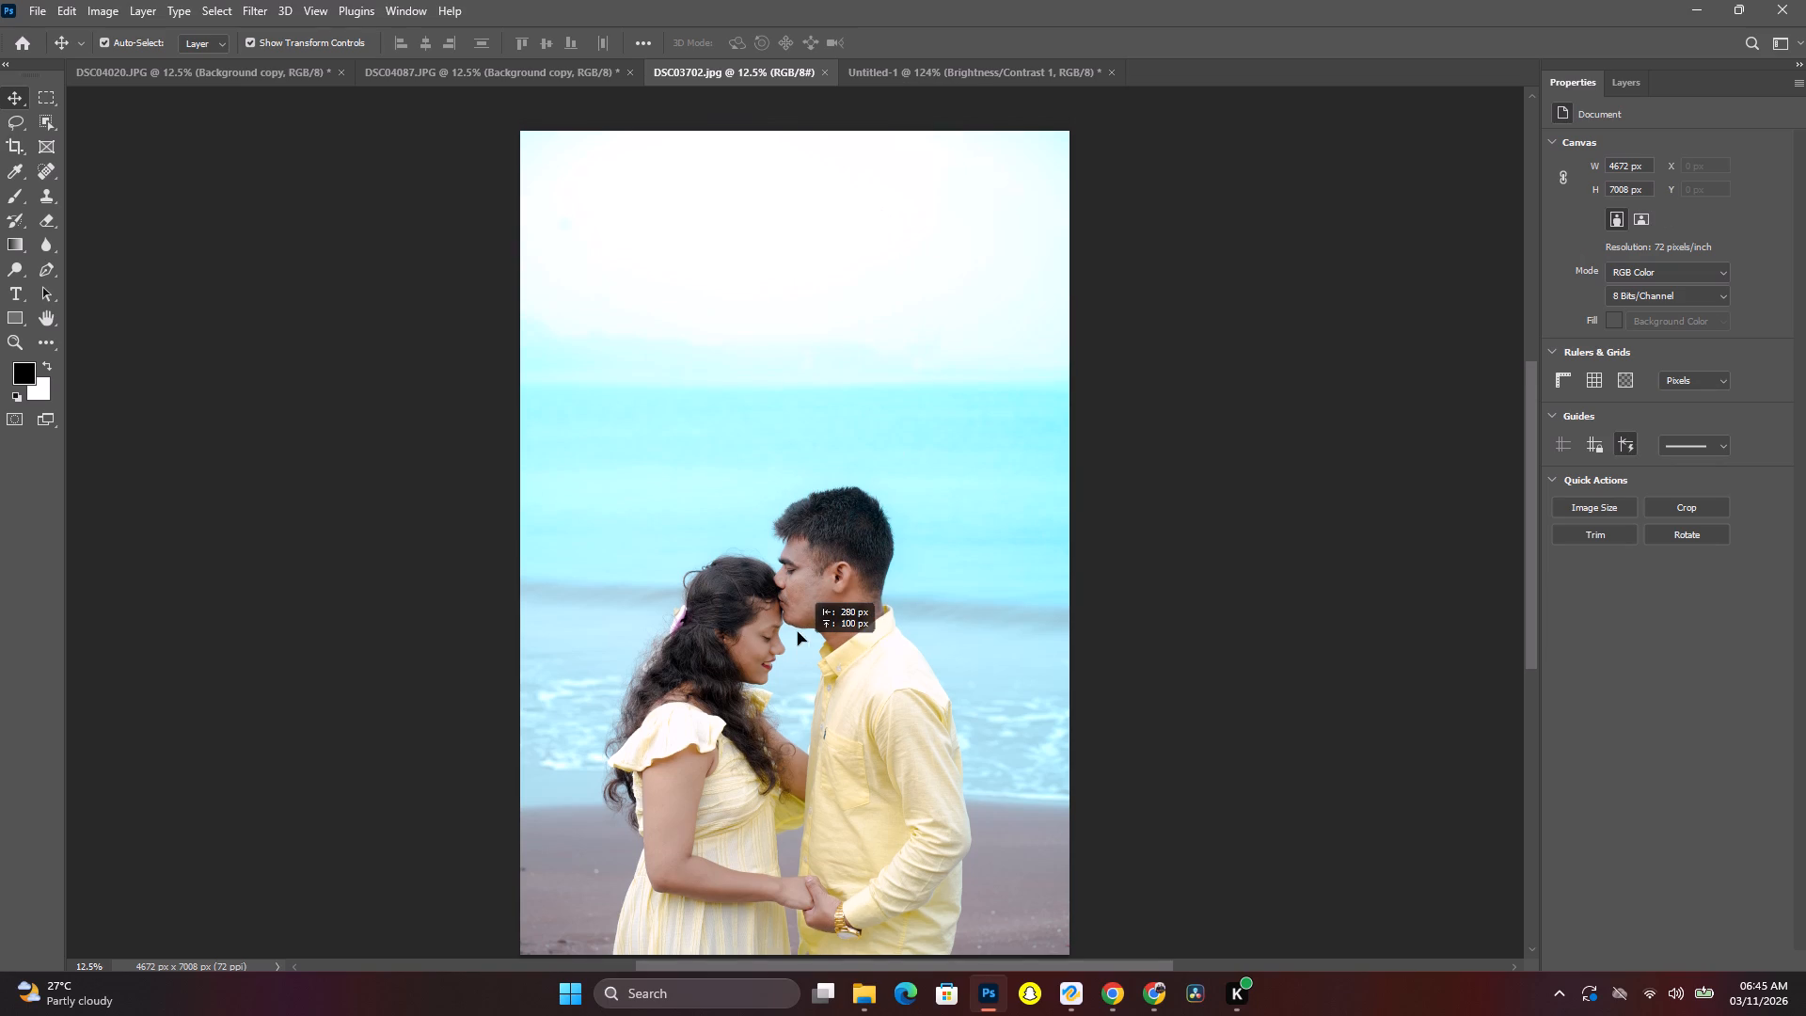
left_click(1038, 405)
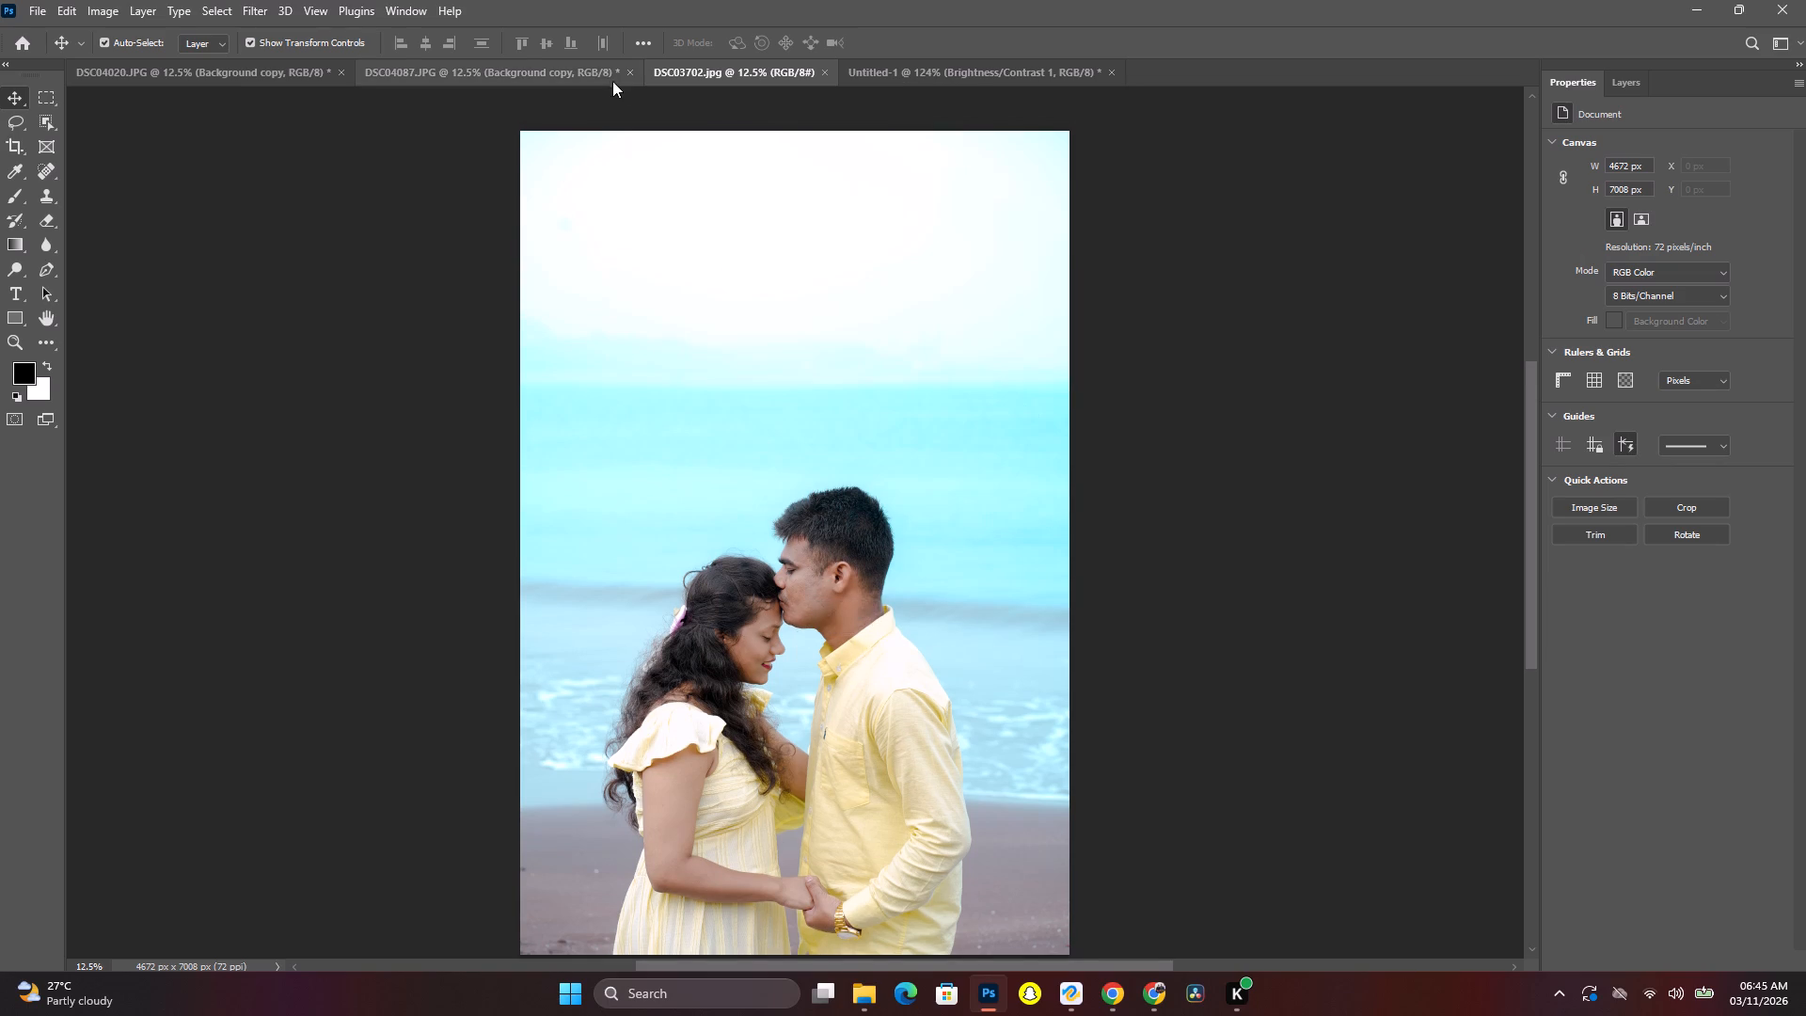
Copy the Background copy layer of the walking-couple photo DSC04087 into the Untitled-1 document.
left_click(601, 78)
left_click(837, 522)
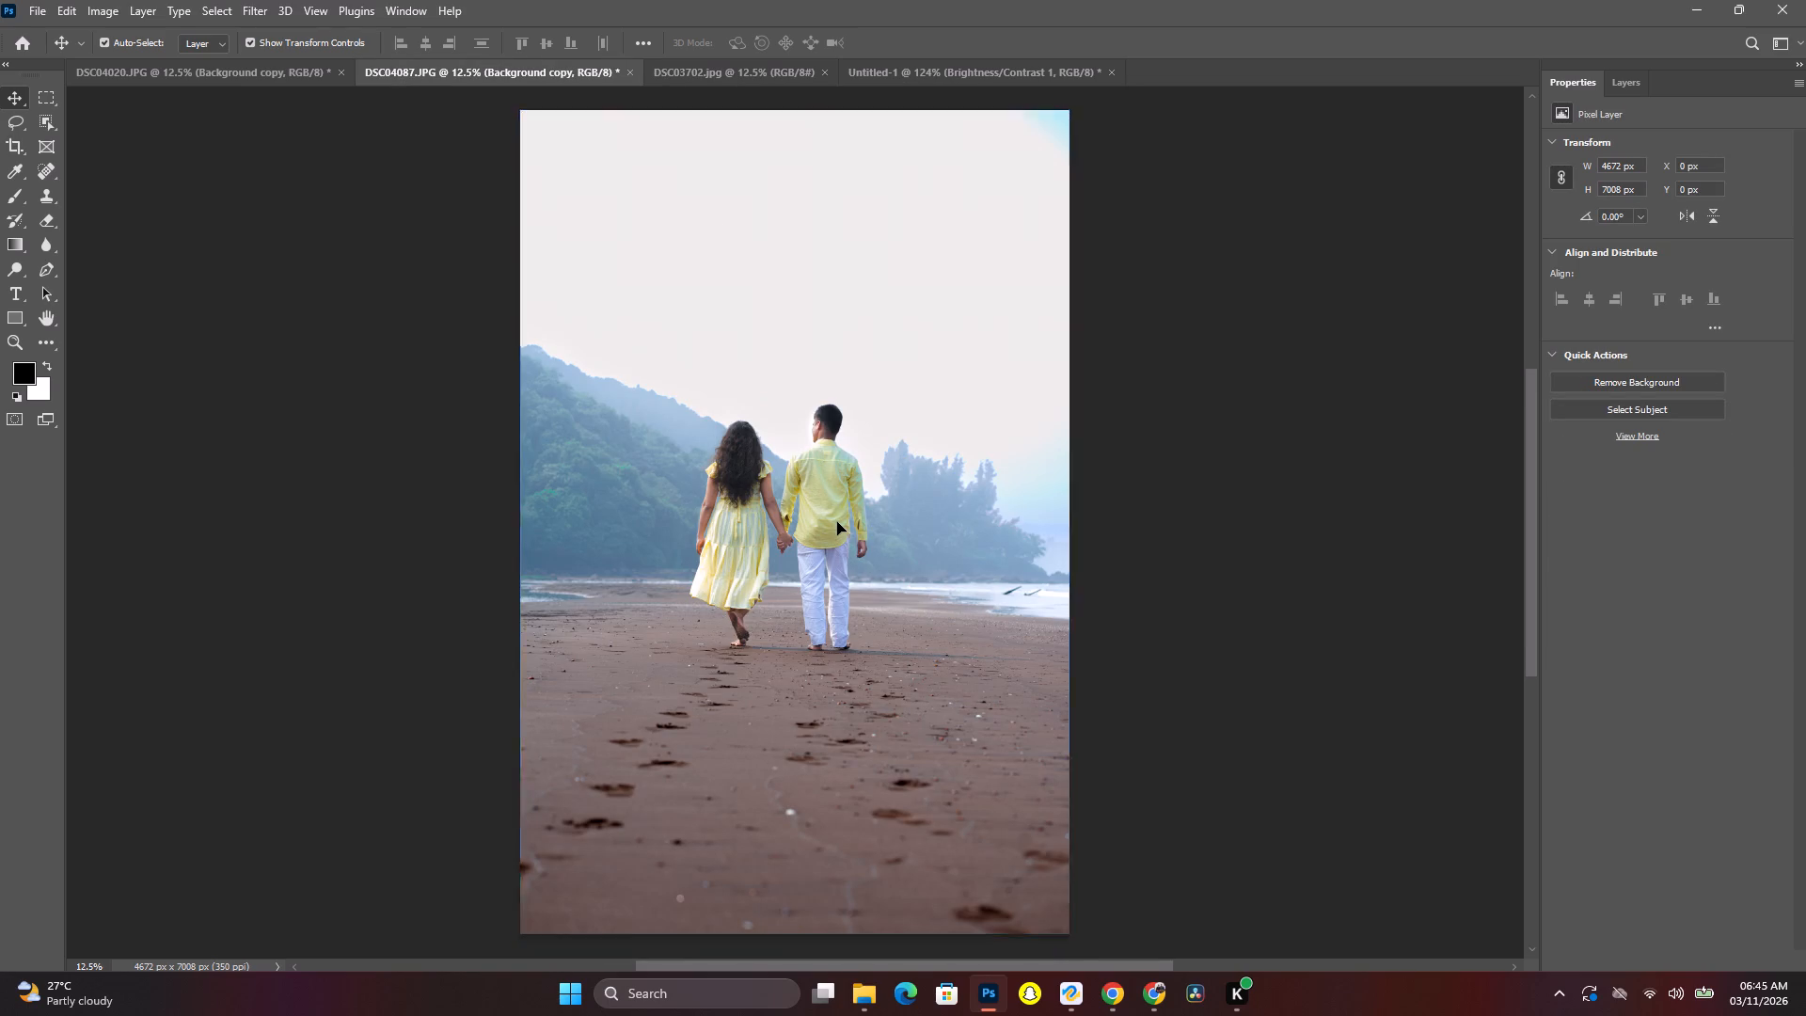
left_click(1626, 79)
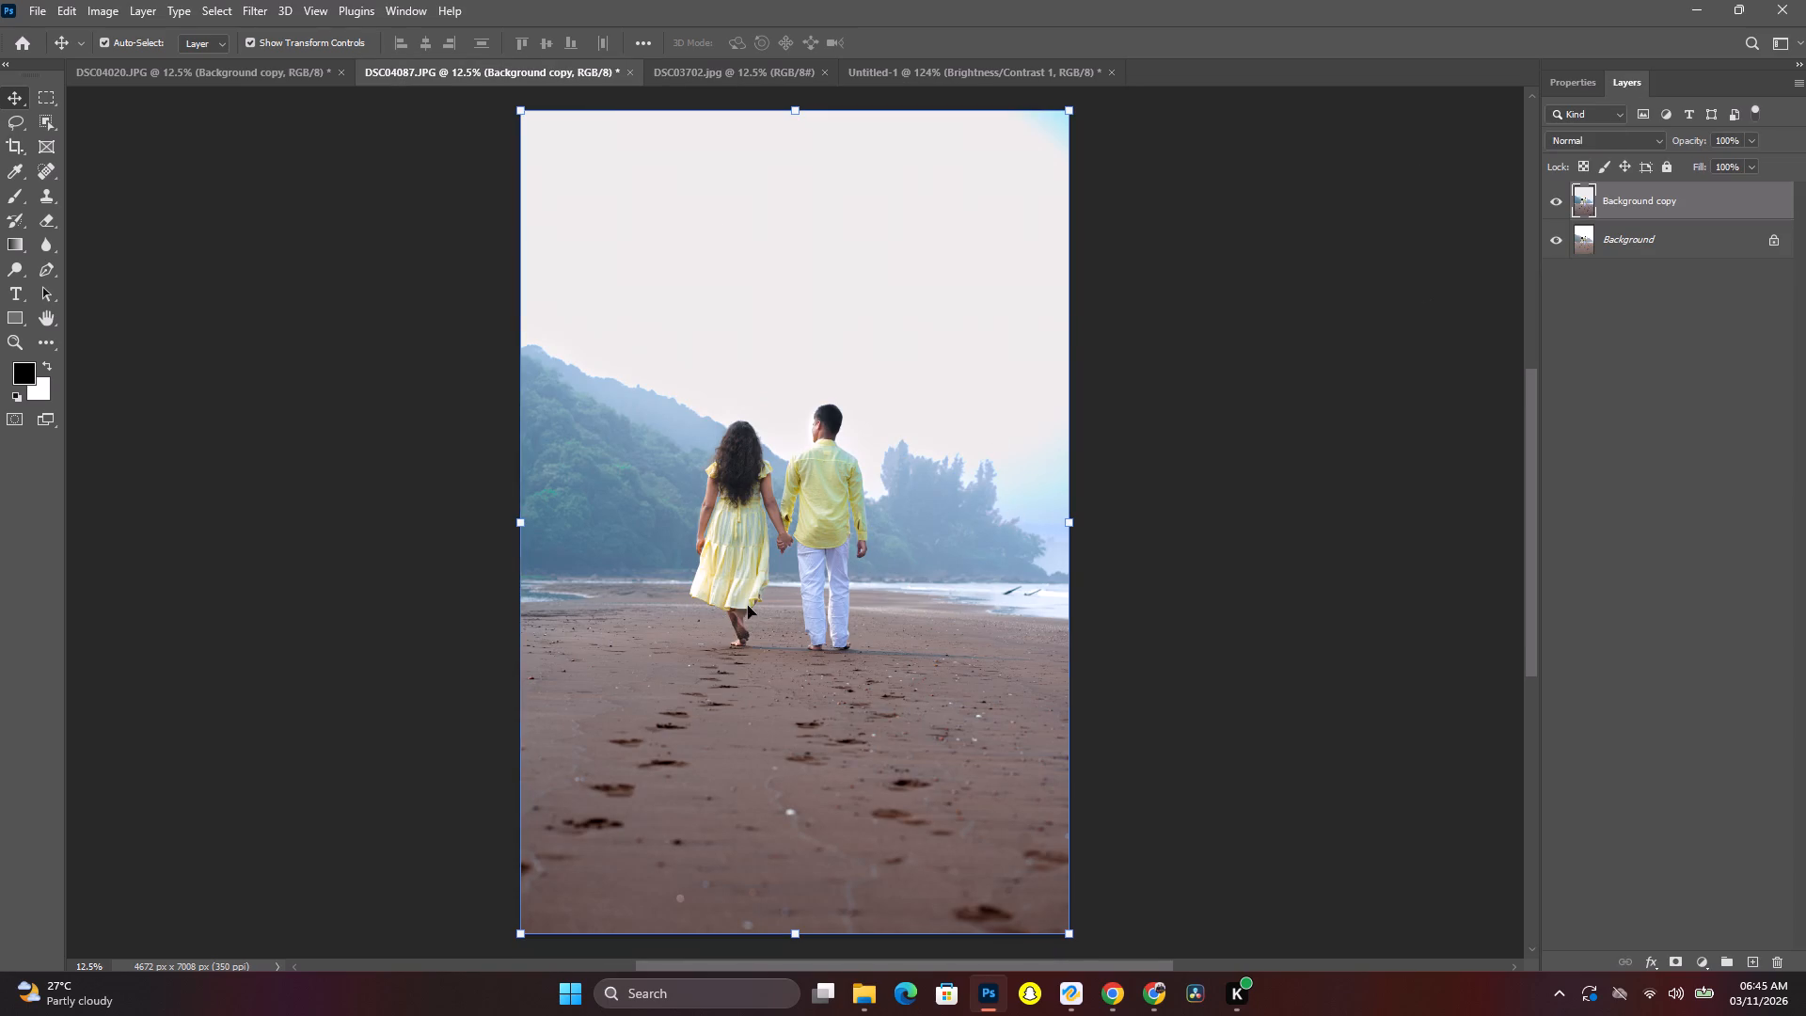
left_click_drag(731, 602, 829, 67)
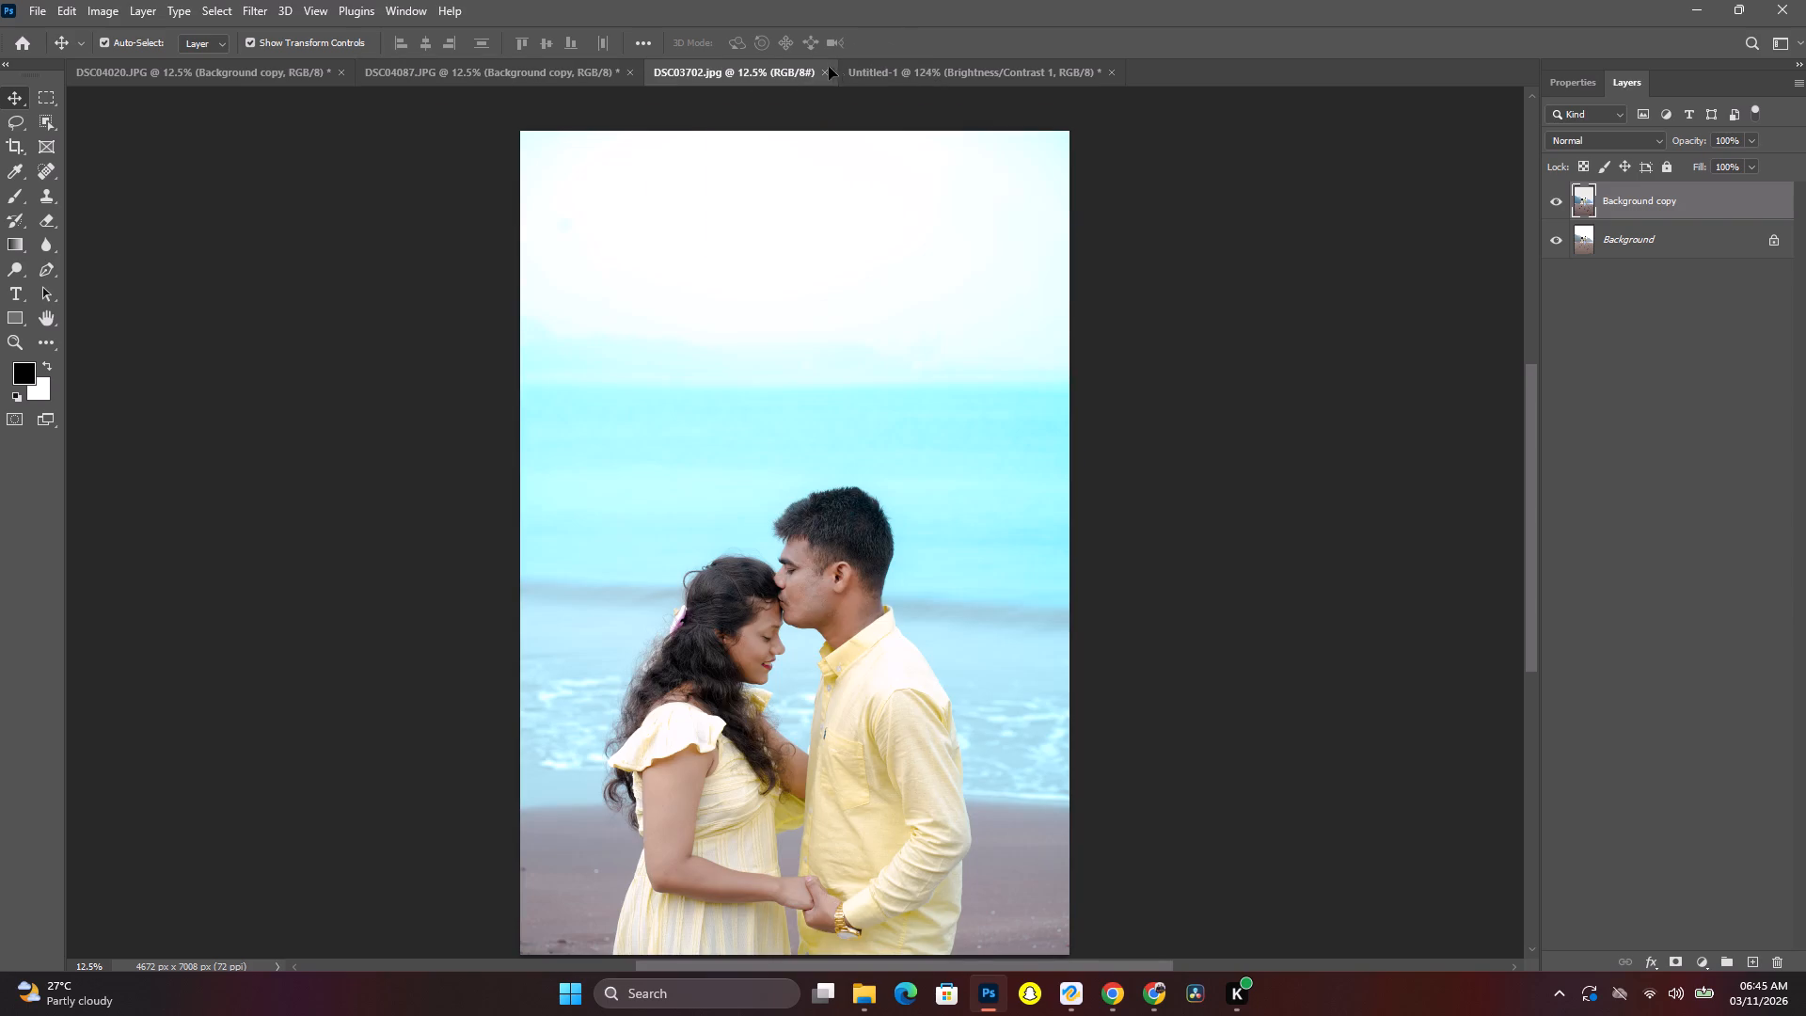
left_click_drag(829, 67, 610, 643)
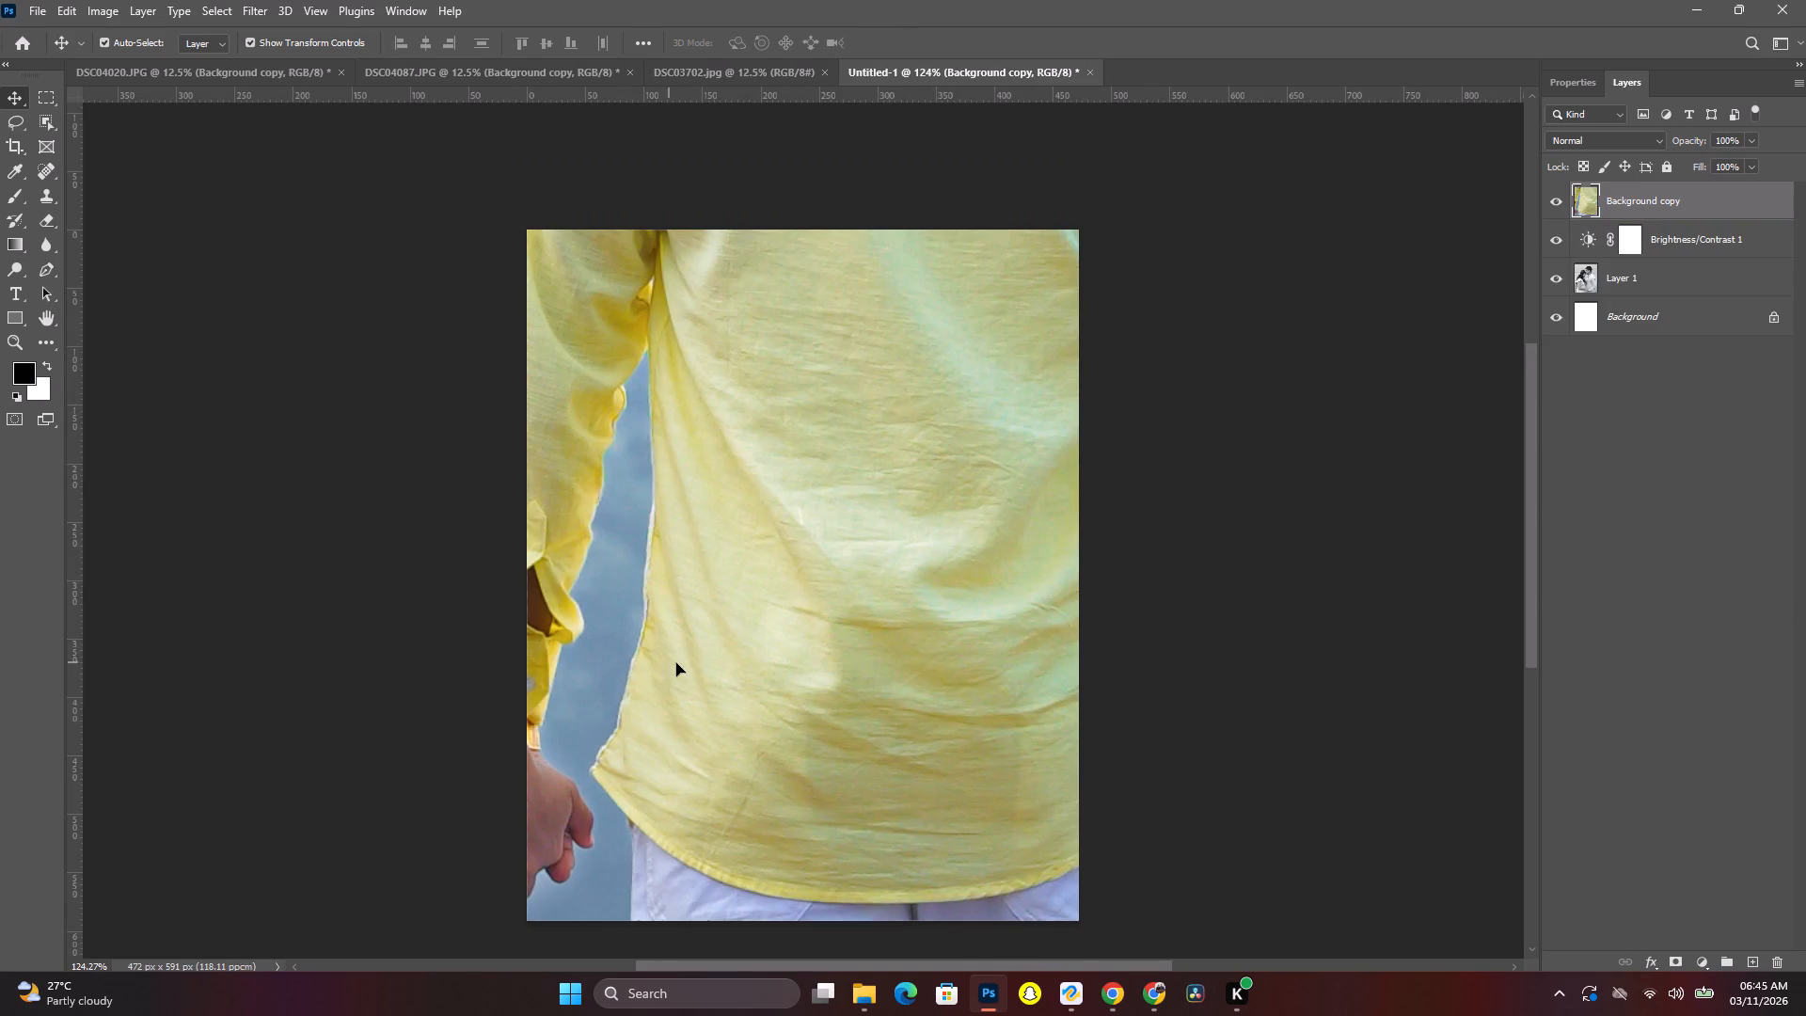
left_click(816, 456)
Shrink the oversized walking-couple photo to 7.68% and again to about 33%, placing it as a small inset near the canvas centre.
key("ctrl+0")
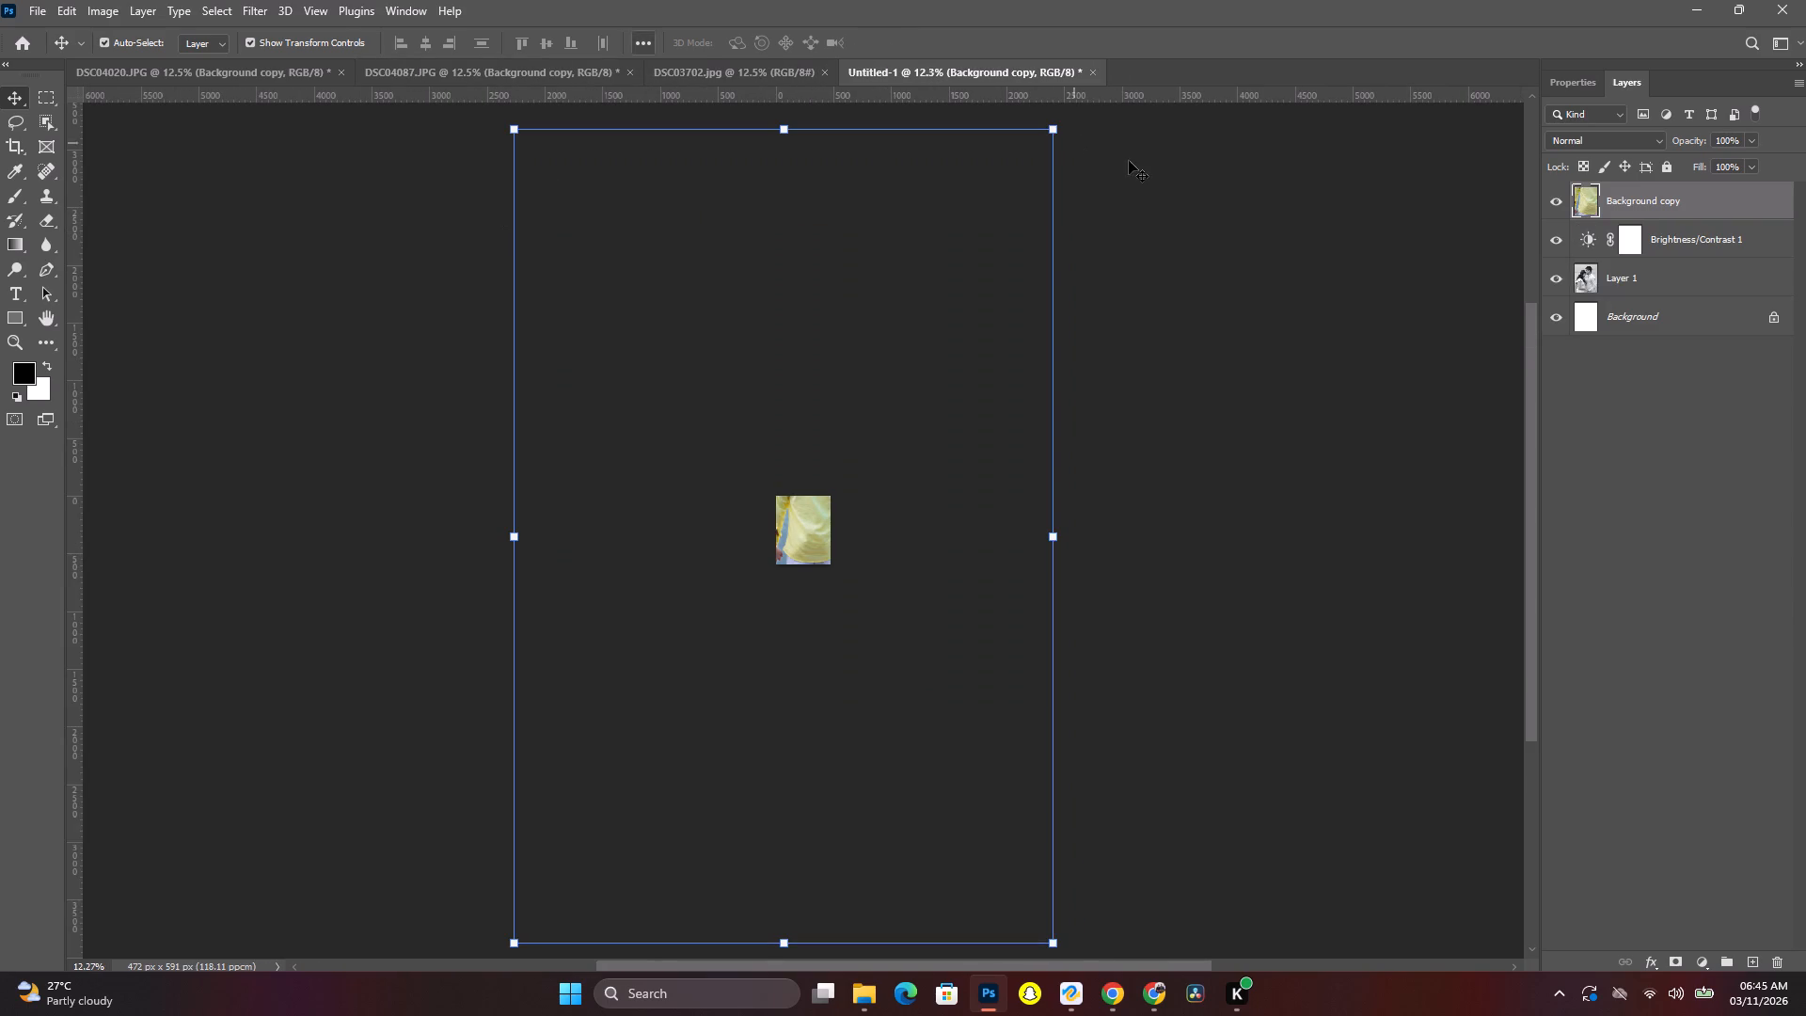
left_click_drag(1055, 130, 512, 851)
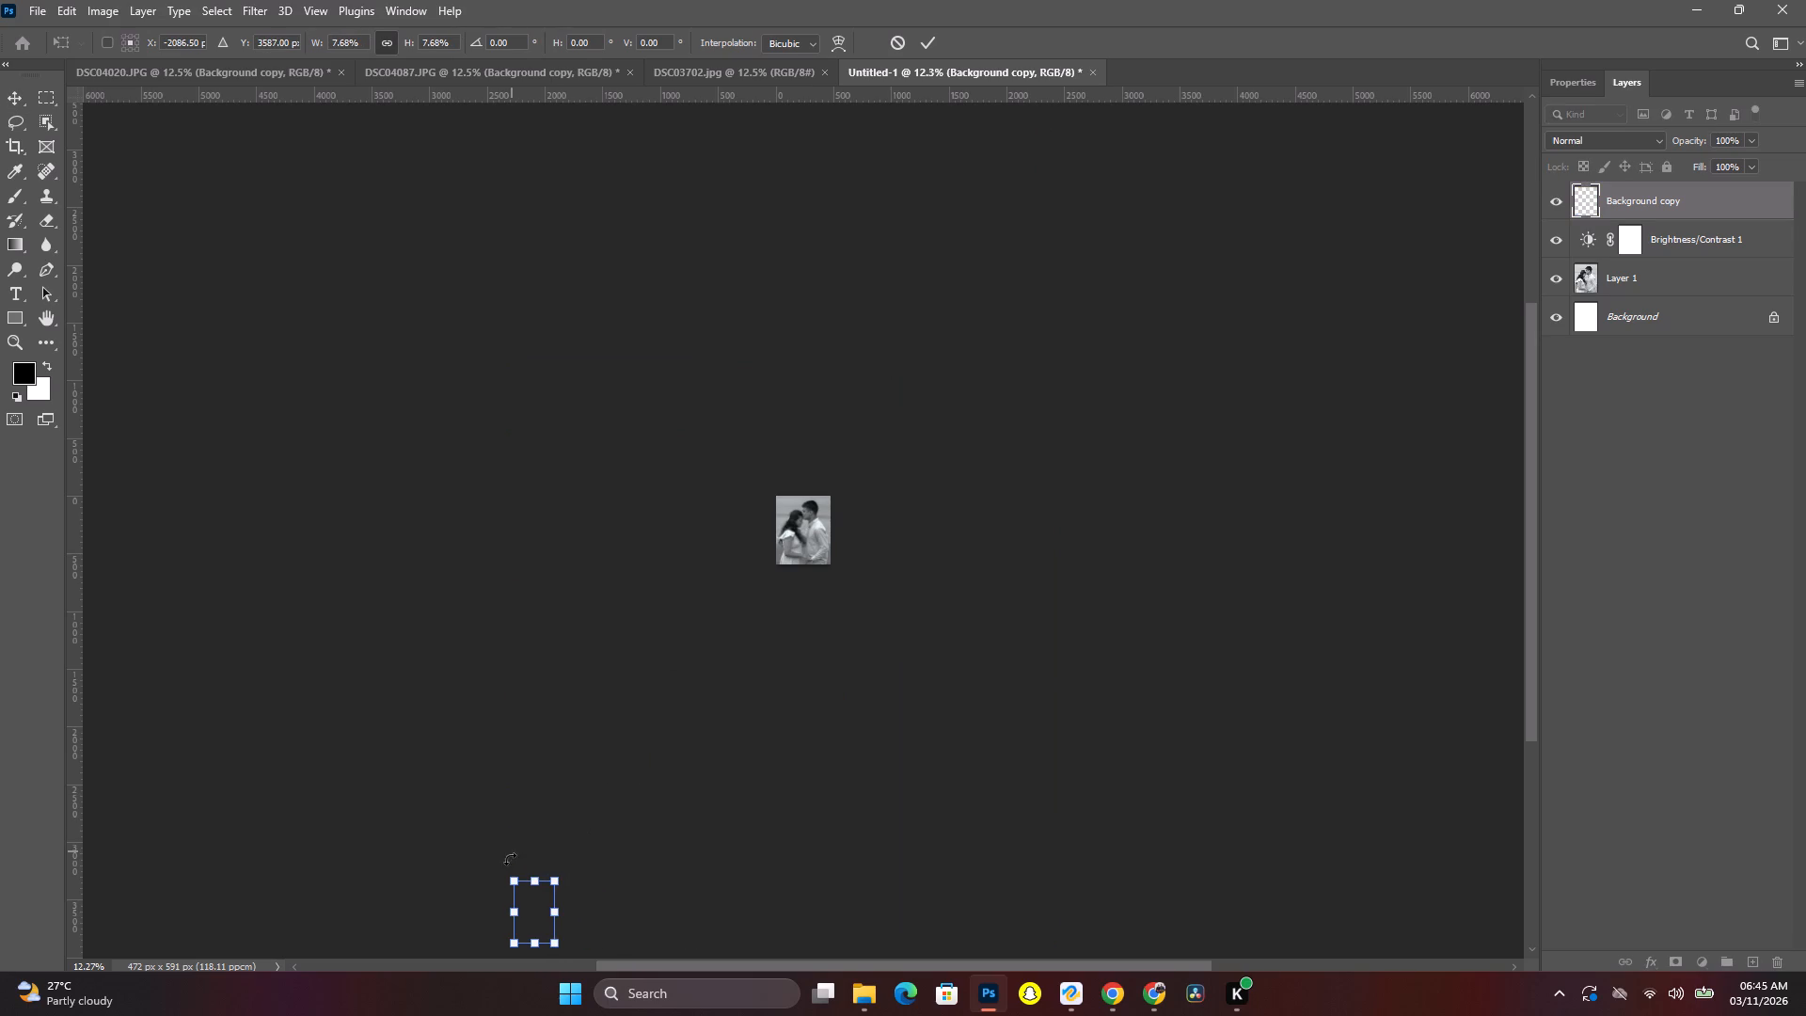
left_click_drag(524, 906, 790, 526)
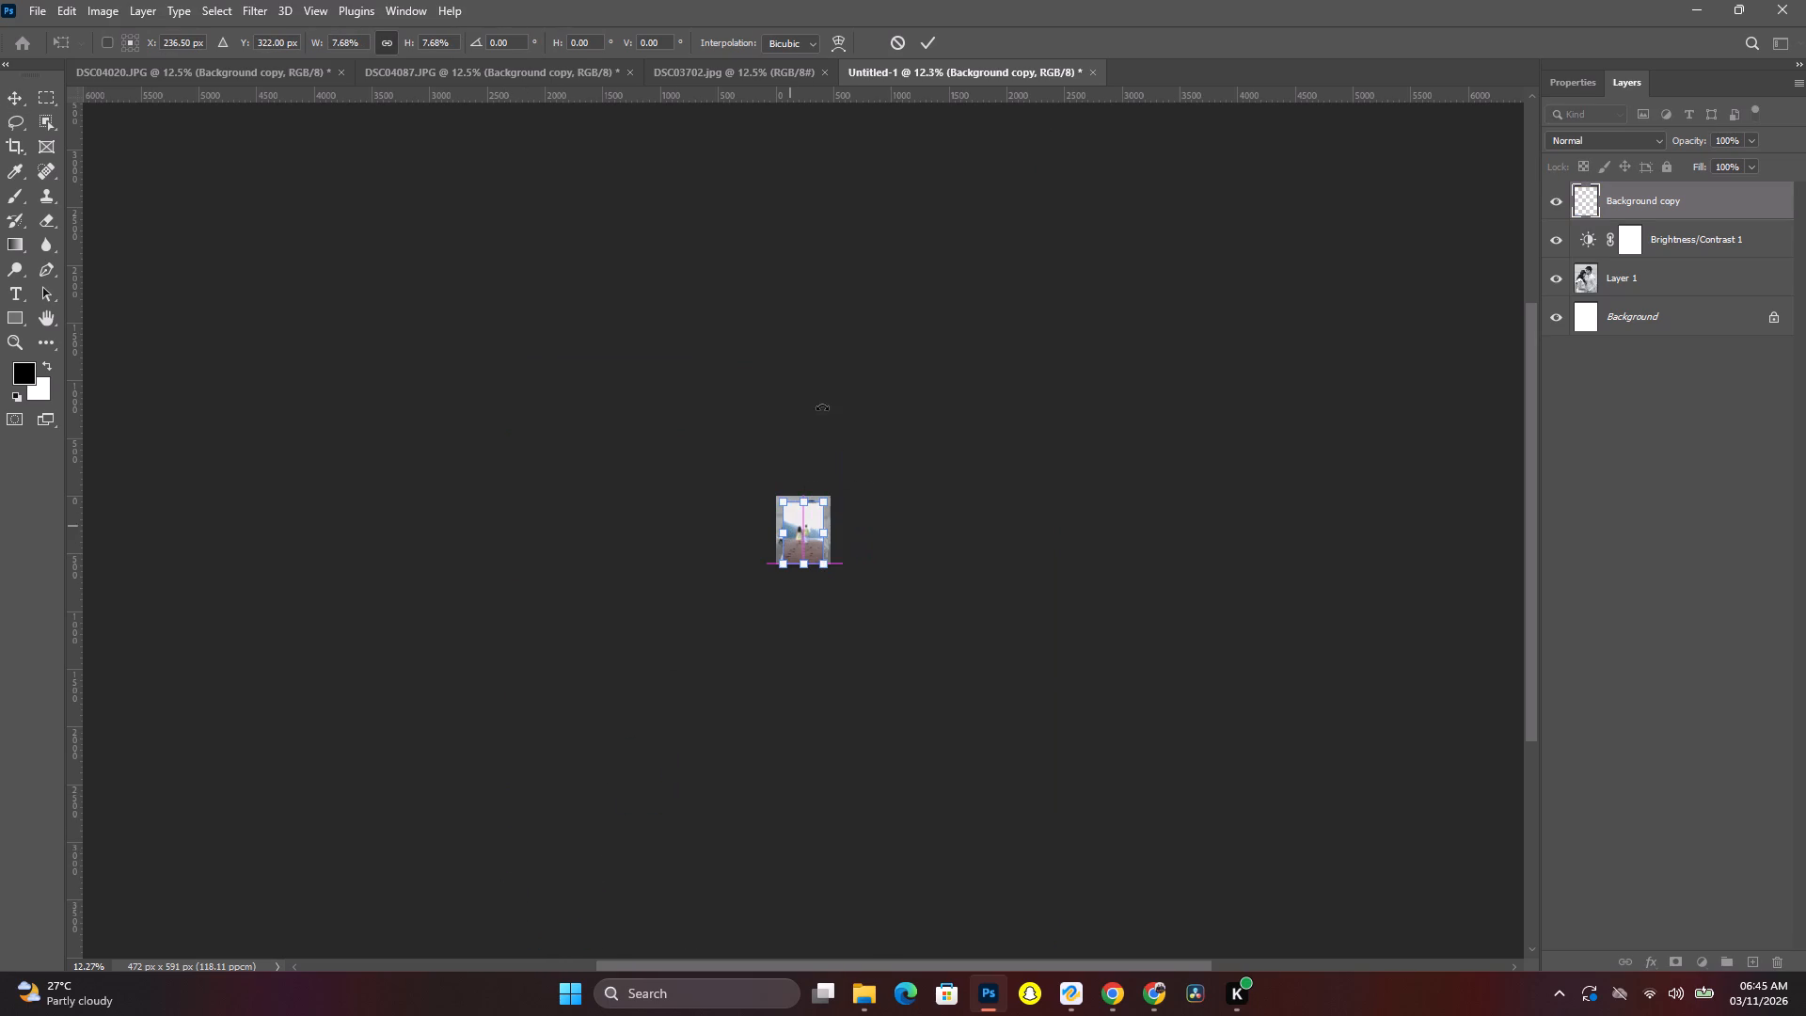
left_click(930, 43)
key("ctrl+0")
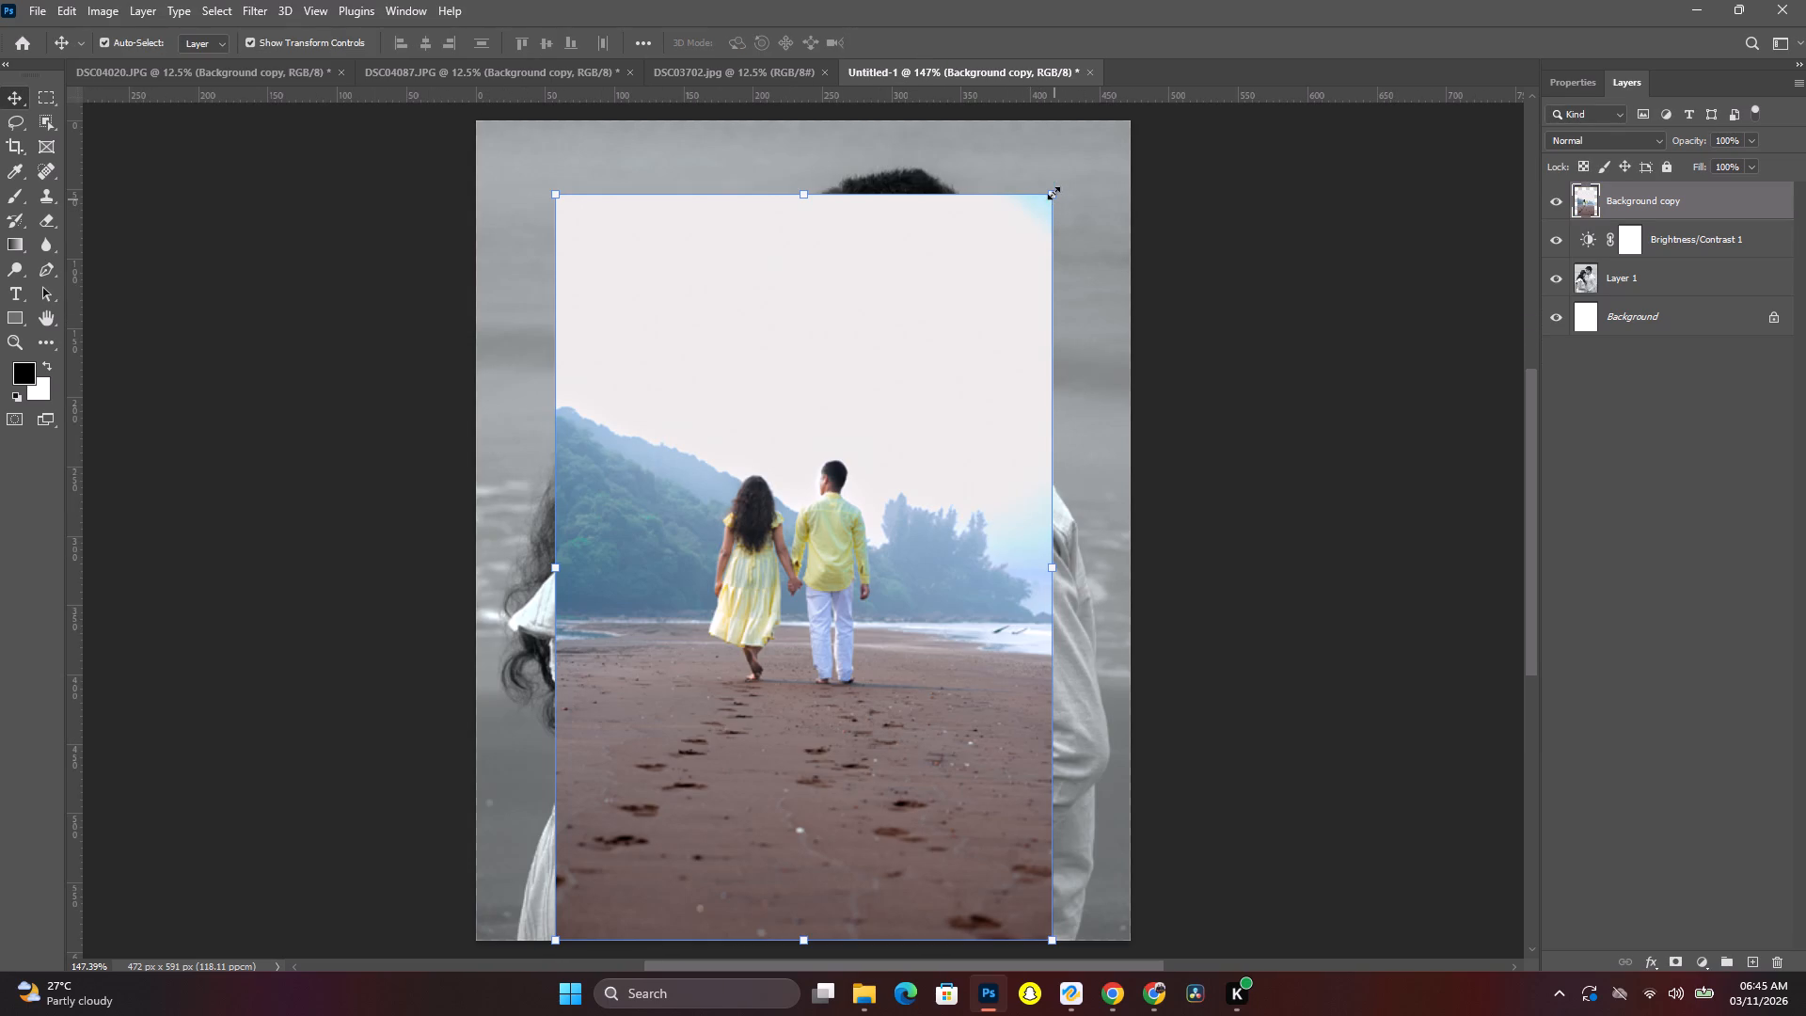
left_click_drag(1053, 192, 740, 706)
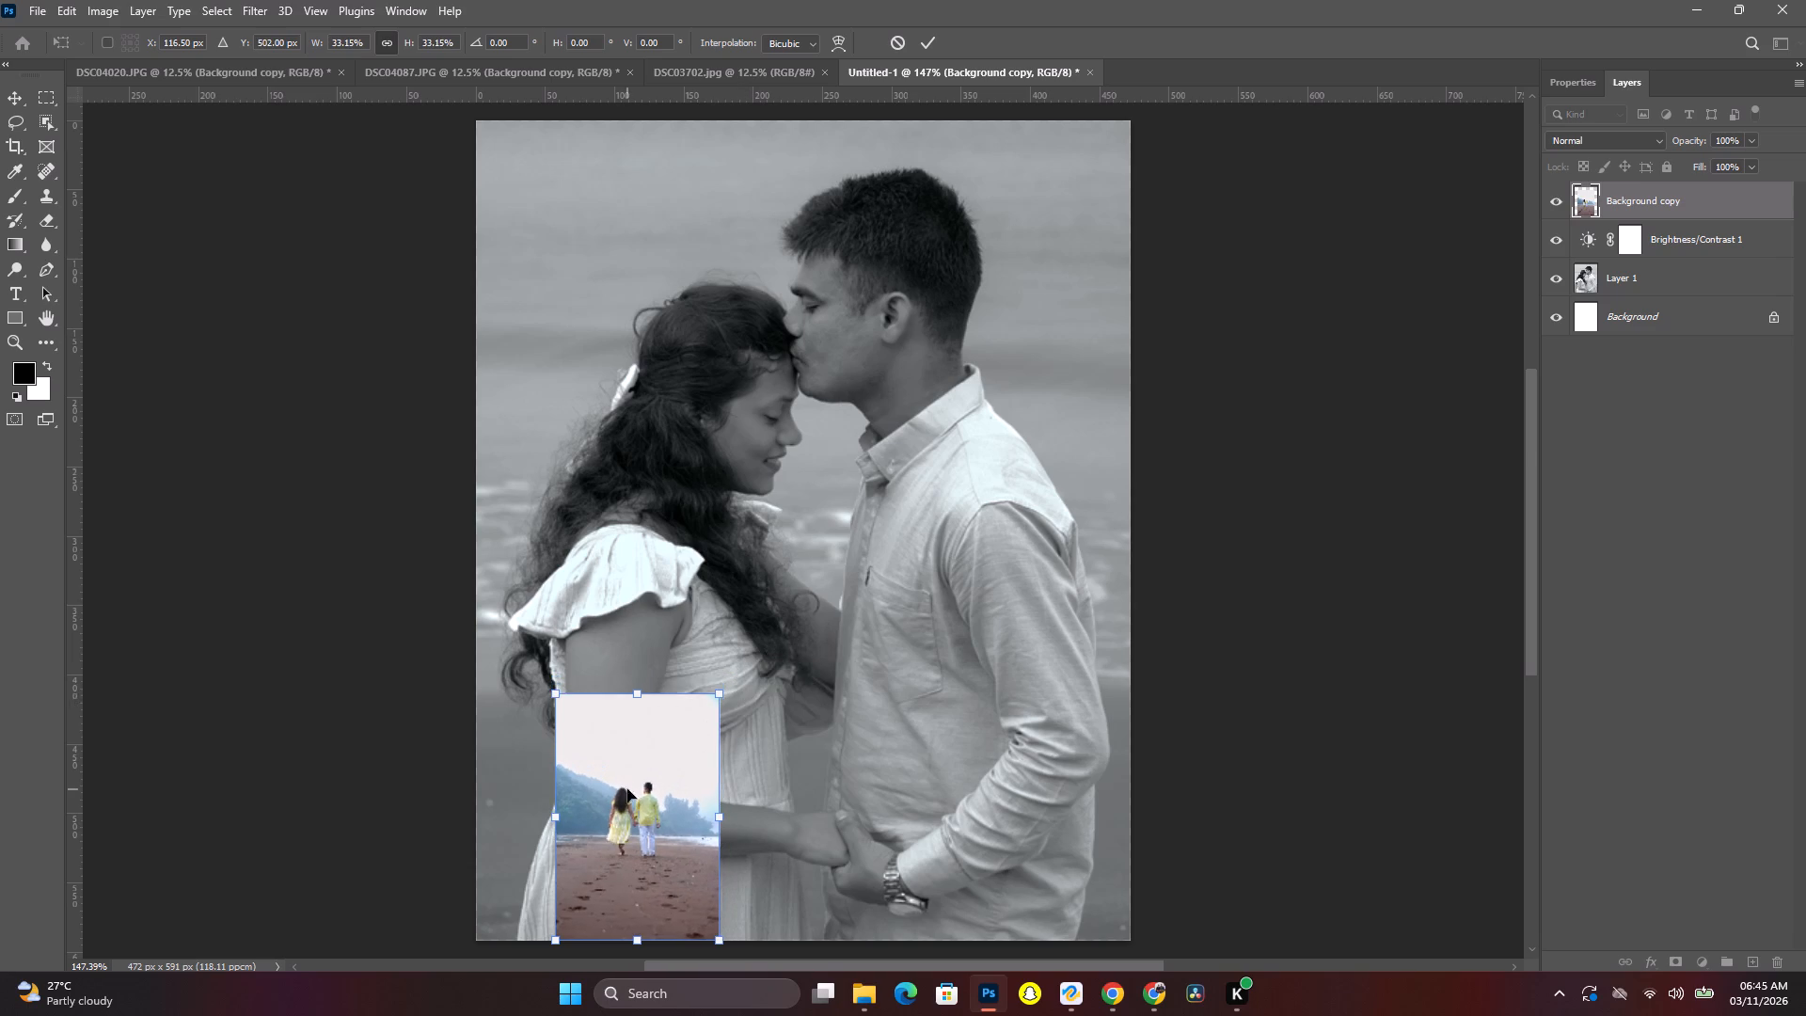
left_click_drag(627, 789, 800, 555)
Place a horizontal guide across the canvas just above the inset photo, level with the couple's faces.
left_click_drag(747, 96, 776, 415)
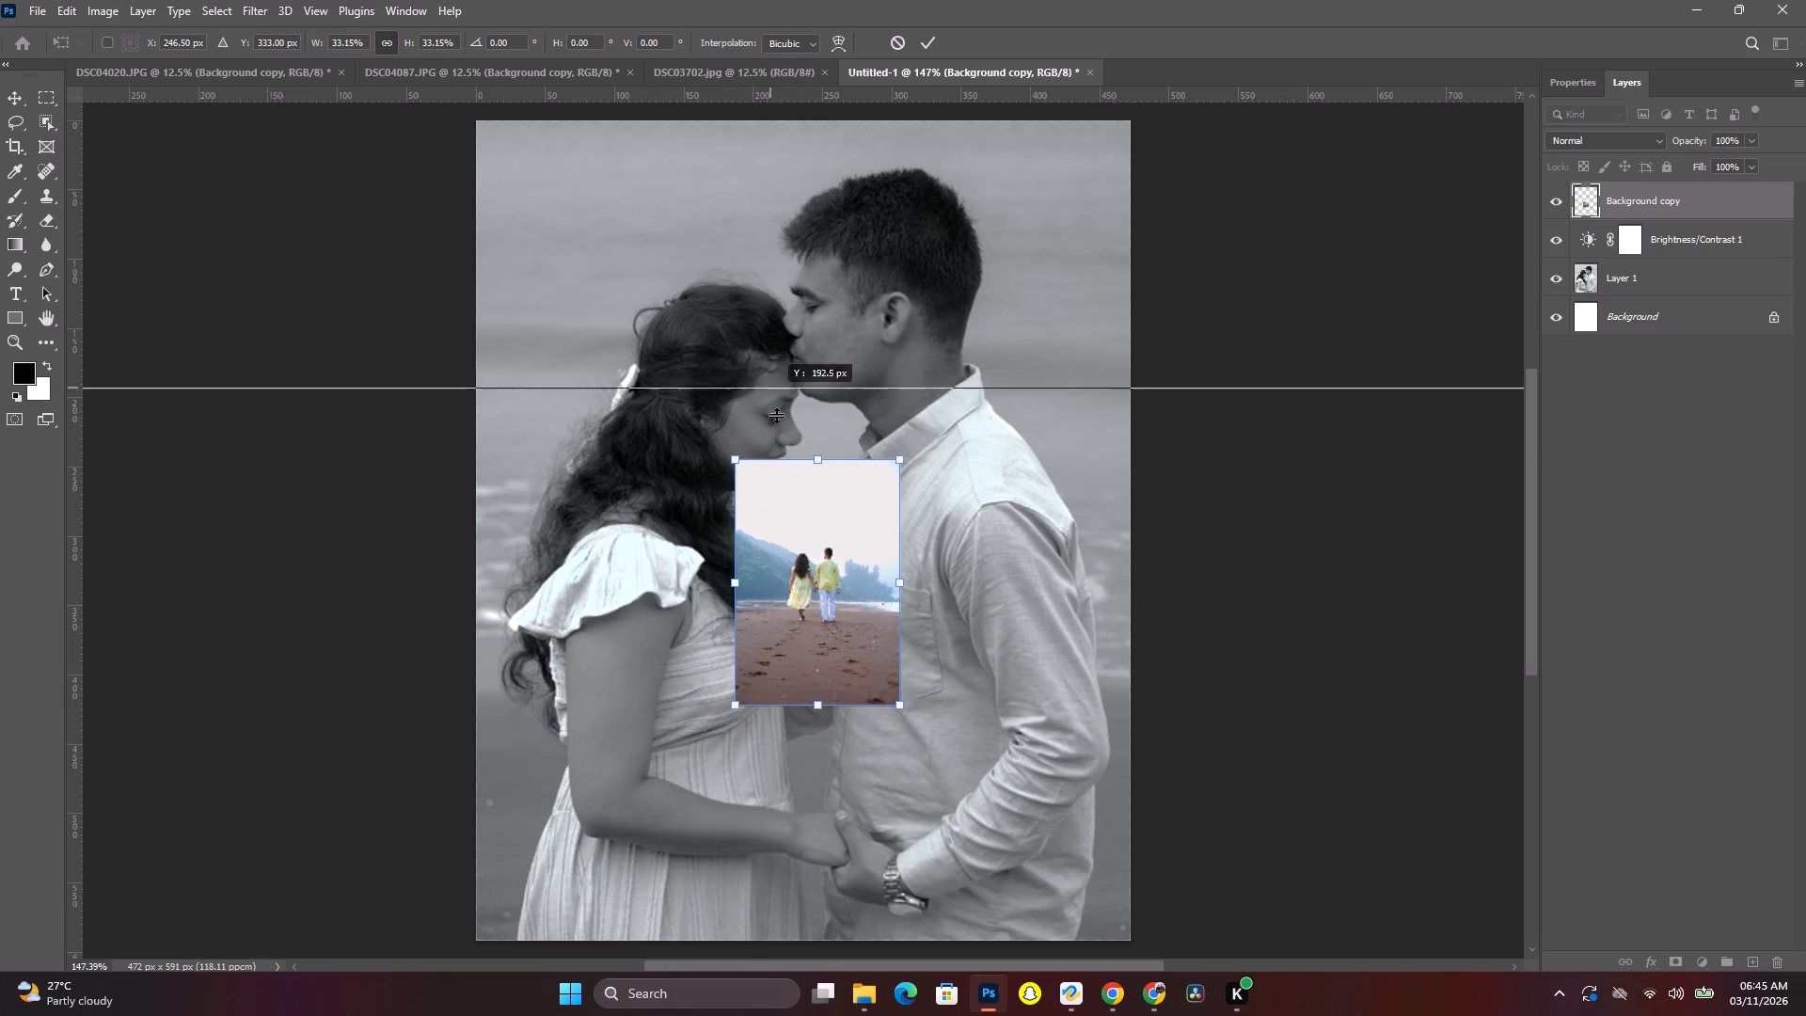
left_click_drag(776, 415, 787, 392)
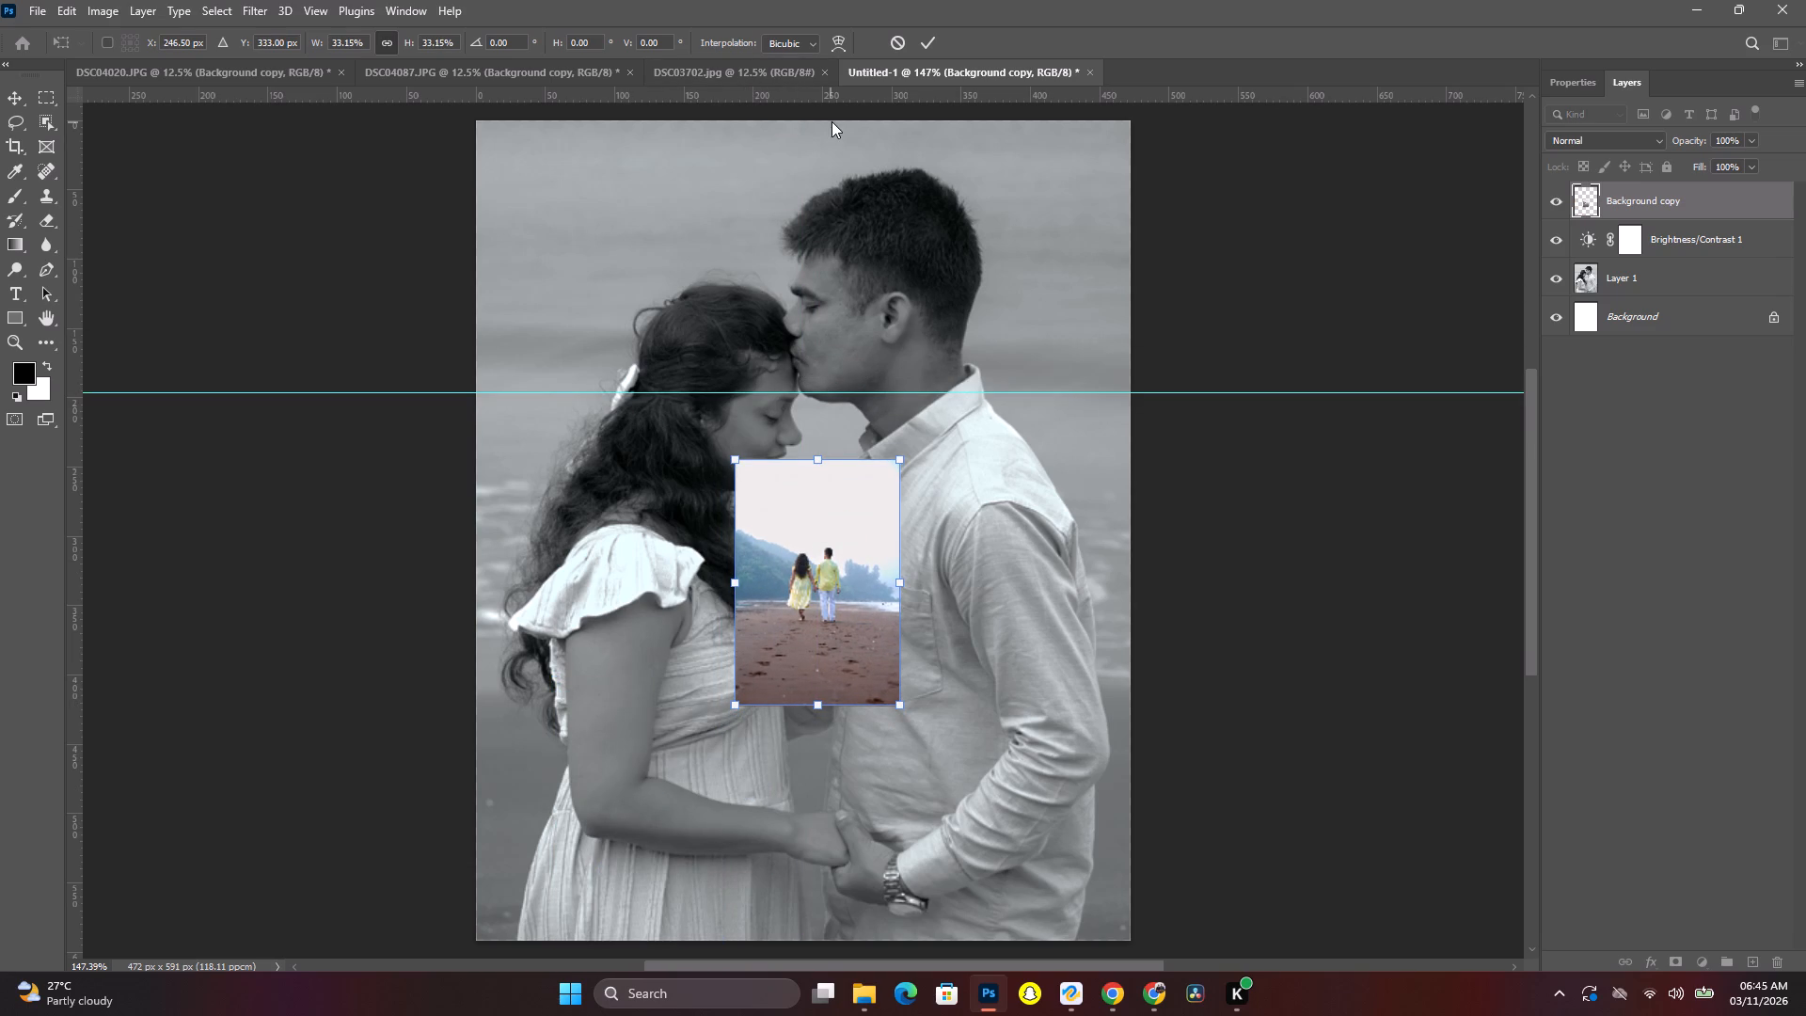
Align the walking-couple photo's top with the guide, centre it horizontally on the canvas and enlarge it to about 37%.
left_click_drag(776, 585, 773, 513)
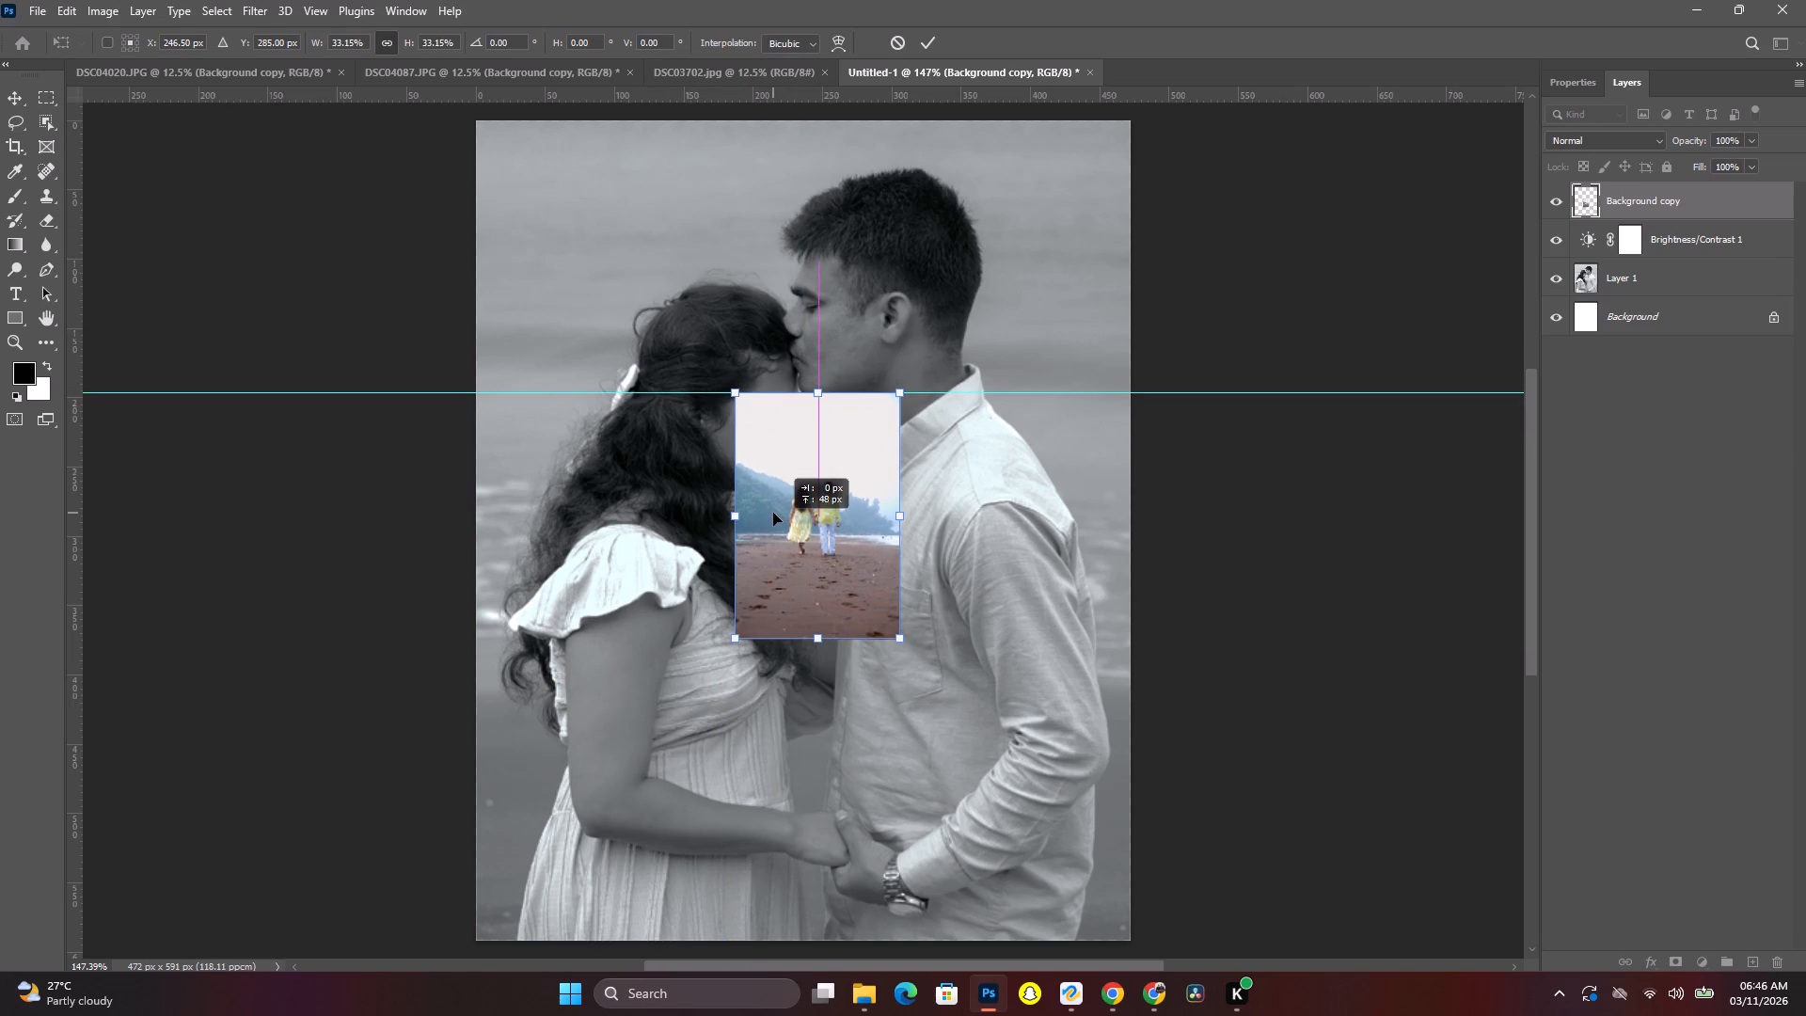
left_click_drag(773, 513, 754, 515)
left_click_drag(800, 640, 801, 655)
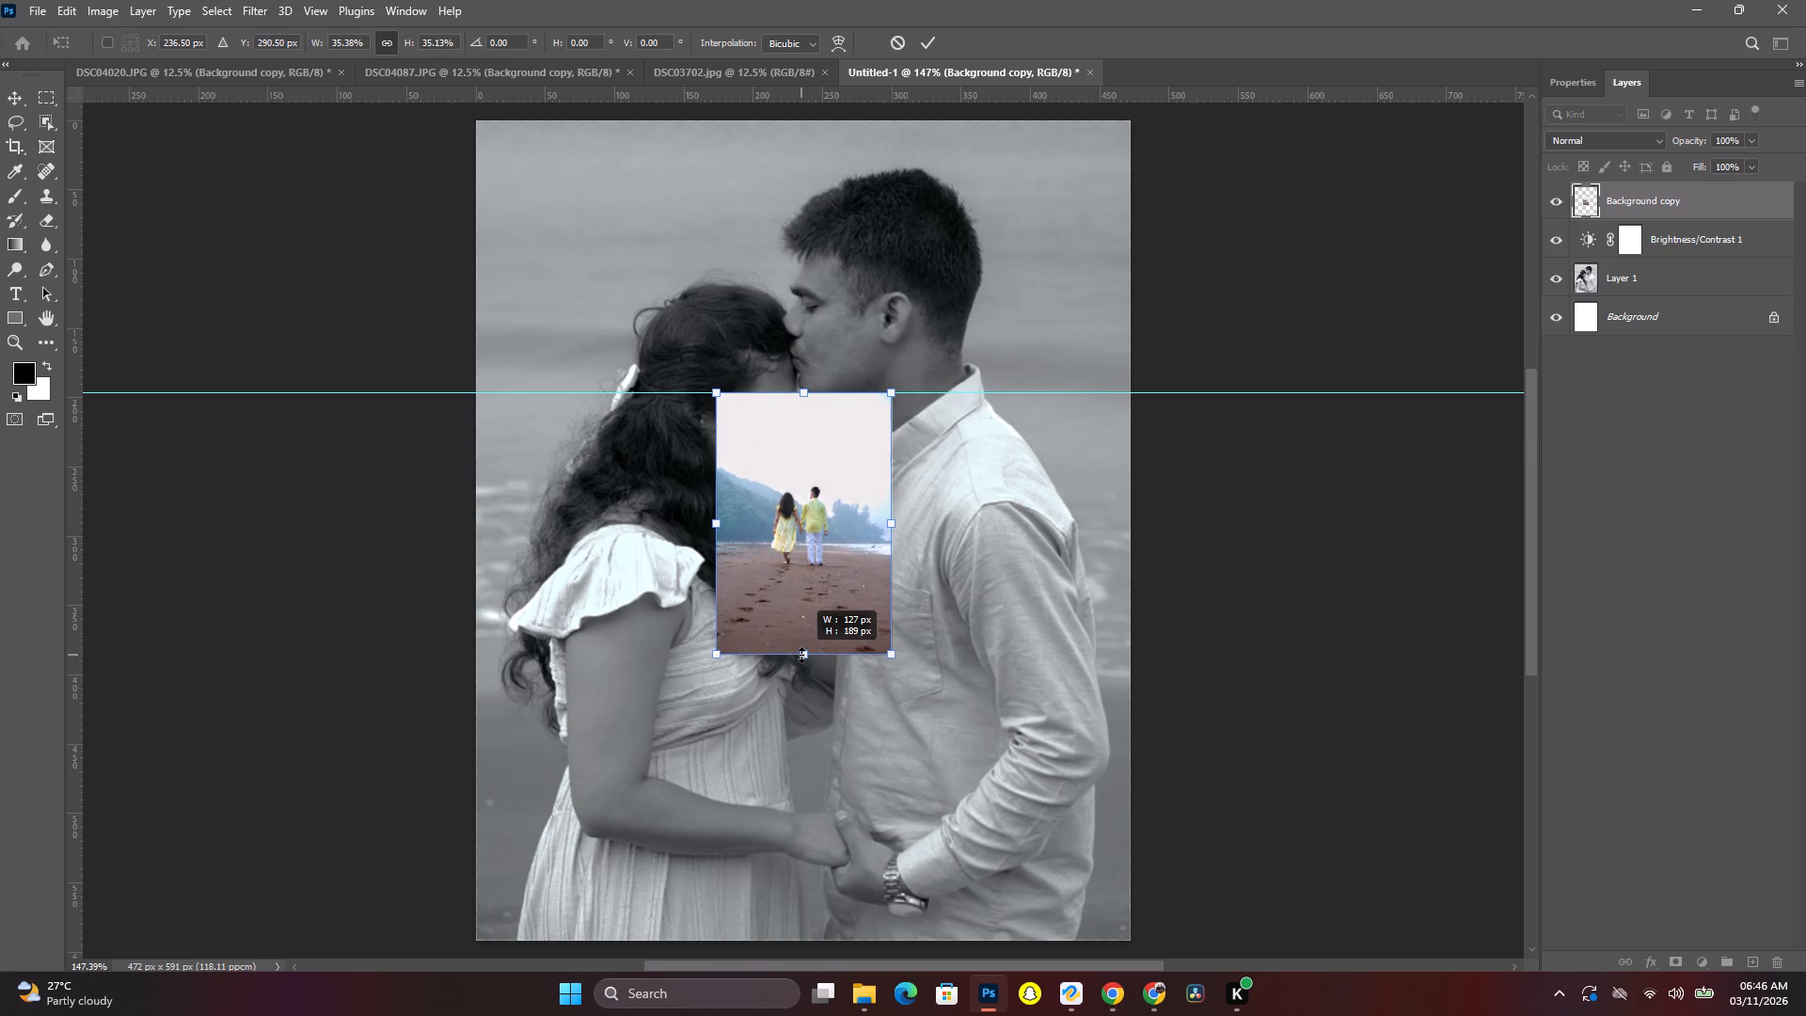
left_click_drag(801, 655, 800, 668)
Lower the walking-couple photo to a centre Y of 355 px and bring the guide down to its top edge.
left_click_drag(804, 564, 801, 595)
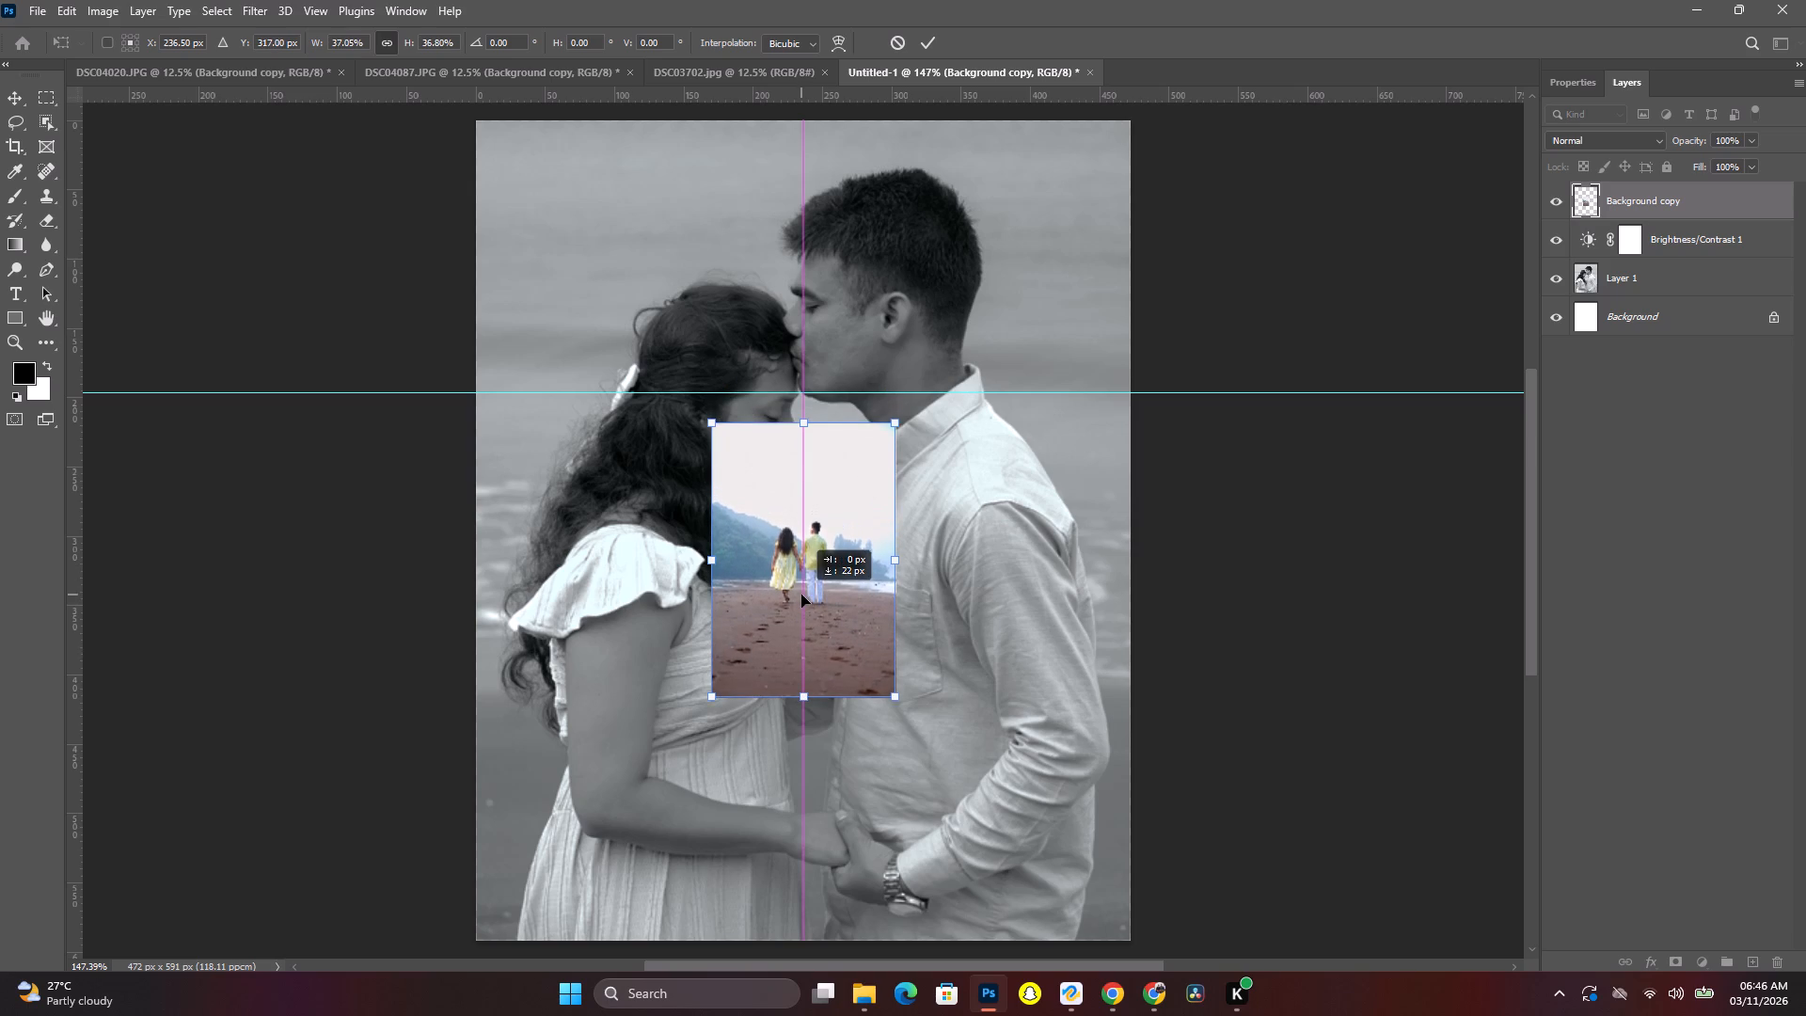
left_click_drag(801, 595, 797, 605)
left_click_drag(801, 392, 803, 437)
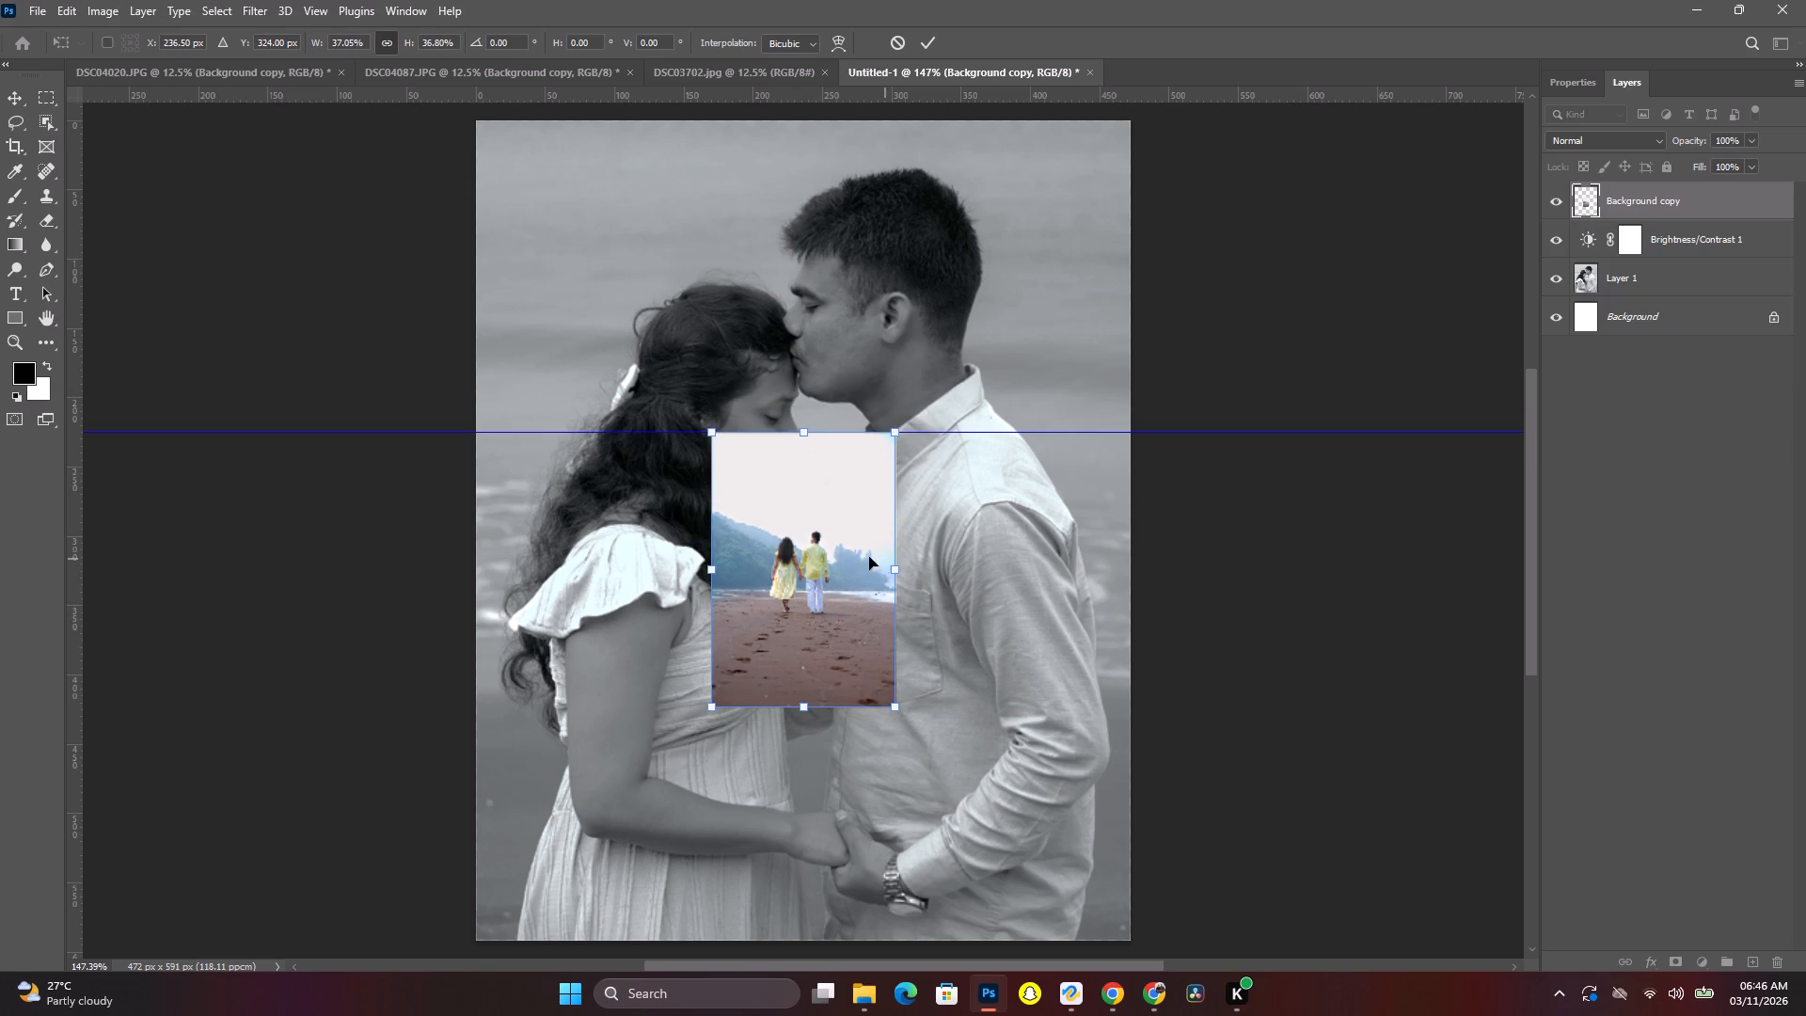
left_click(1101, 993)
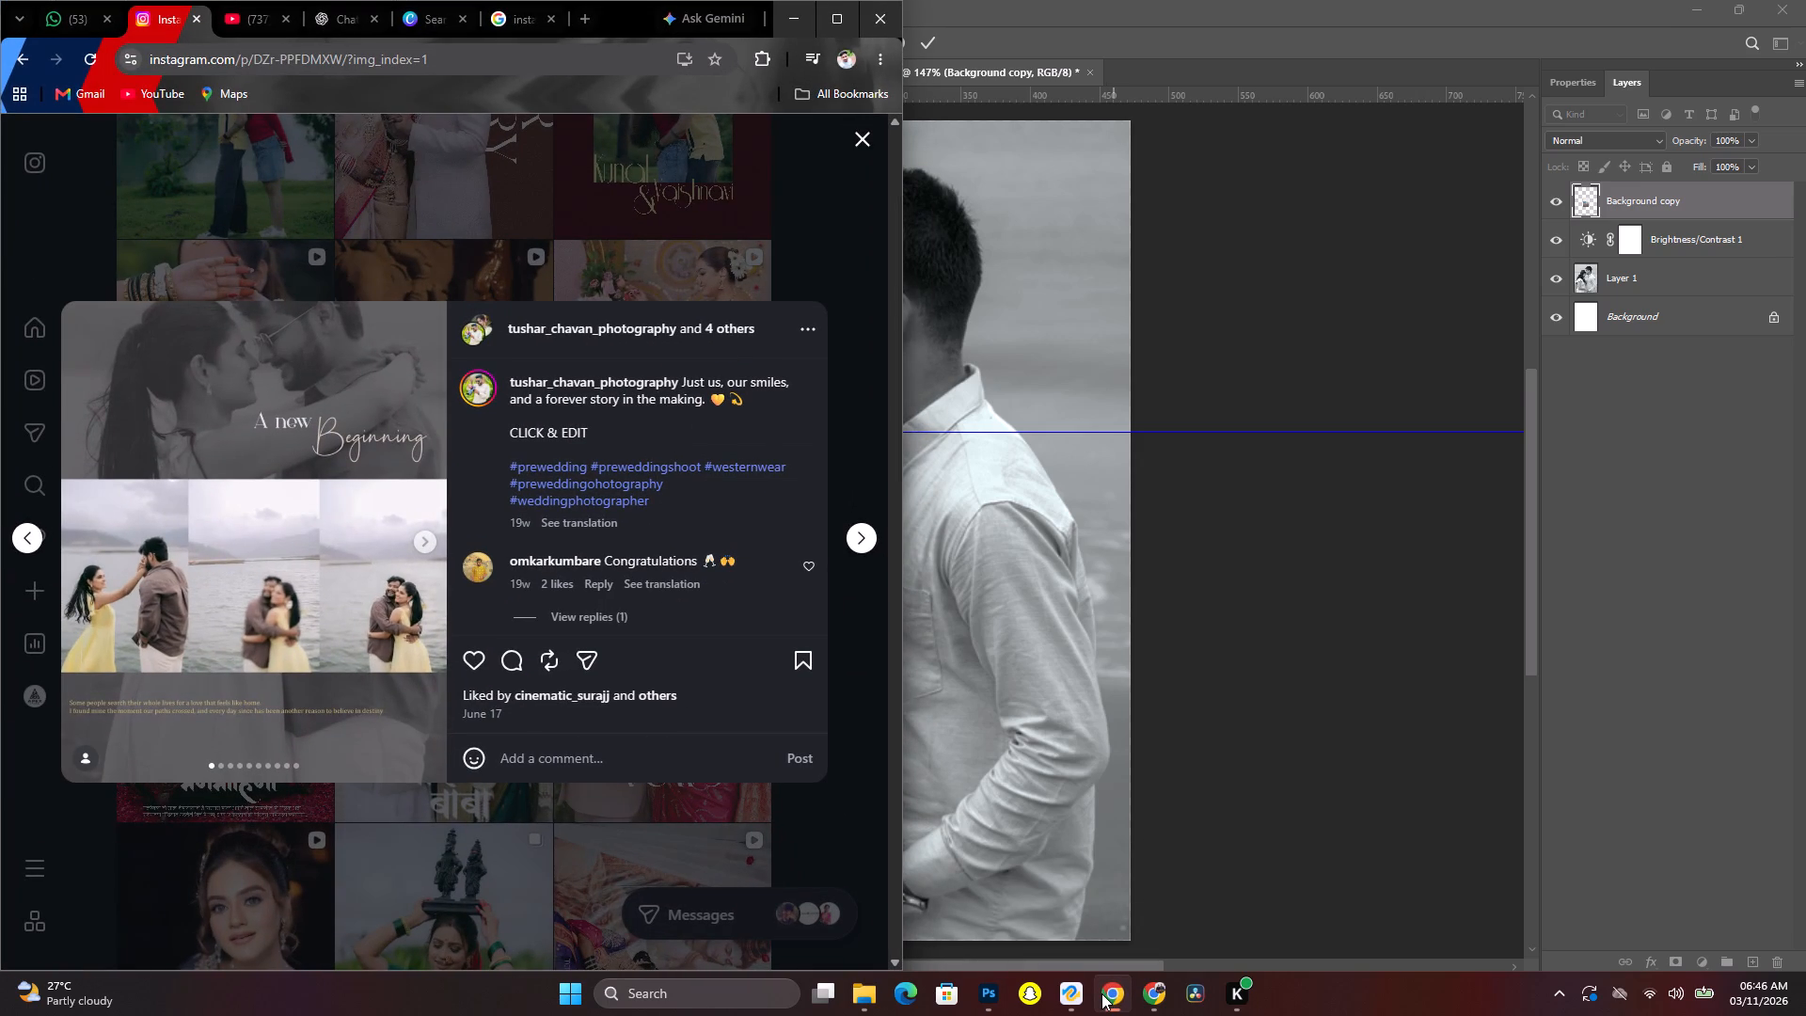
left_click(1101, 993)
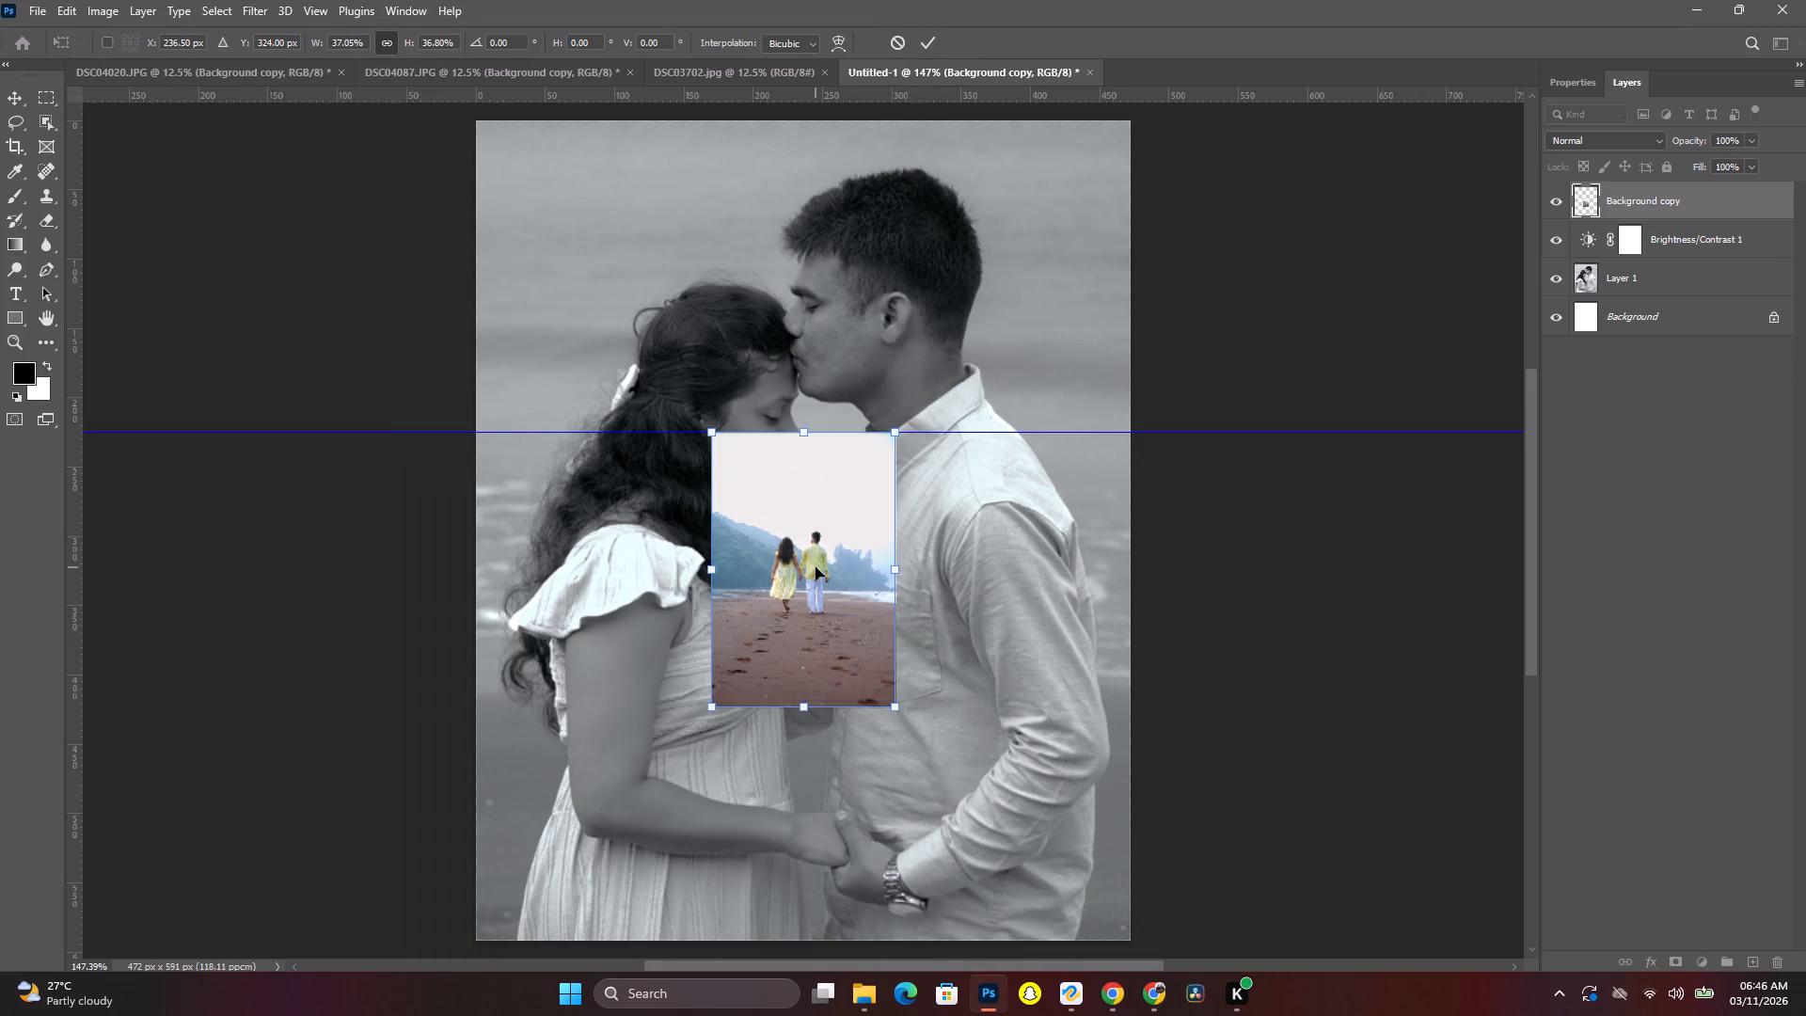
left_click_drag(817, 566, 819, 610)
left_click(807, 426)
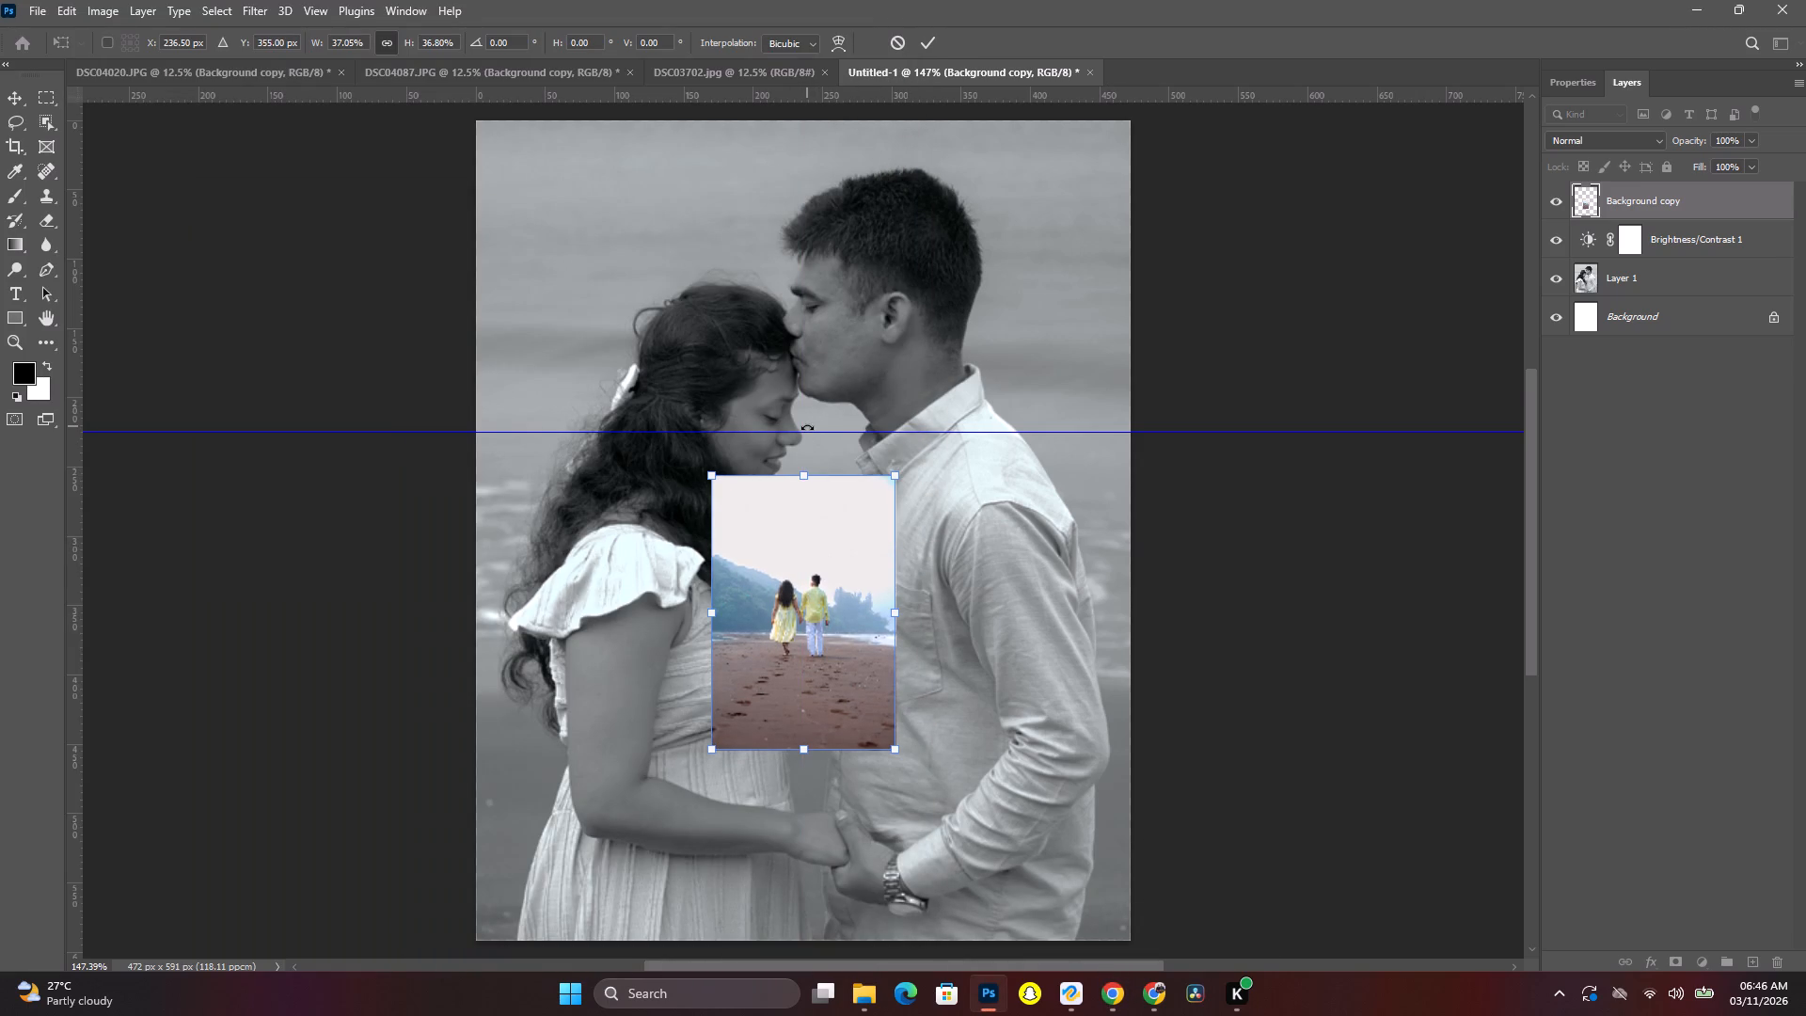
left_click_drag(802, 433, 801, 479)
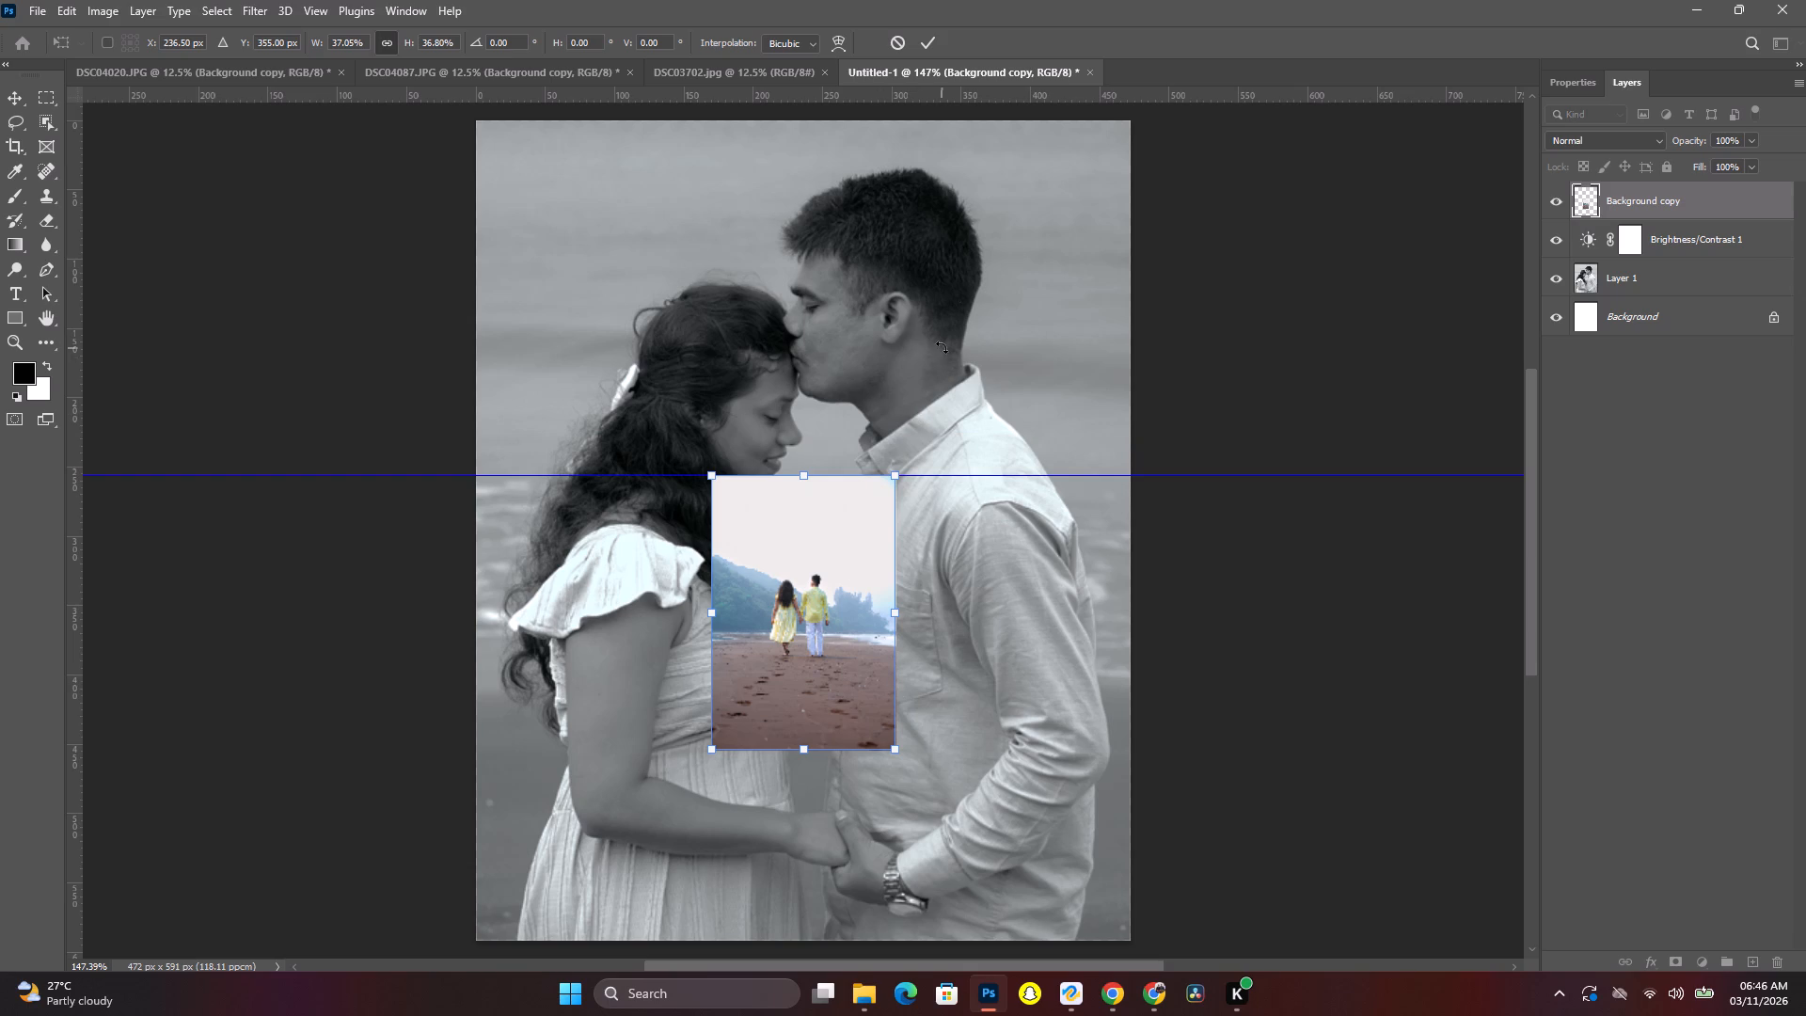
left_click(927, 37)
Move the black-and-white backdrop photo on Layer 1 up and enlarge it slightly so it still covers the canvas bottom.
left_click(911, 241)
left_click_drag(916, 311, 920, 284)
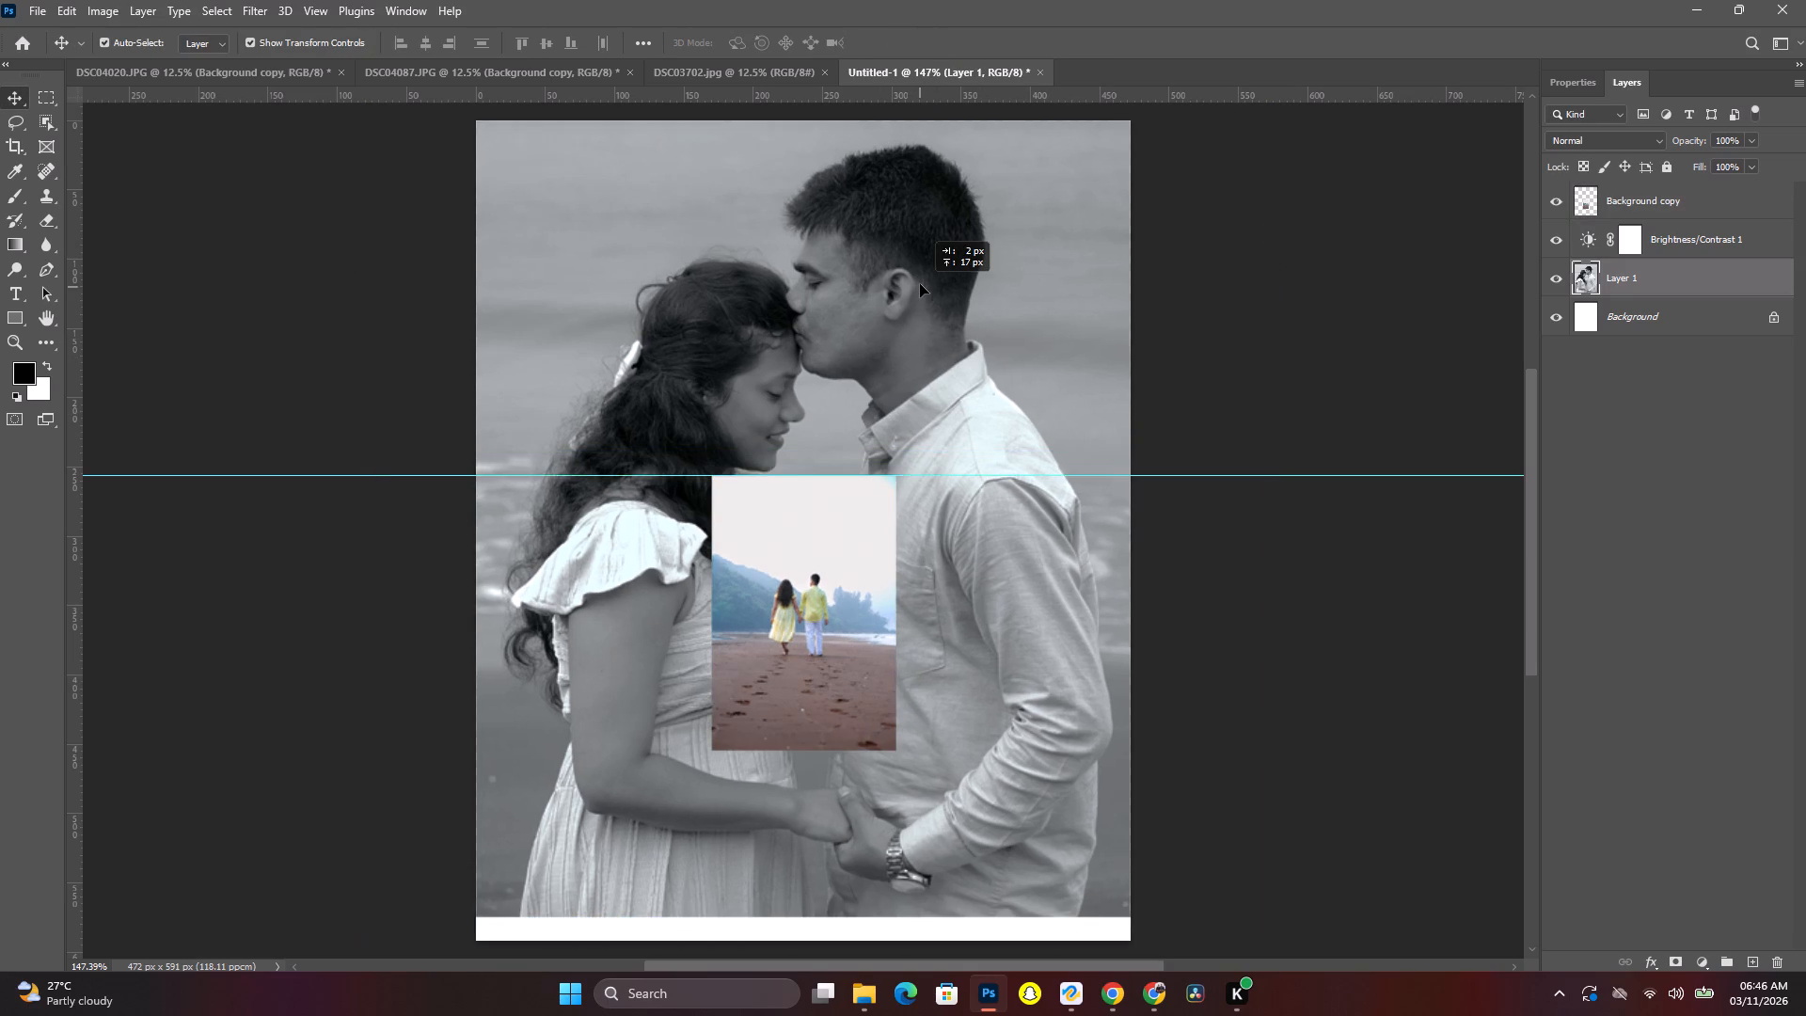
left_click_drag(920, 284, 922, 278)
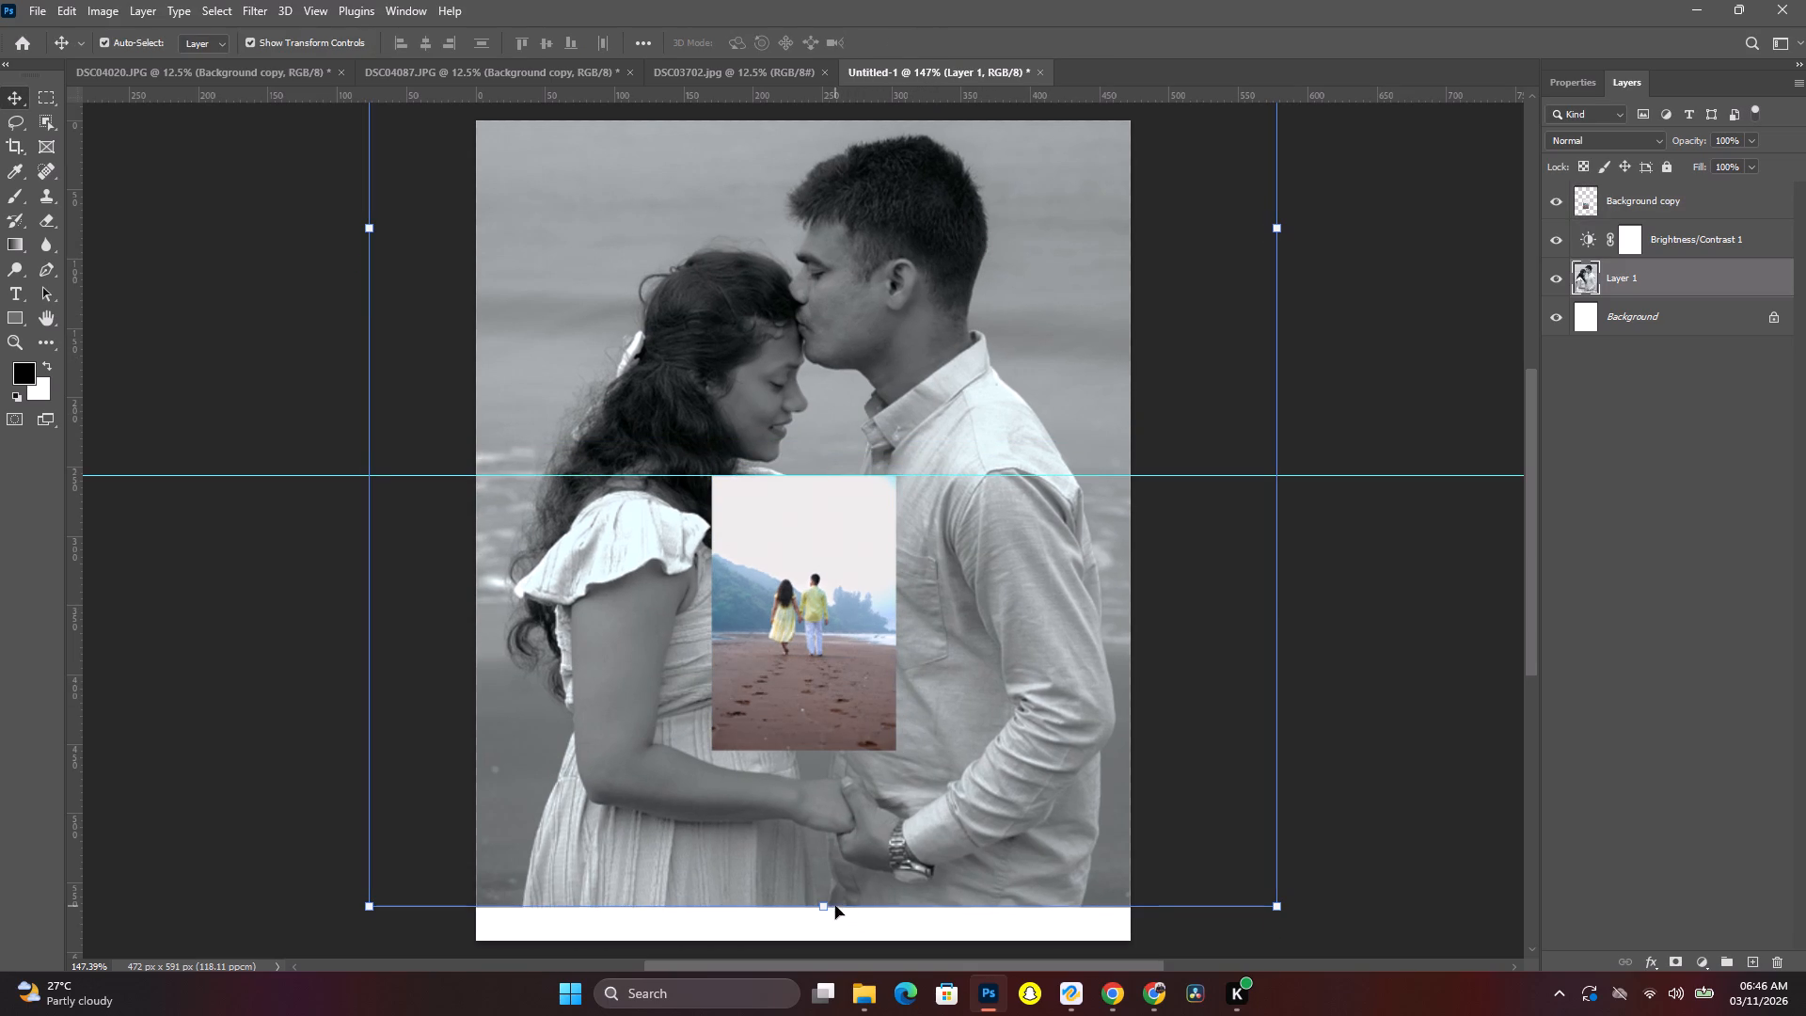
left_click_drag(831, 905, 831, 945)
left_click_drag(882, 791, 888, 771)
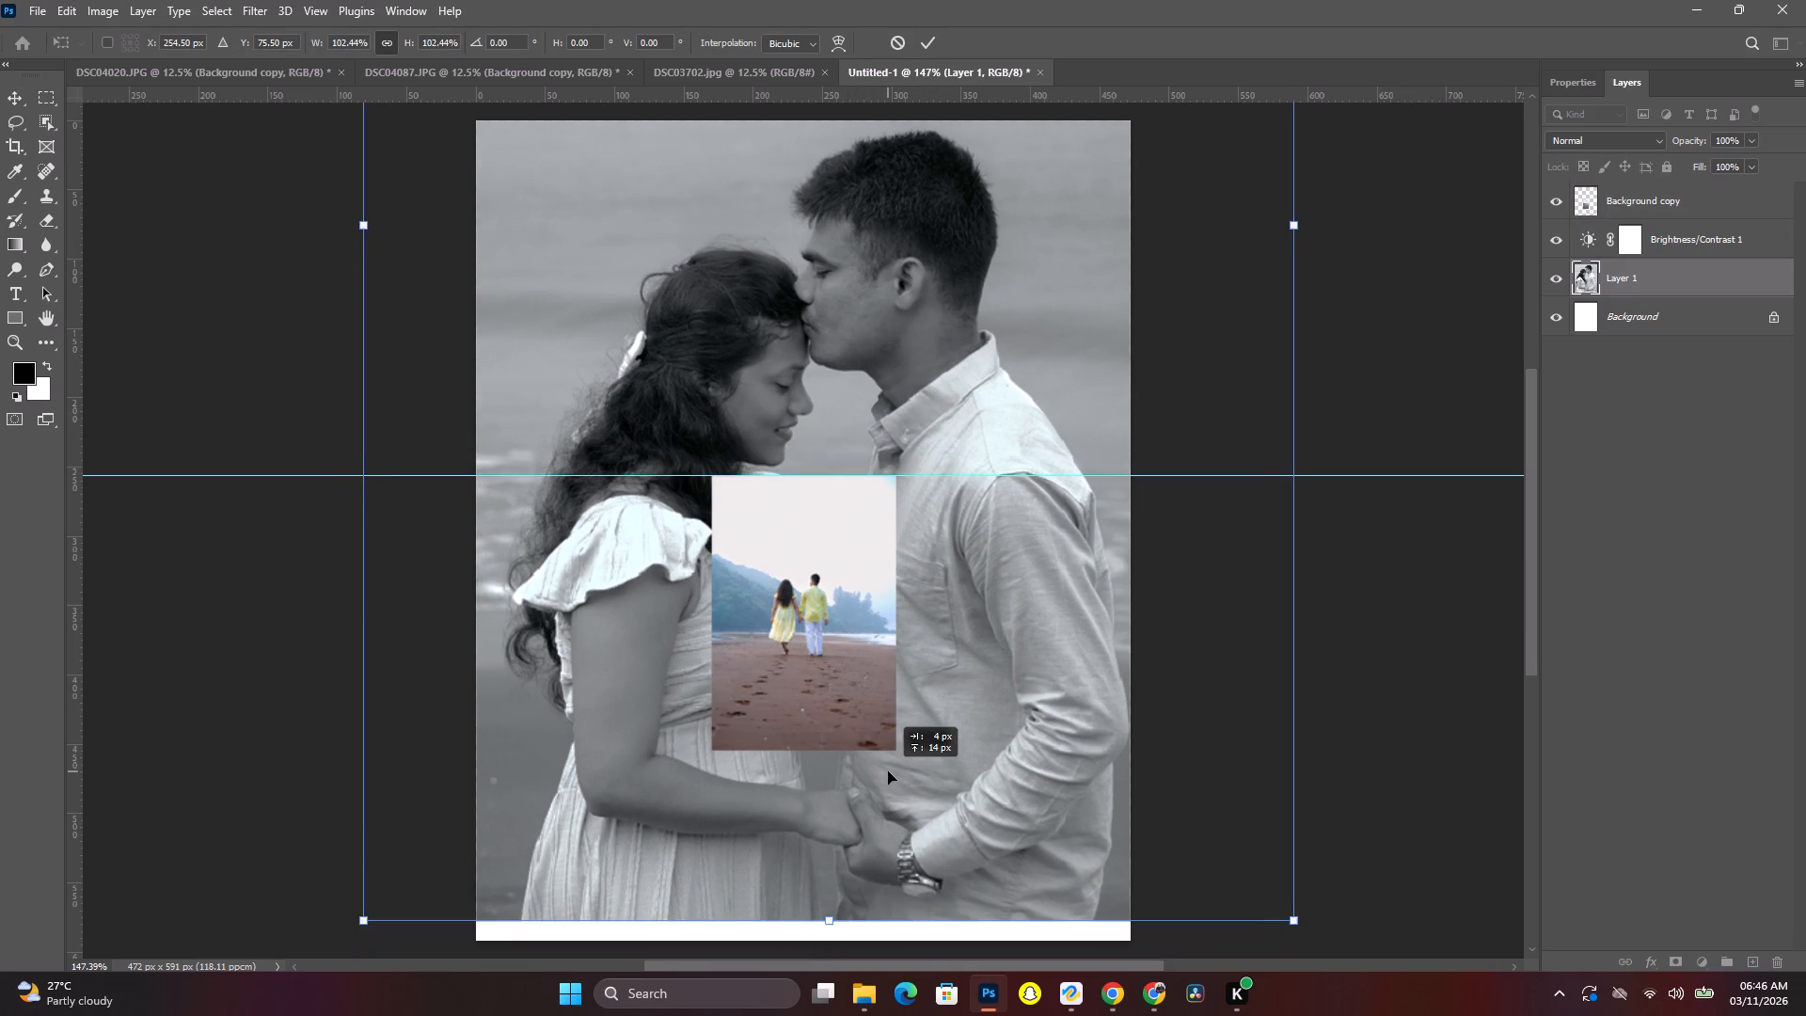
left_click_drag(888, 771, 889, 762)
left_click_drag(833, 914, 832, 939)
left_click(940, 41)
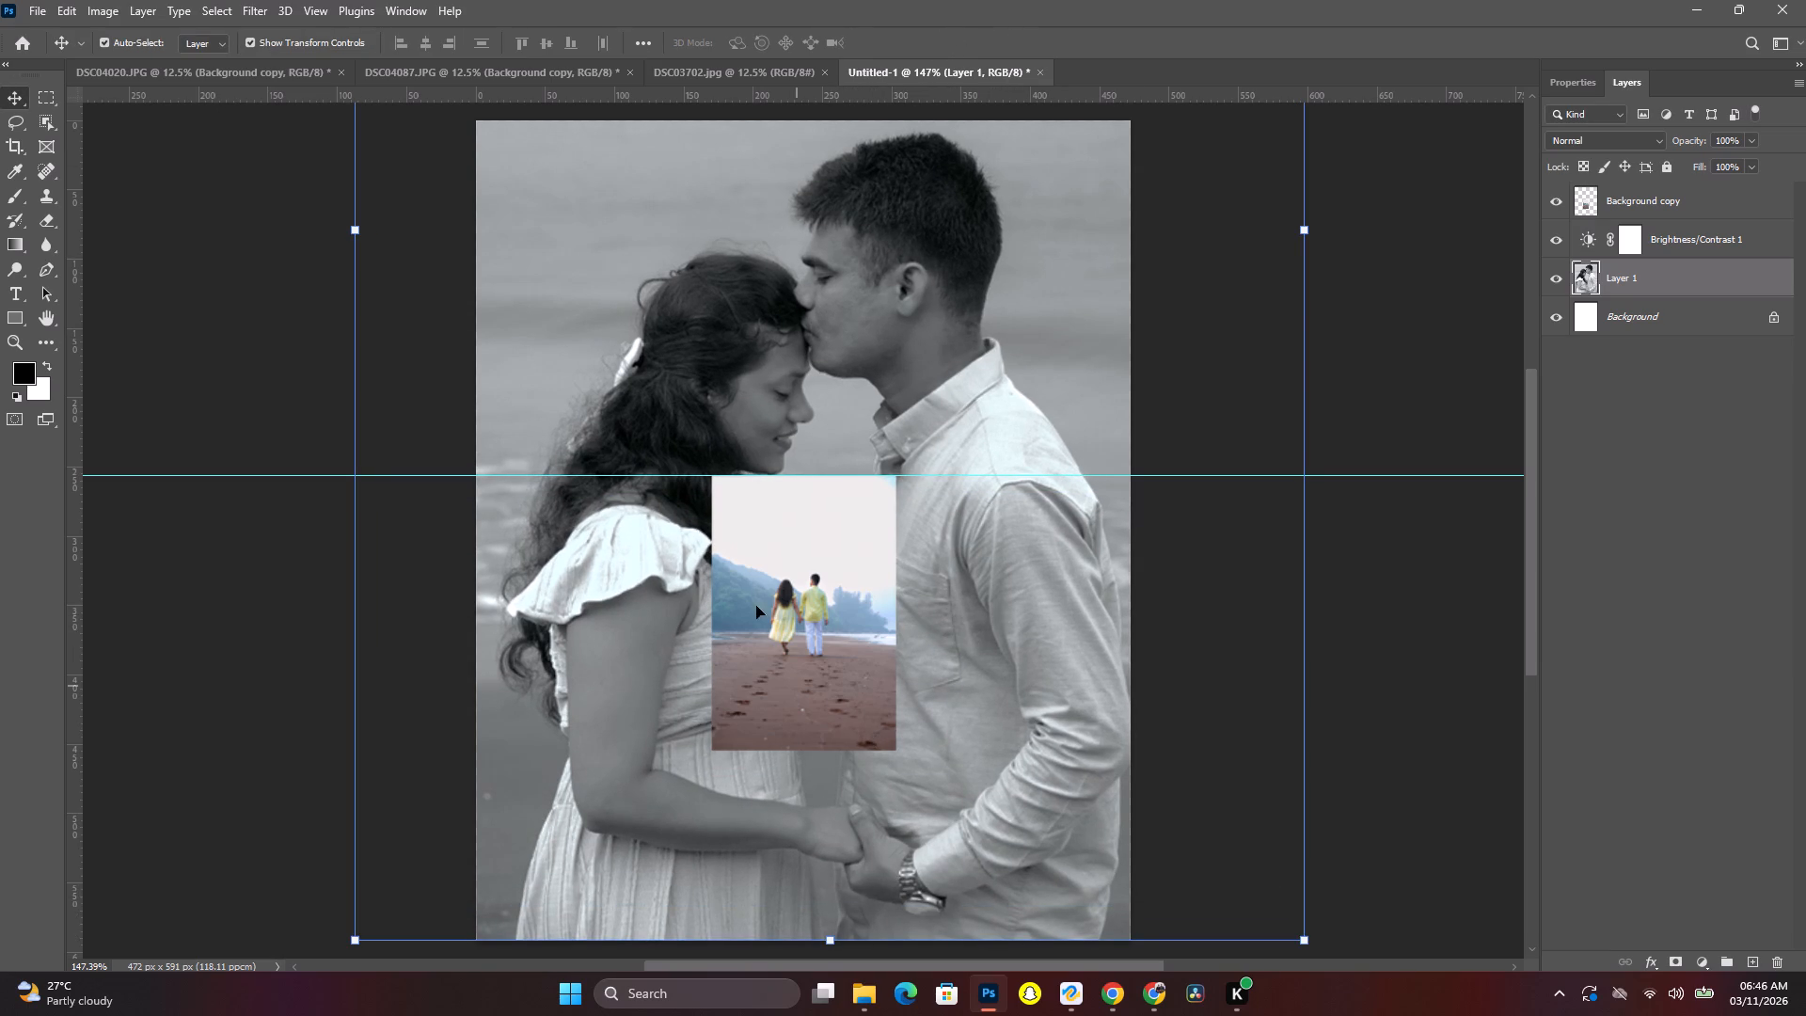
Close the walking-couple photo document DSC04087.
left_click(460, 74)
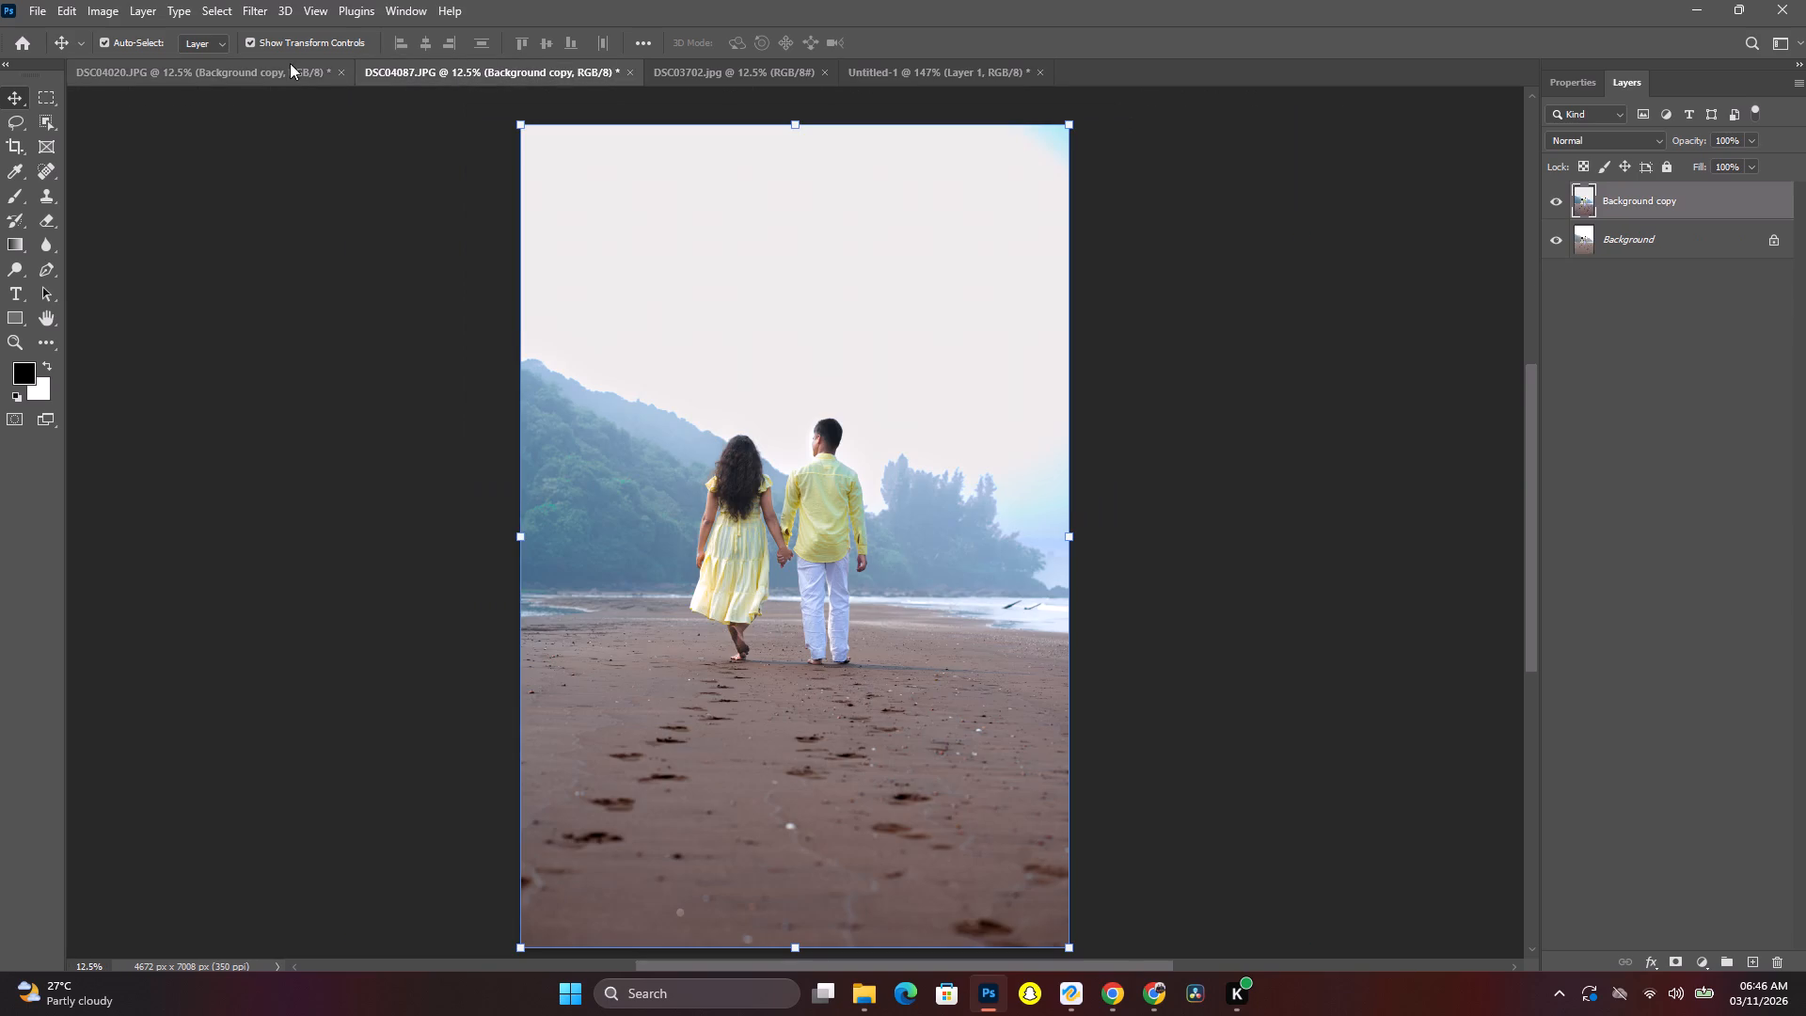
left_click(290, 63)
left_click(633, 75)
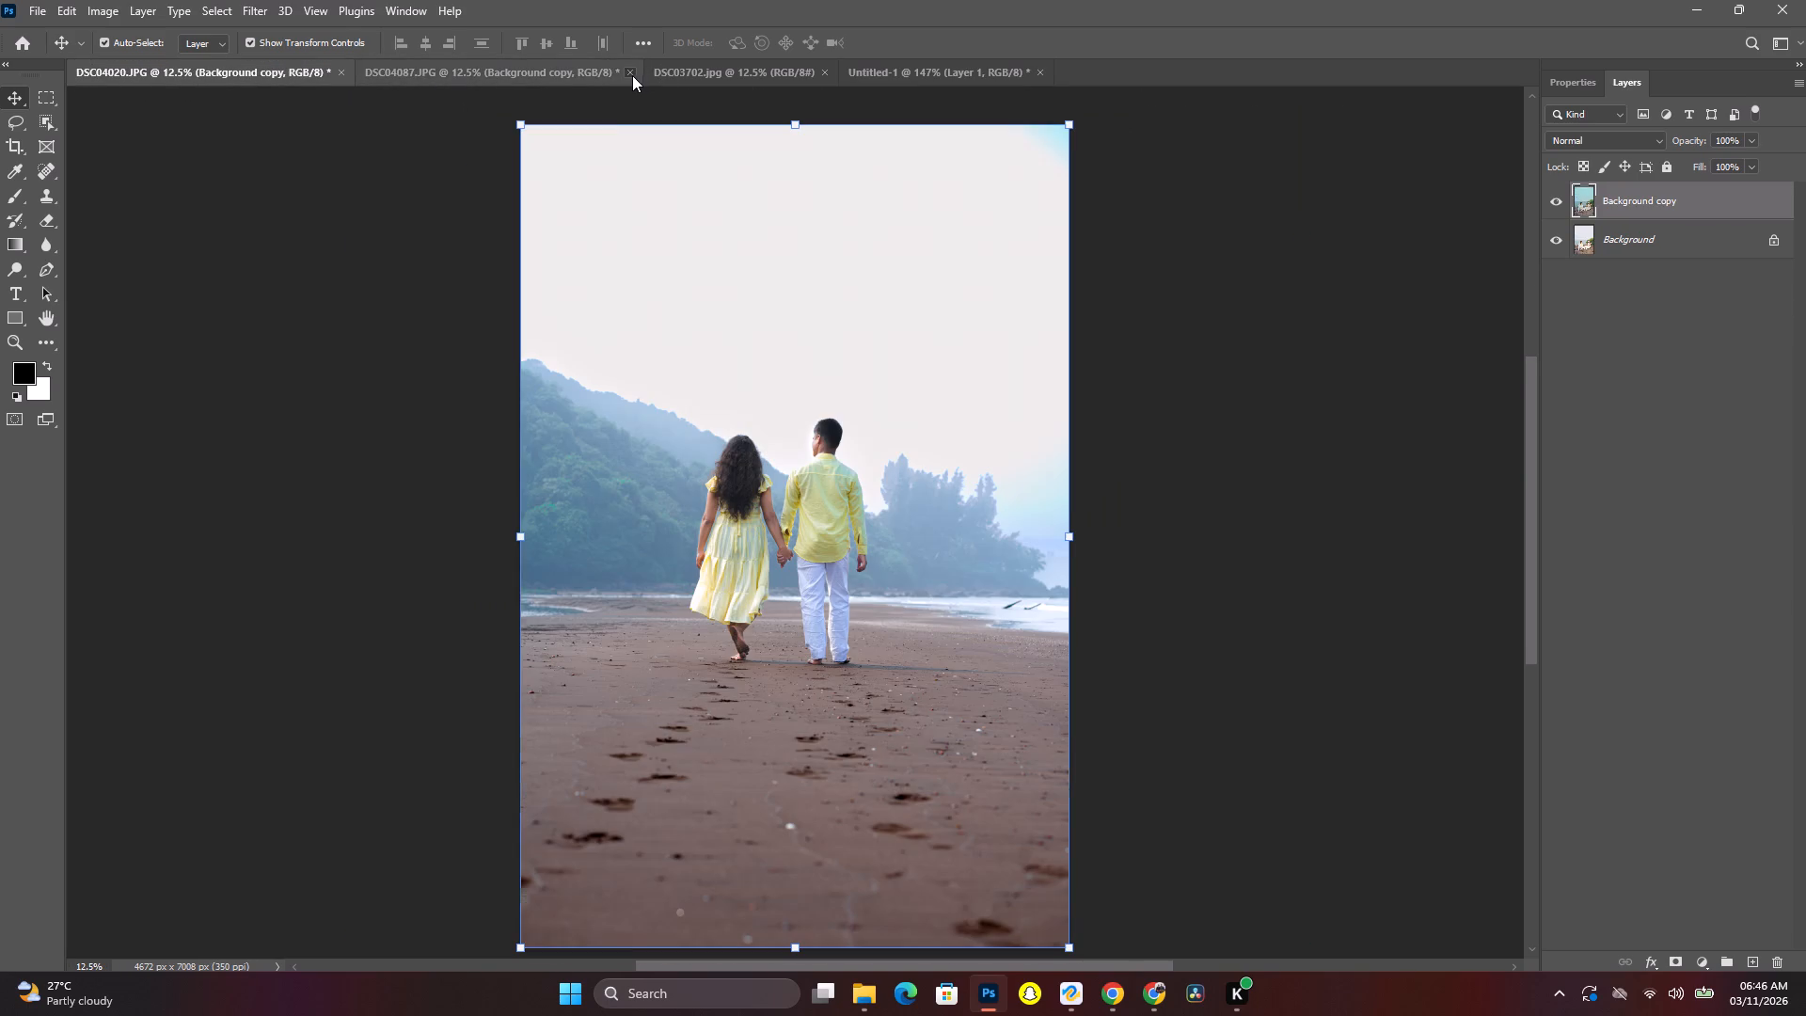
left_click(884, 370)
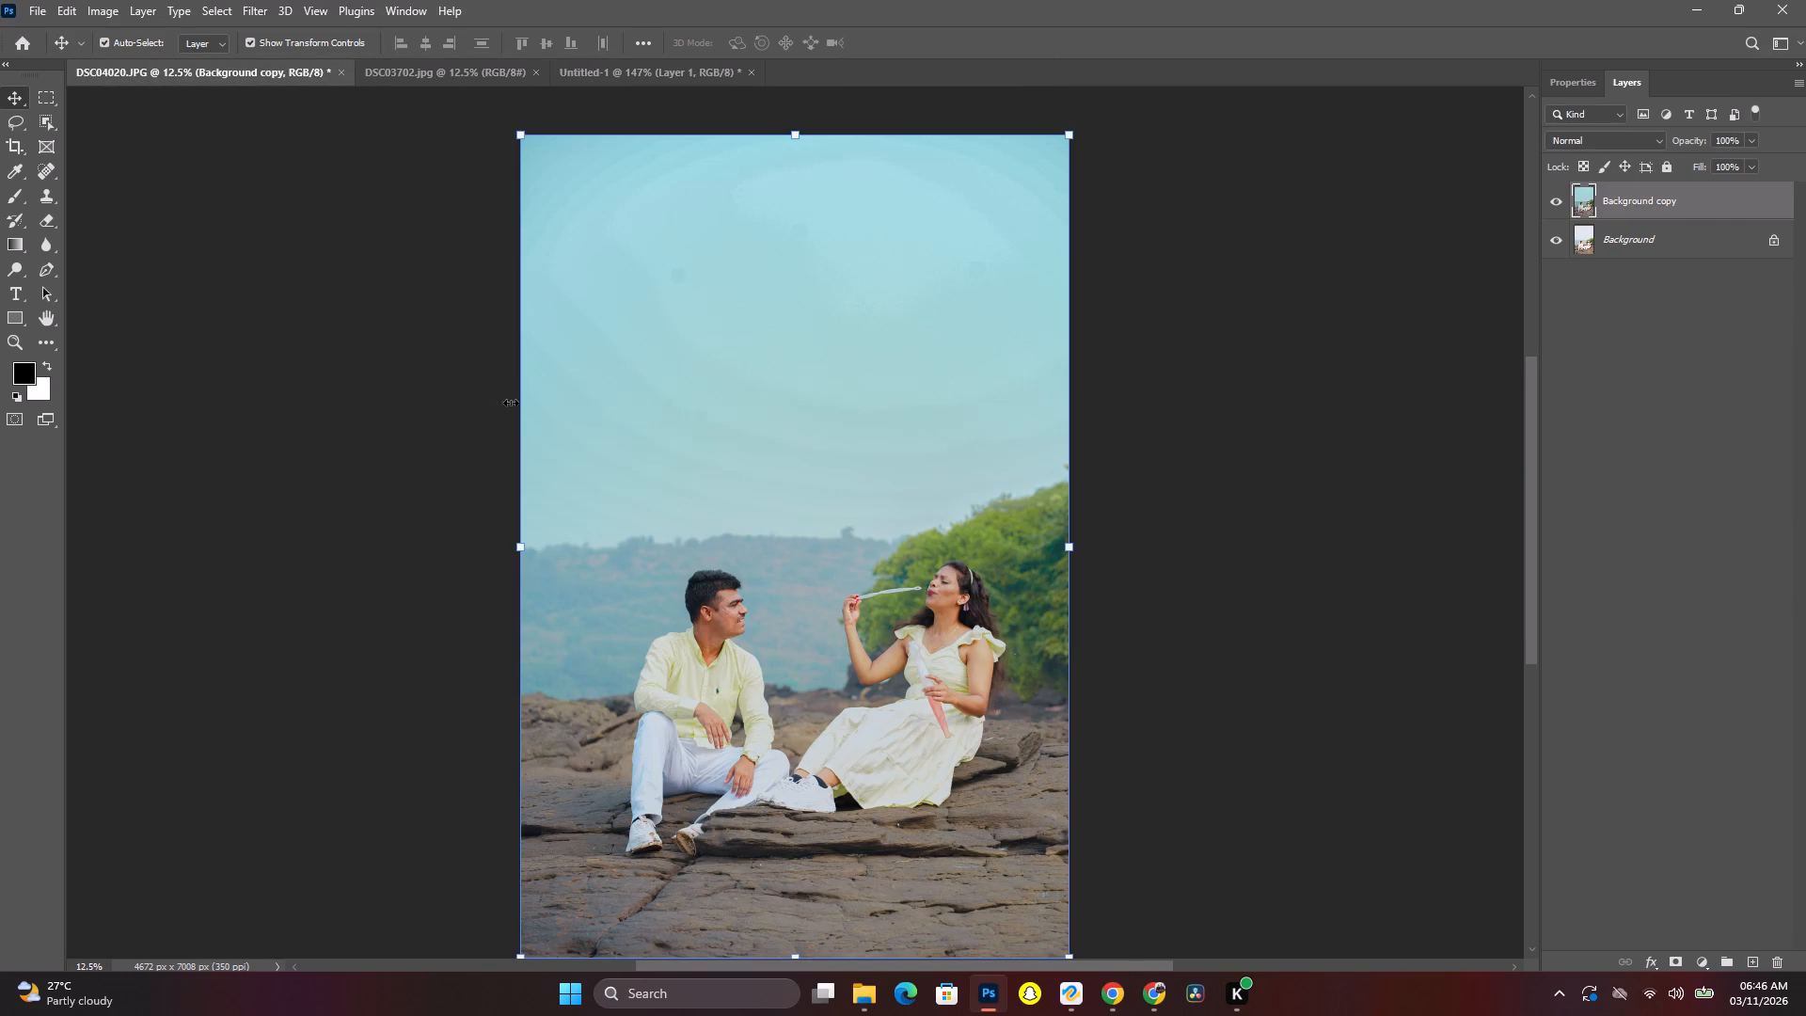
Copy the colour photo of the couple seated on the rocks from DSC04020 into the Untitled-1 layout document.
left_click(443, 62)
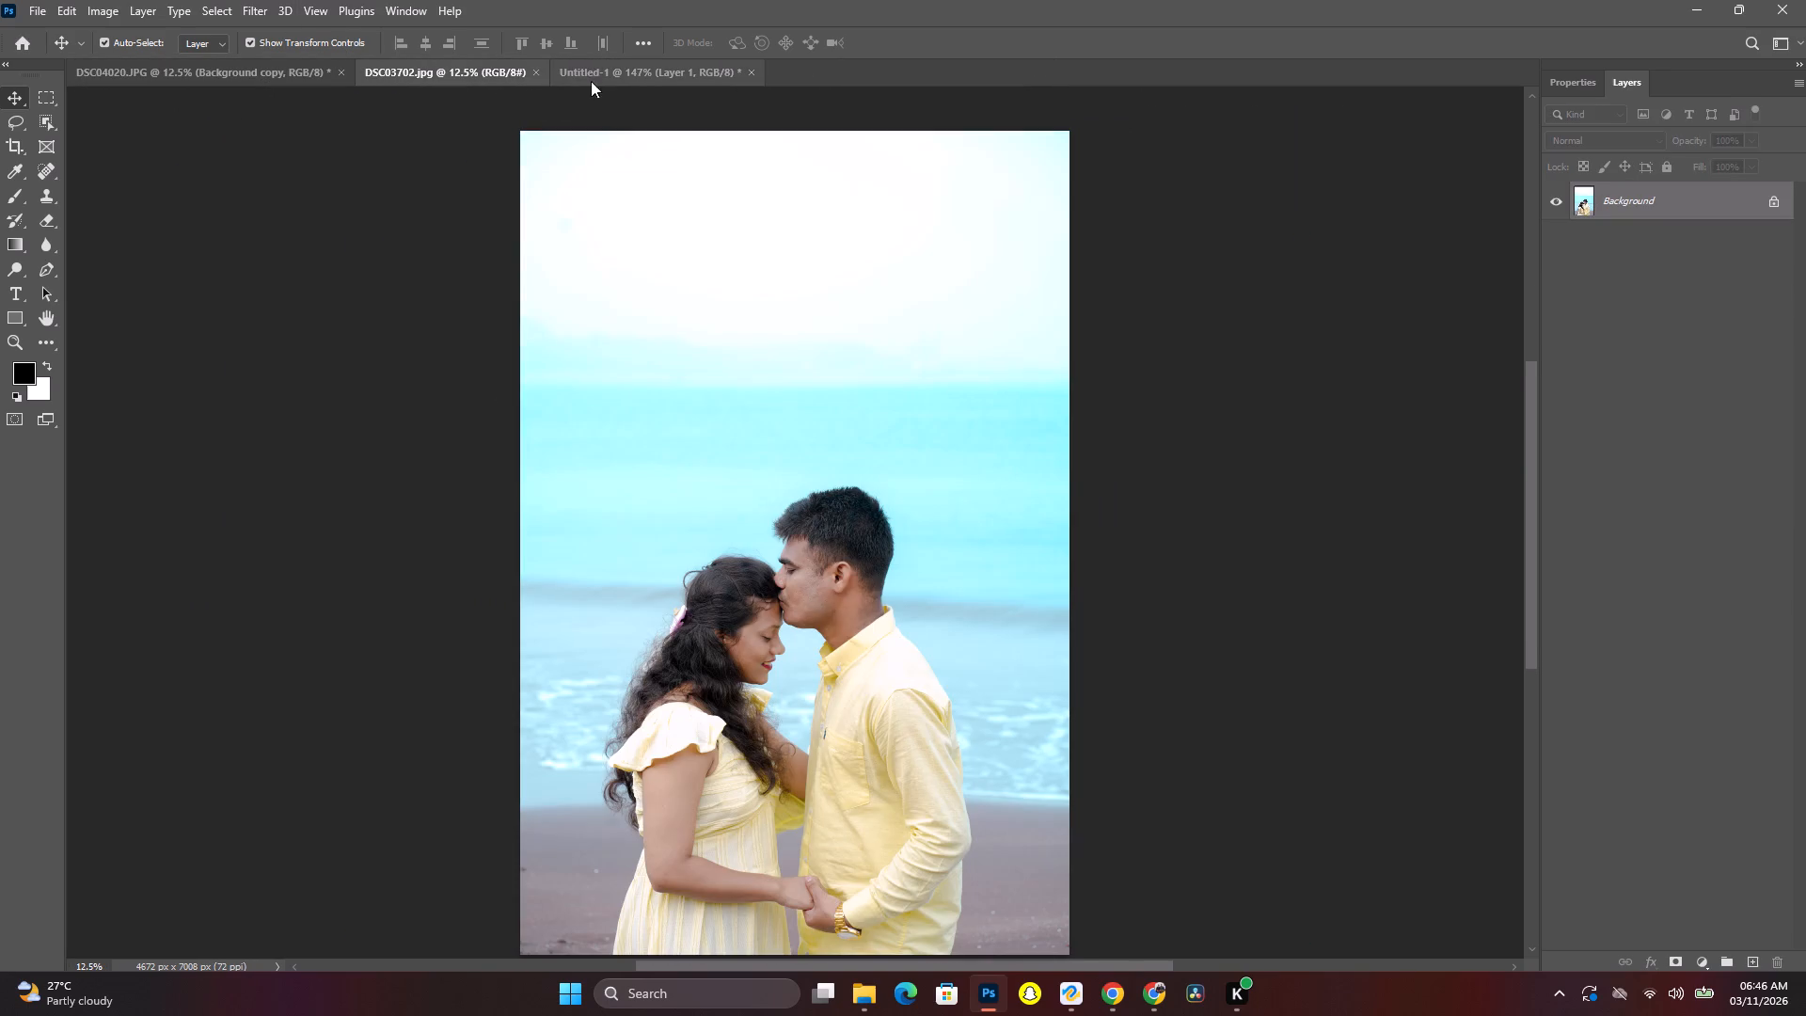
left_click(615, 69)
left_click(460, 67)
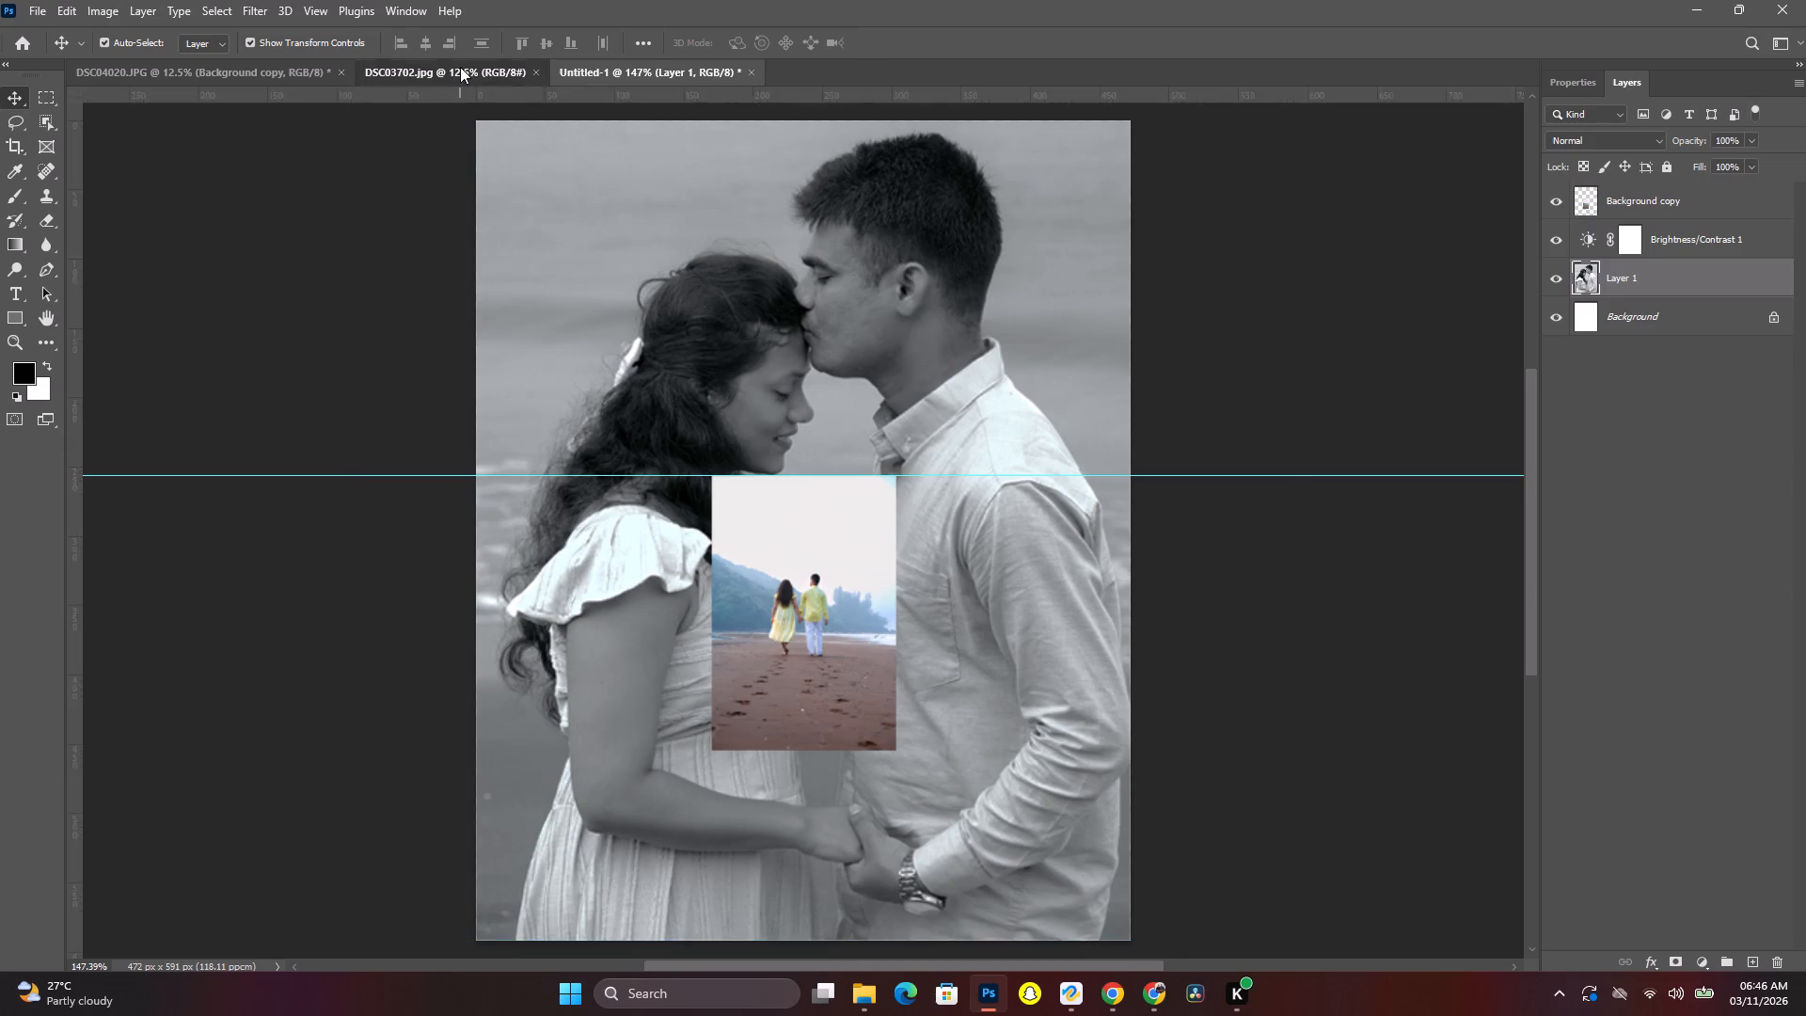
left_click(298, 69)
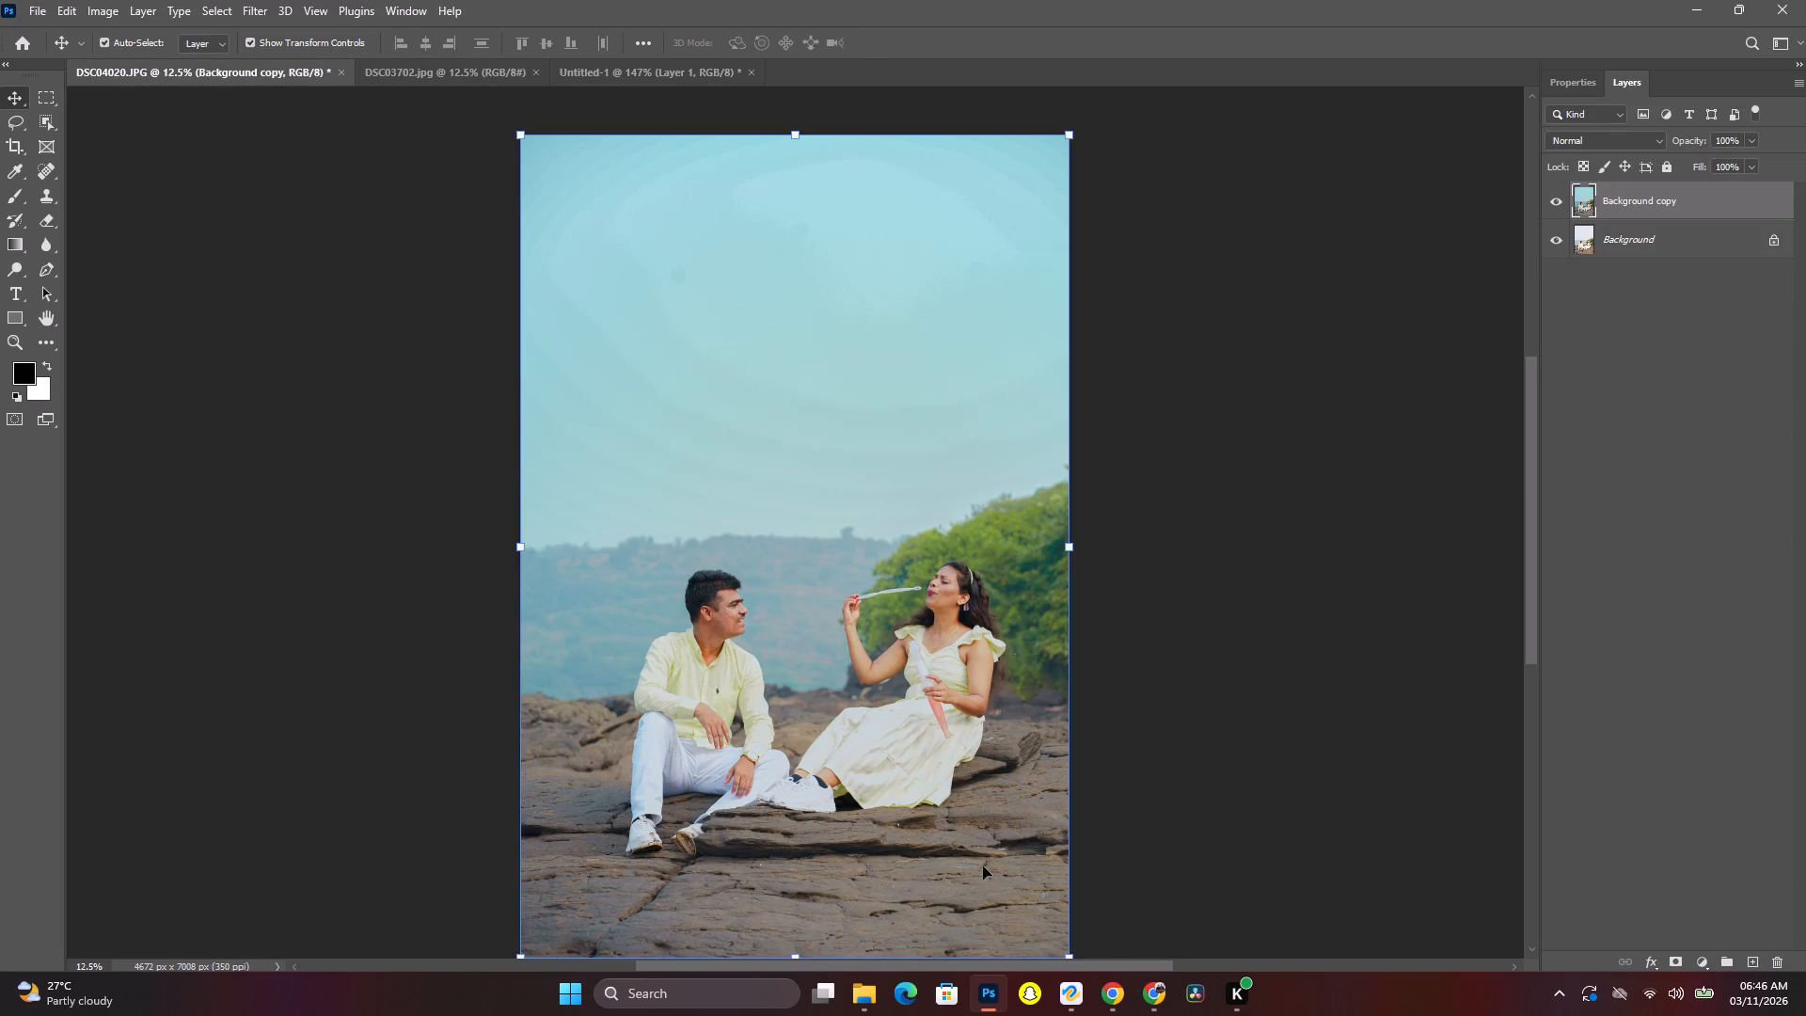
left_click(1111, 991)
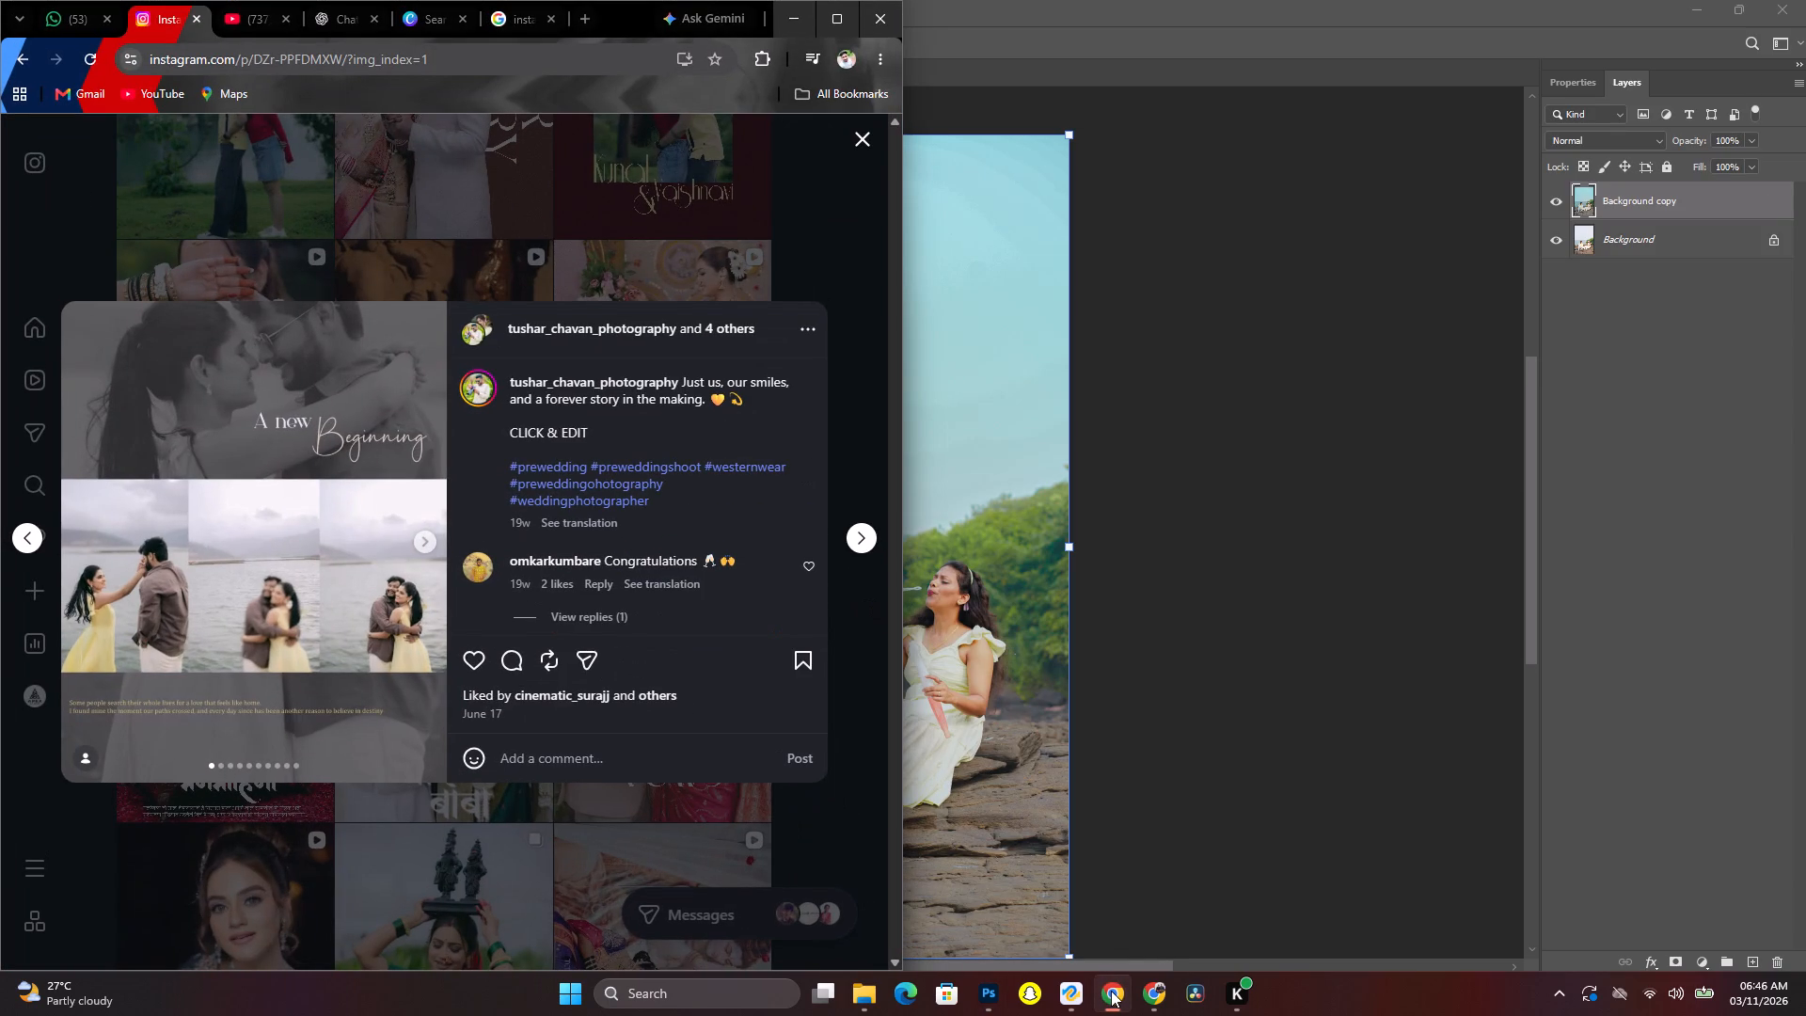
left_click(1111, 991)
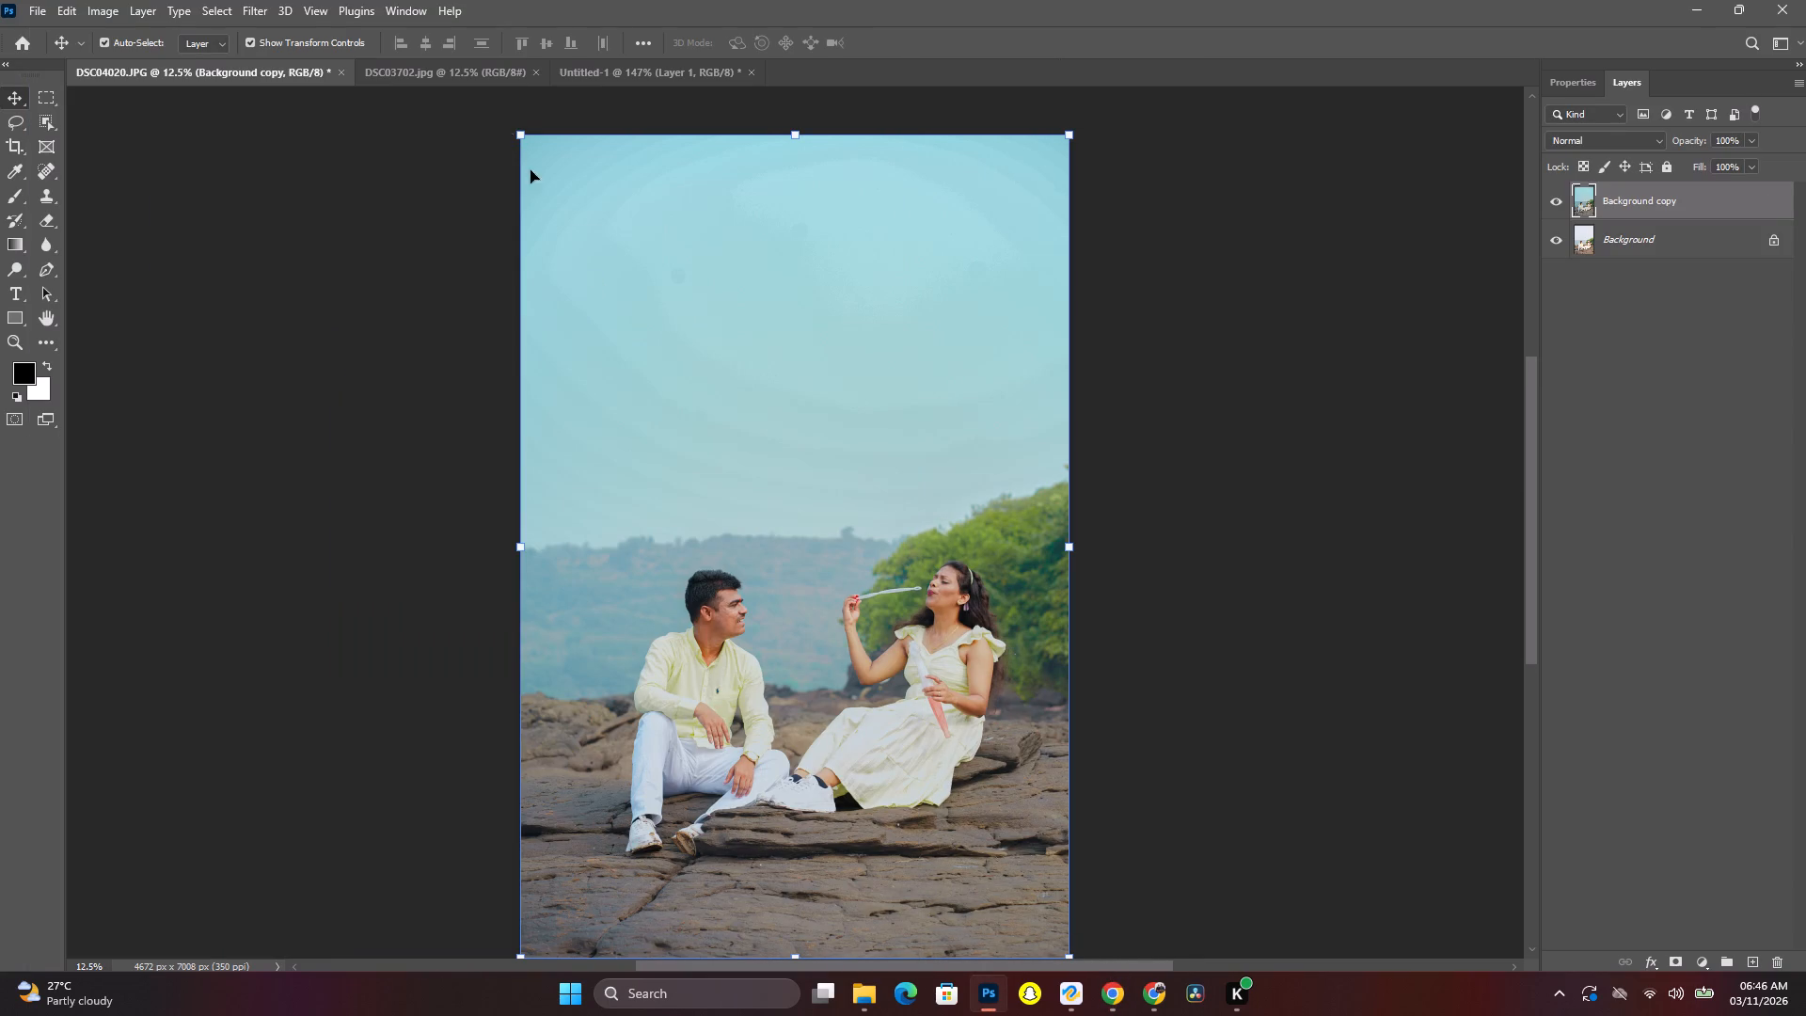
left_click_drag(791, 555, 563, 50)
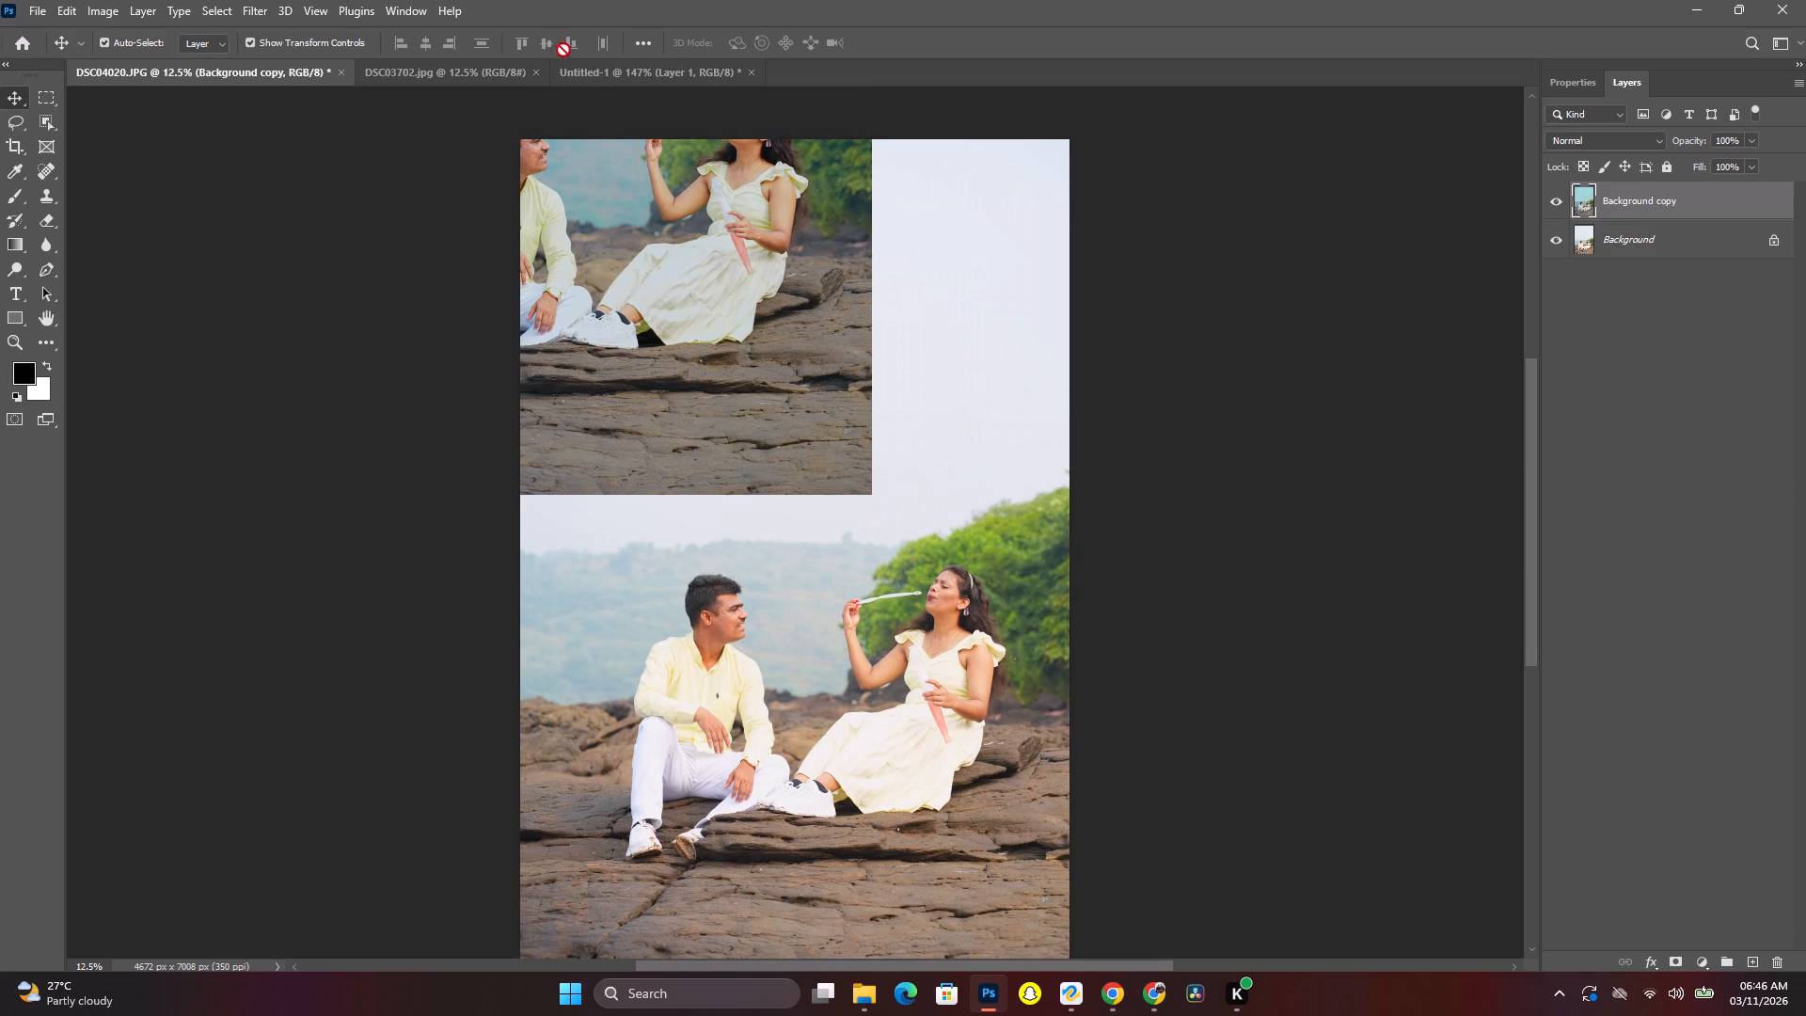
left_click_drag(563, 50, 632, 625)
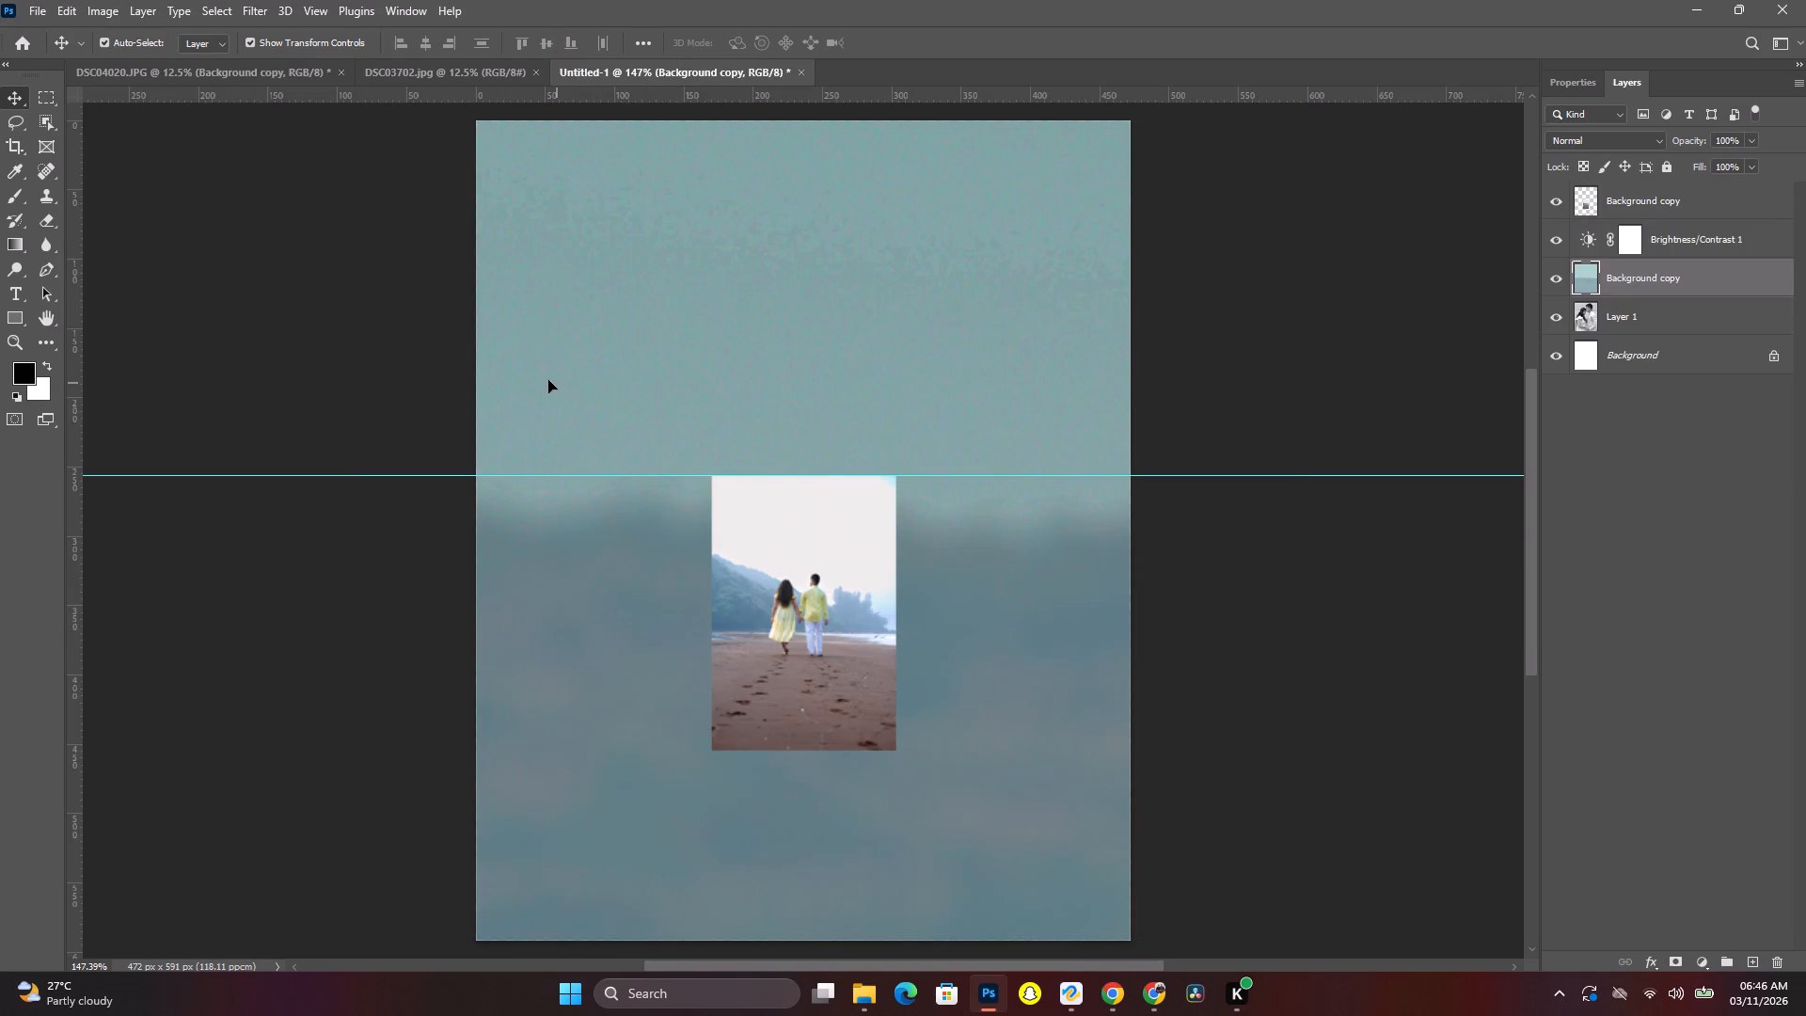
Scale the seated-couple photo down to about 6.7% and place it over the left and middle of the canvas.
key("ctrl+0")
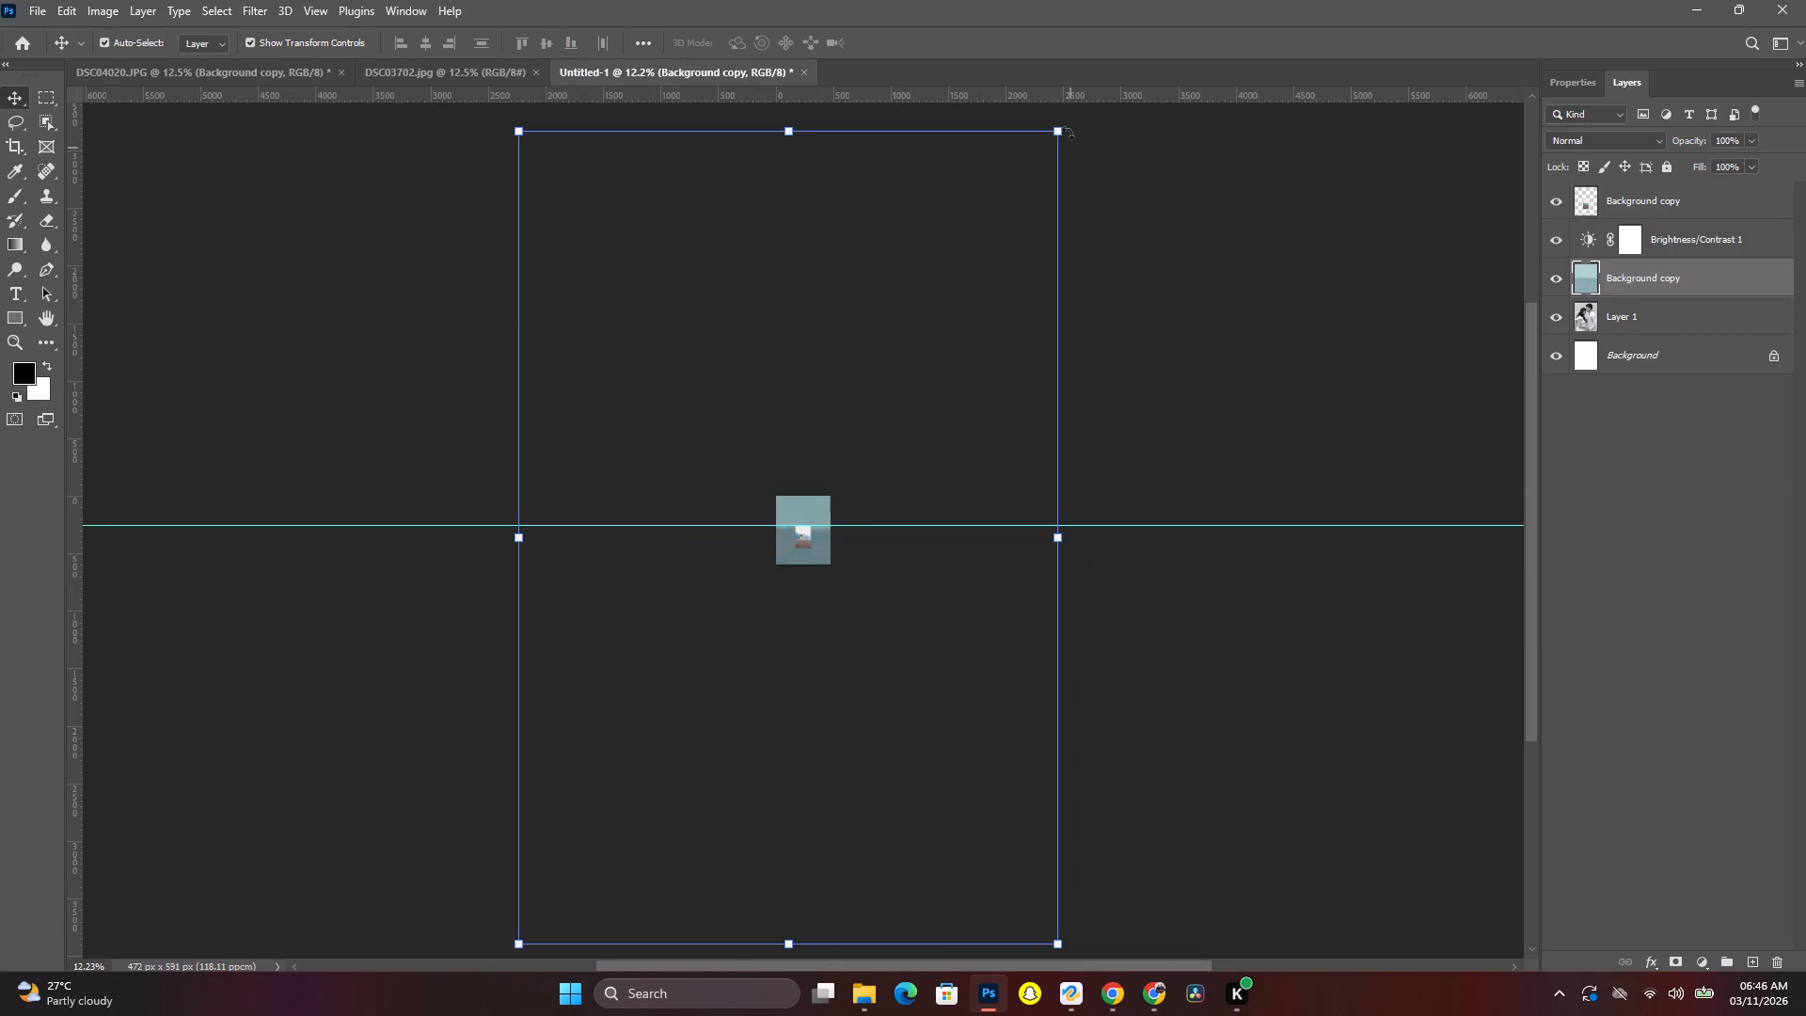
left_click_drag(1056, 134, 526, 831)
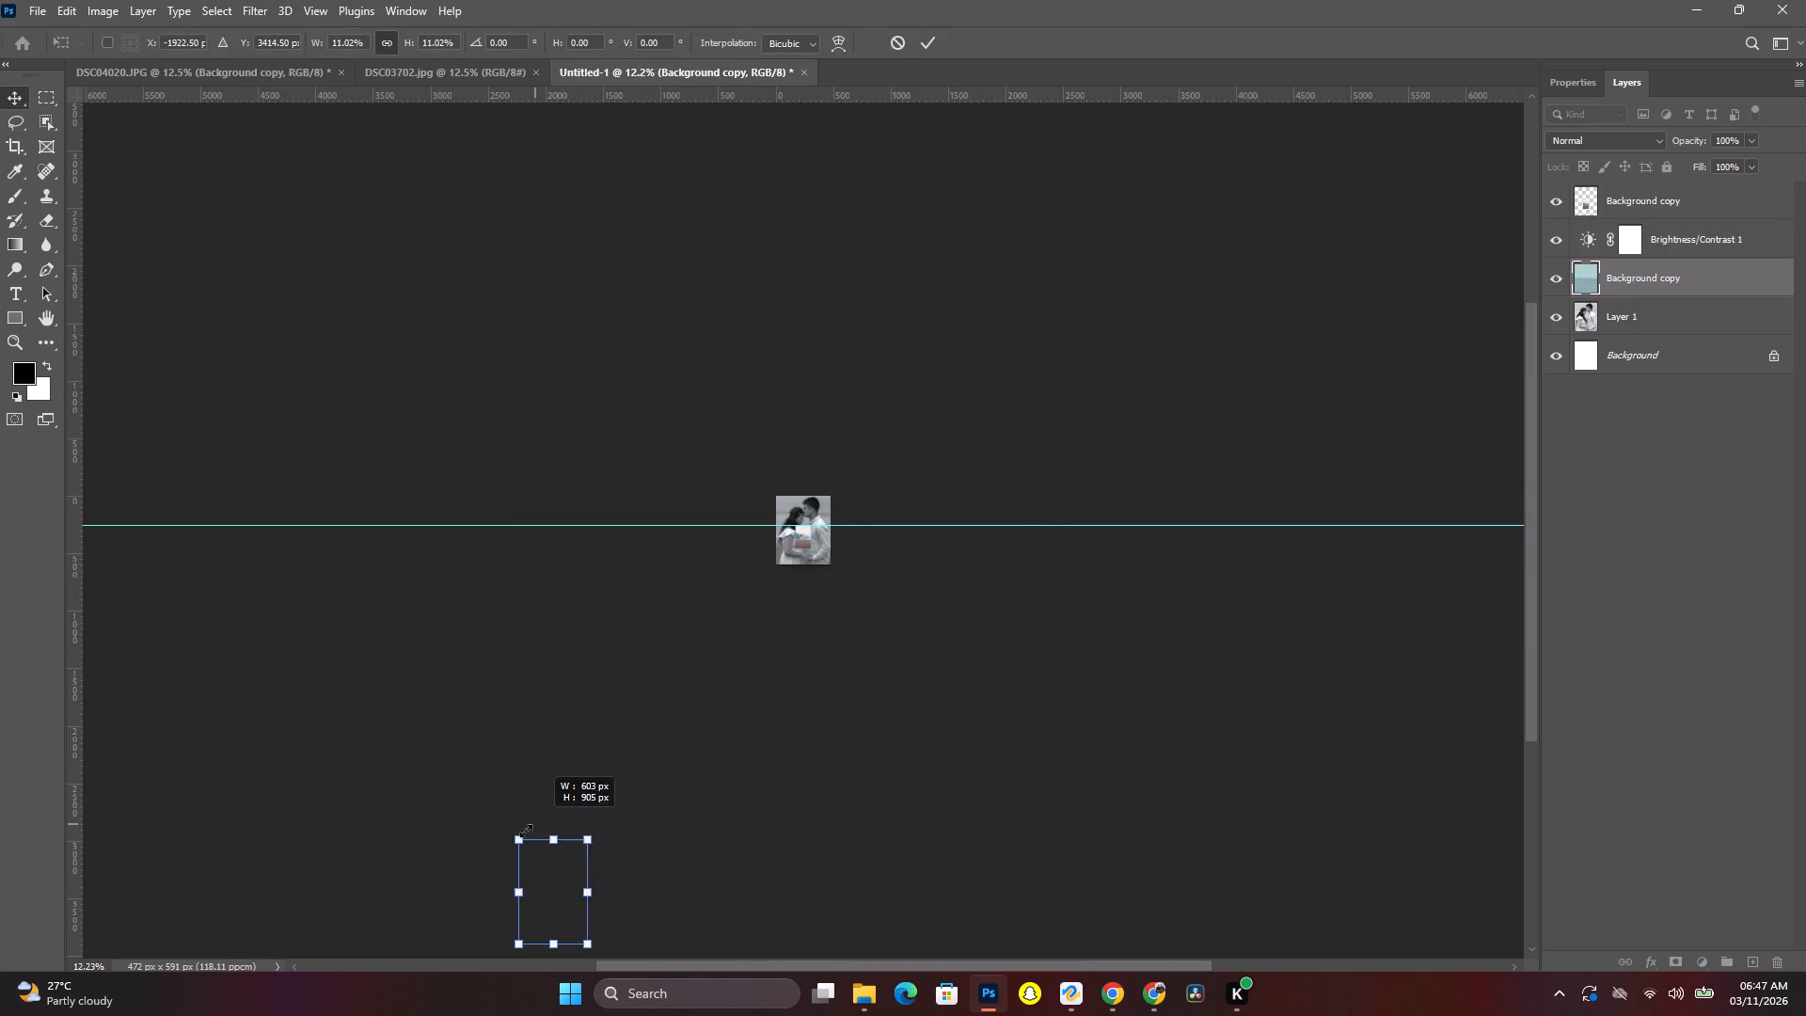
left_click_drag(526, 831, 499, 858)
left_click_drag(534, 918, 785, 538)
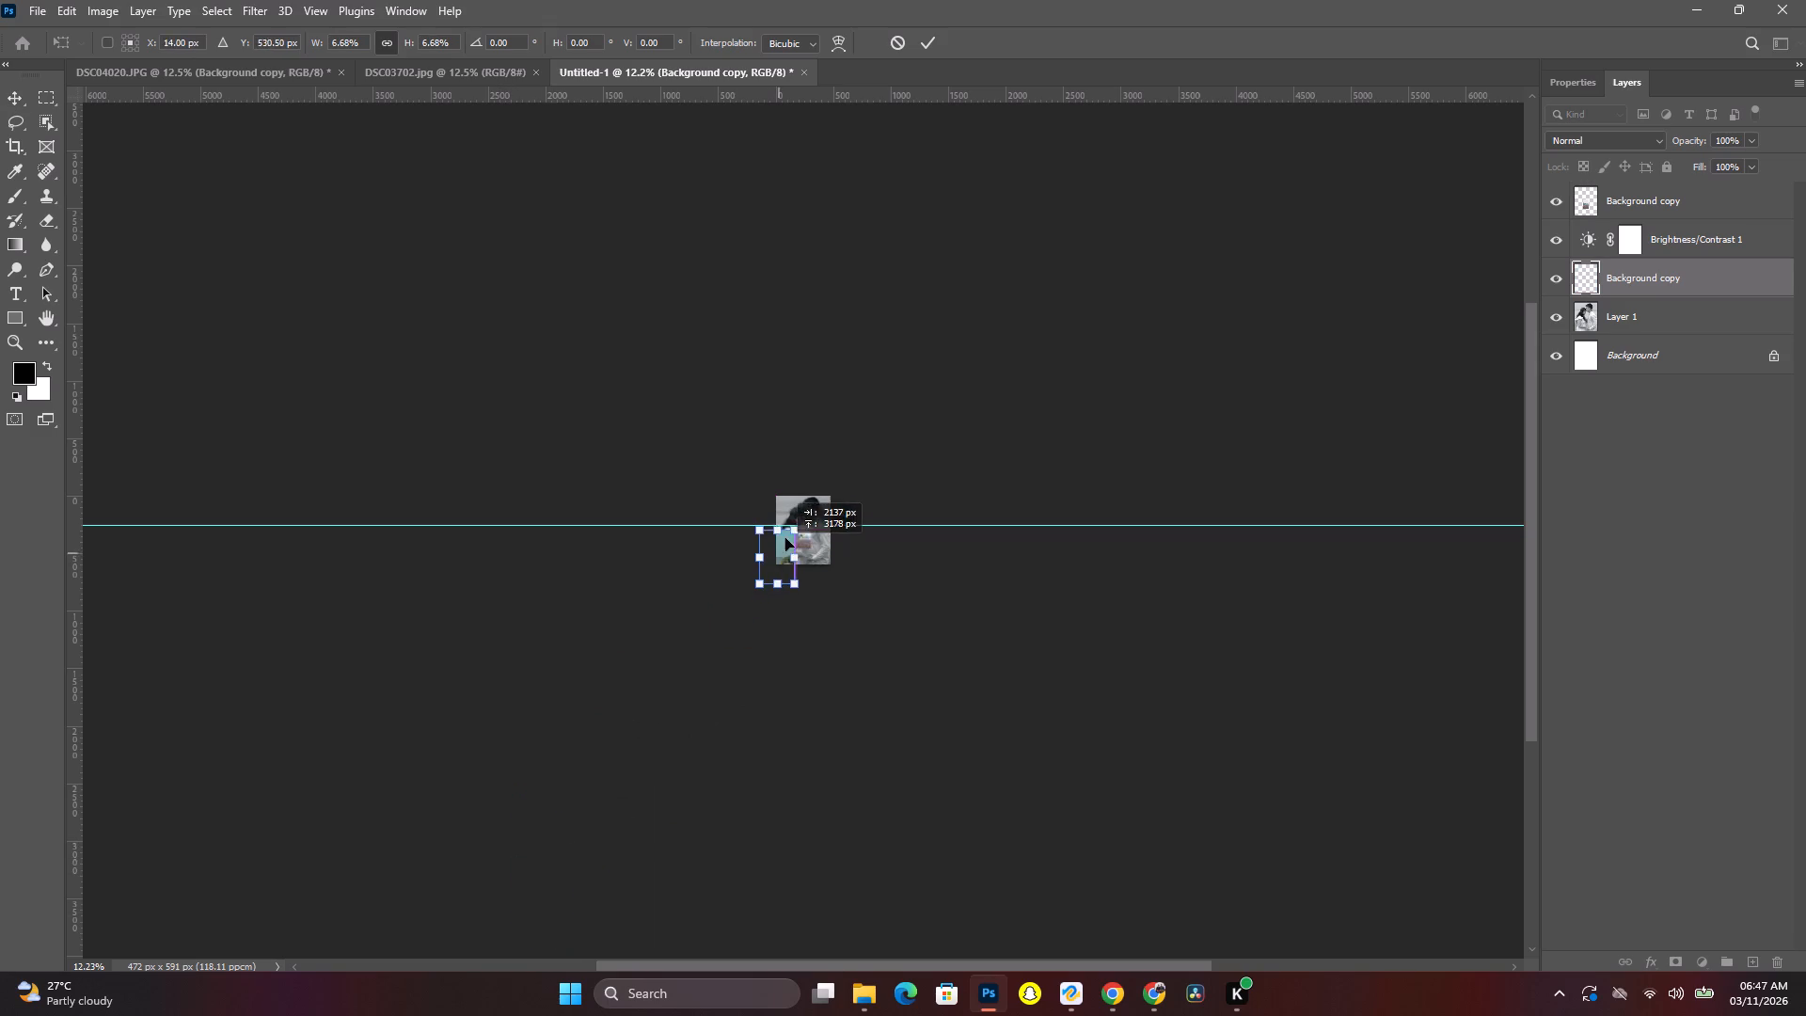
left_click_drag(785, 538, 795, 530)
left_click(933, 50)
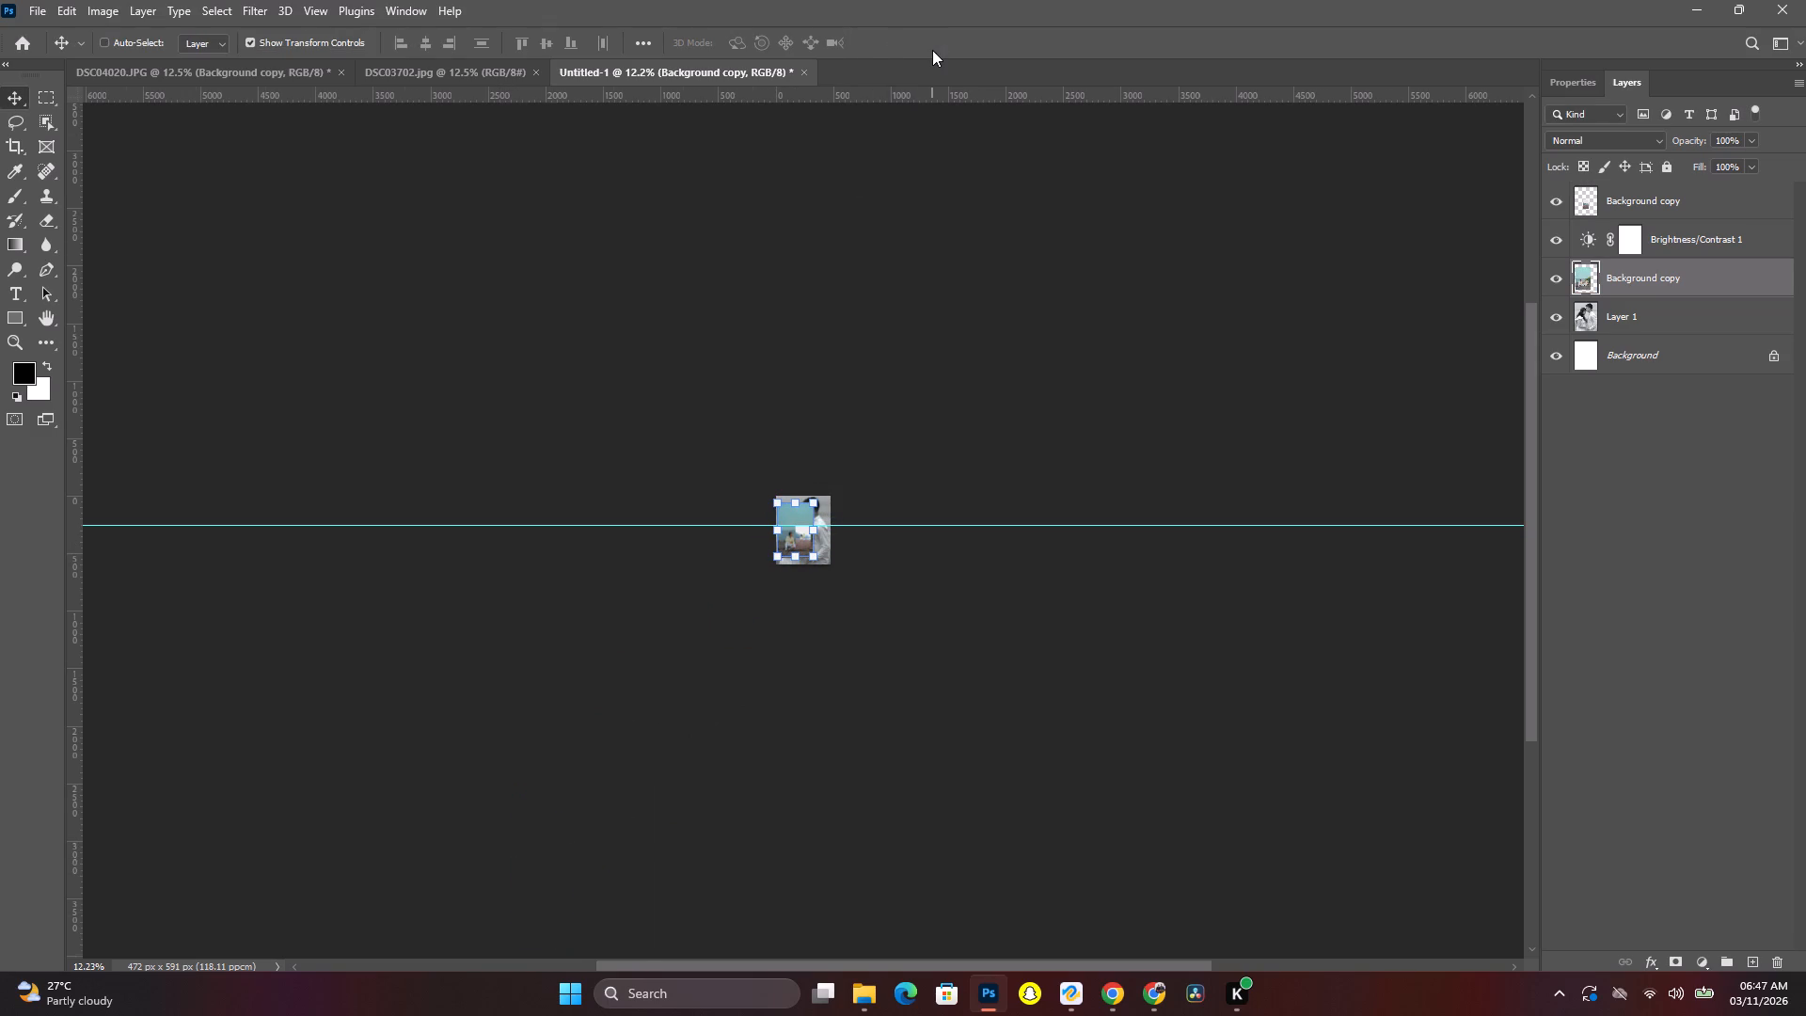
key("ctrl+0")
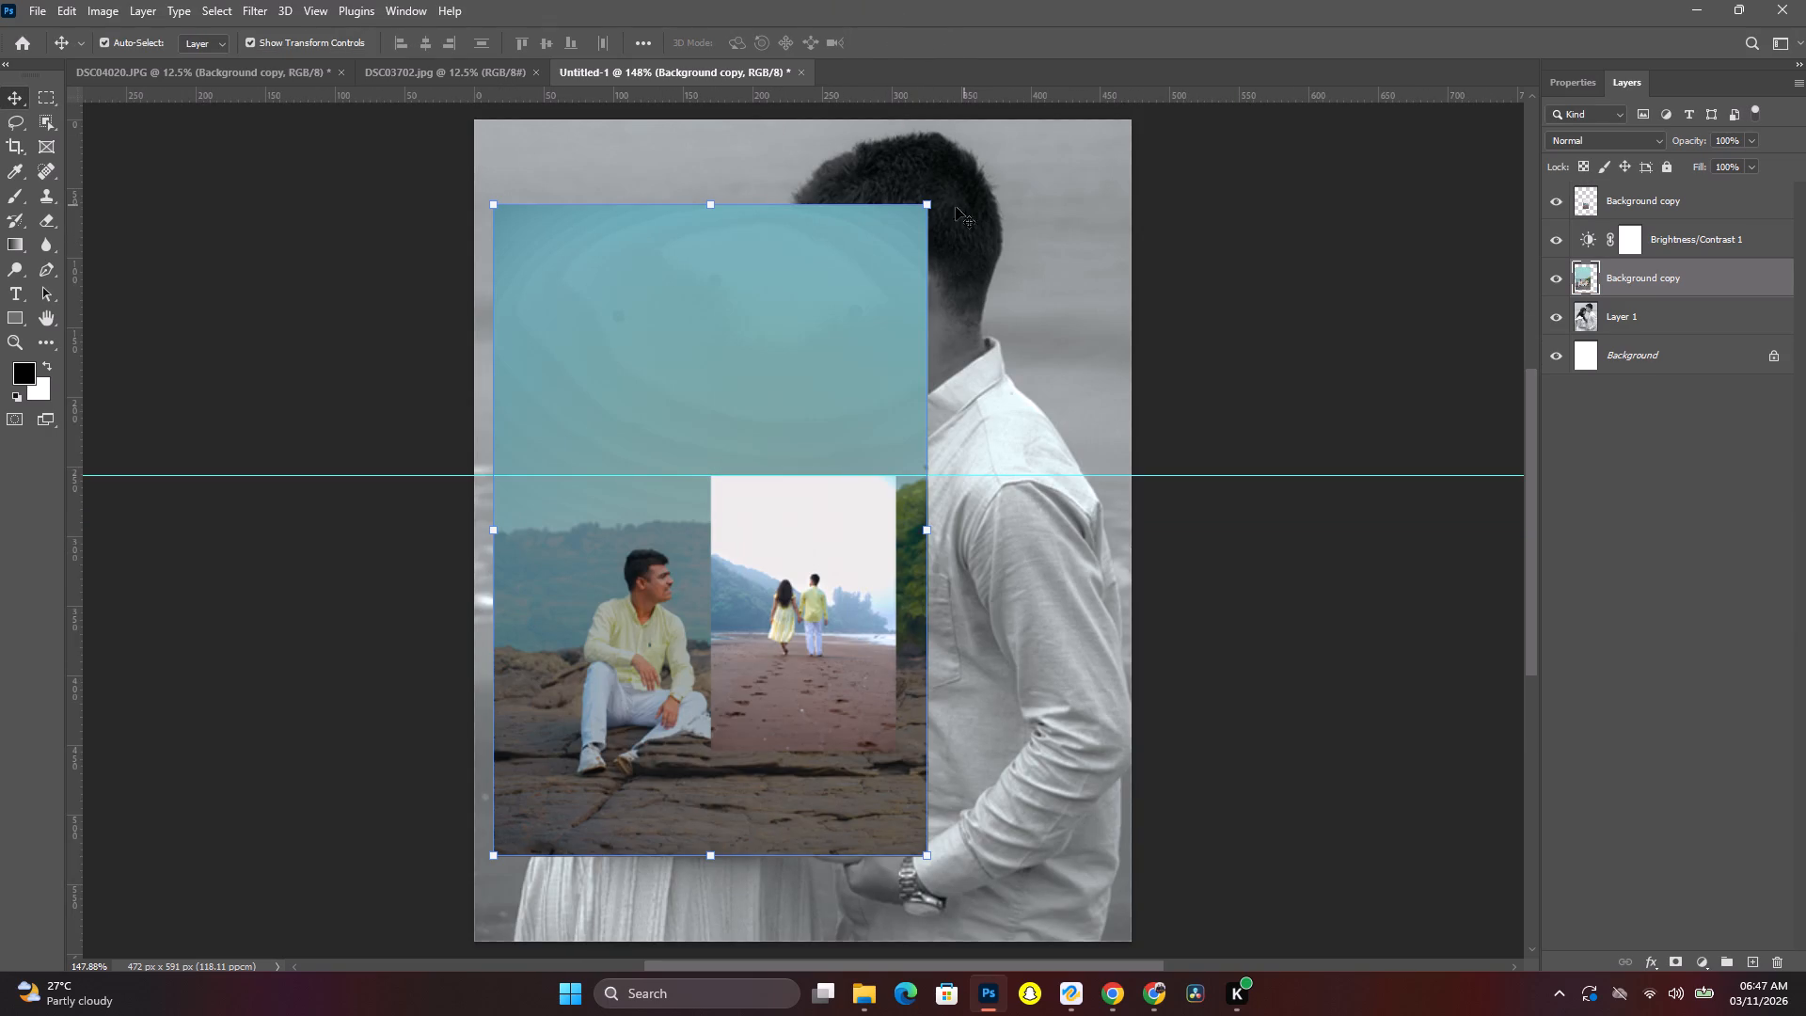
Scale the seated-couple photo in Untitled-1 down to about 67%, keeping its lower outer corner in place.
left_click_drag(930, 208, 726, 382)
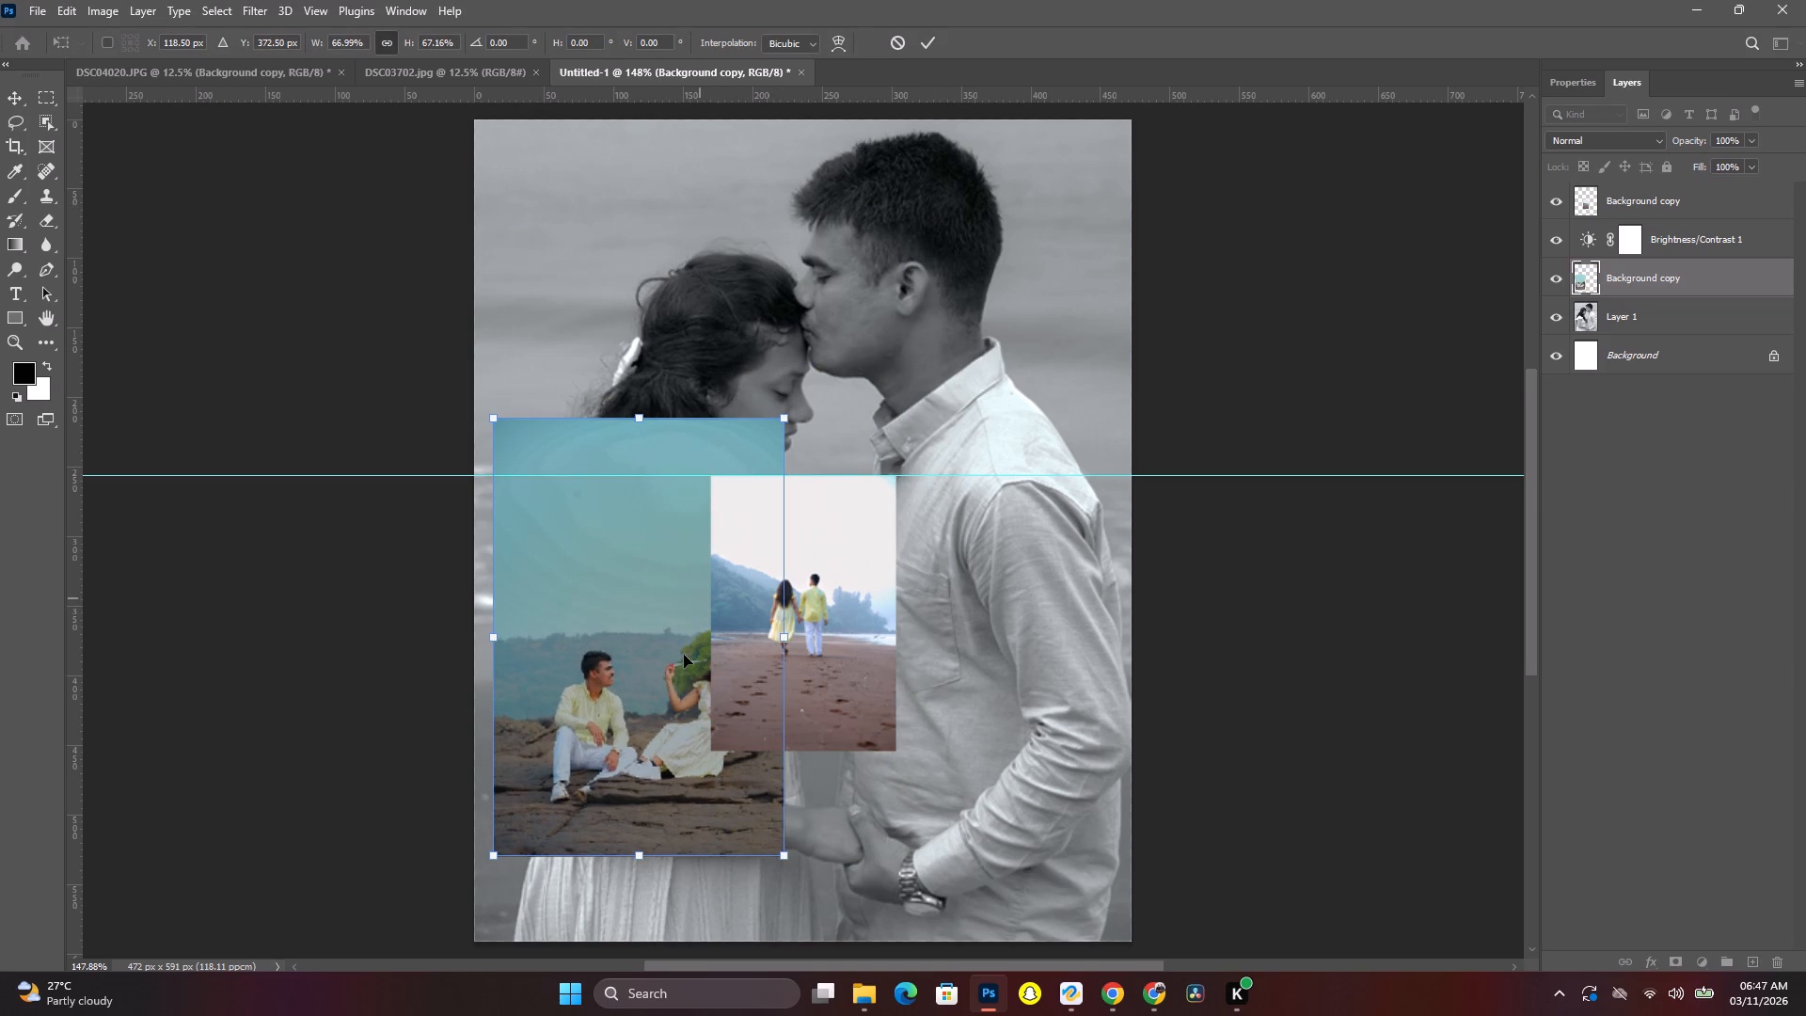
left_click(627, 654)
left_click(932, 48)
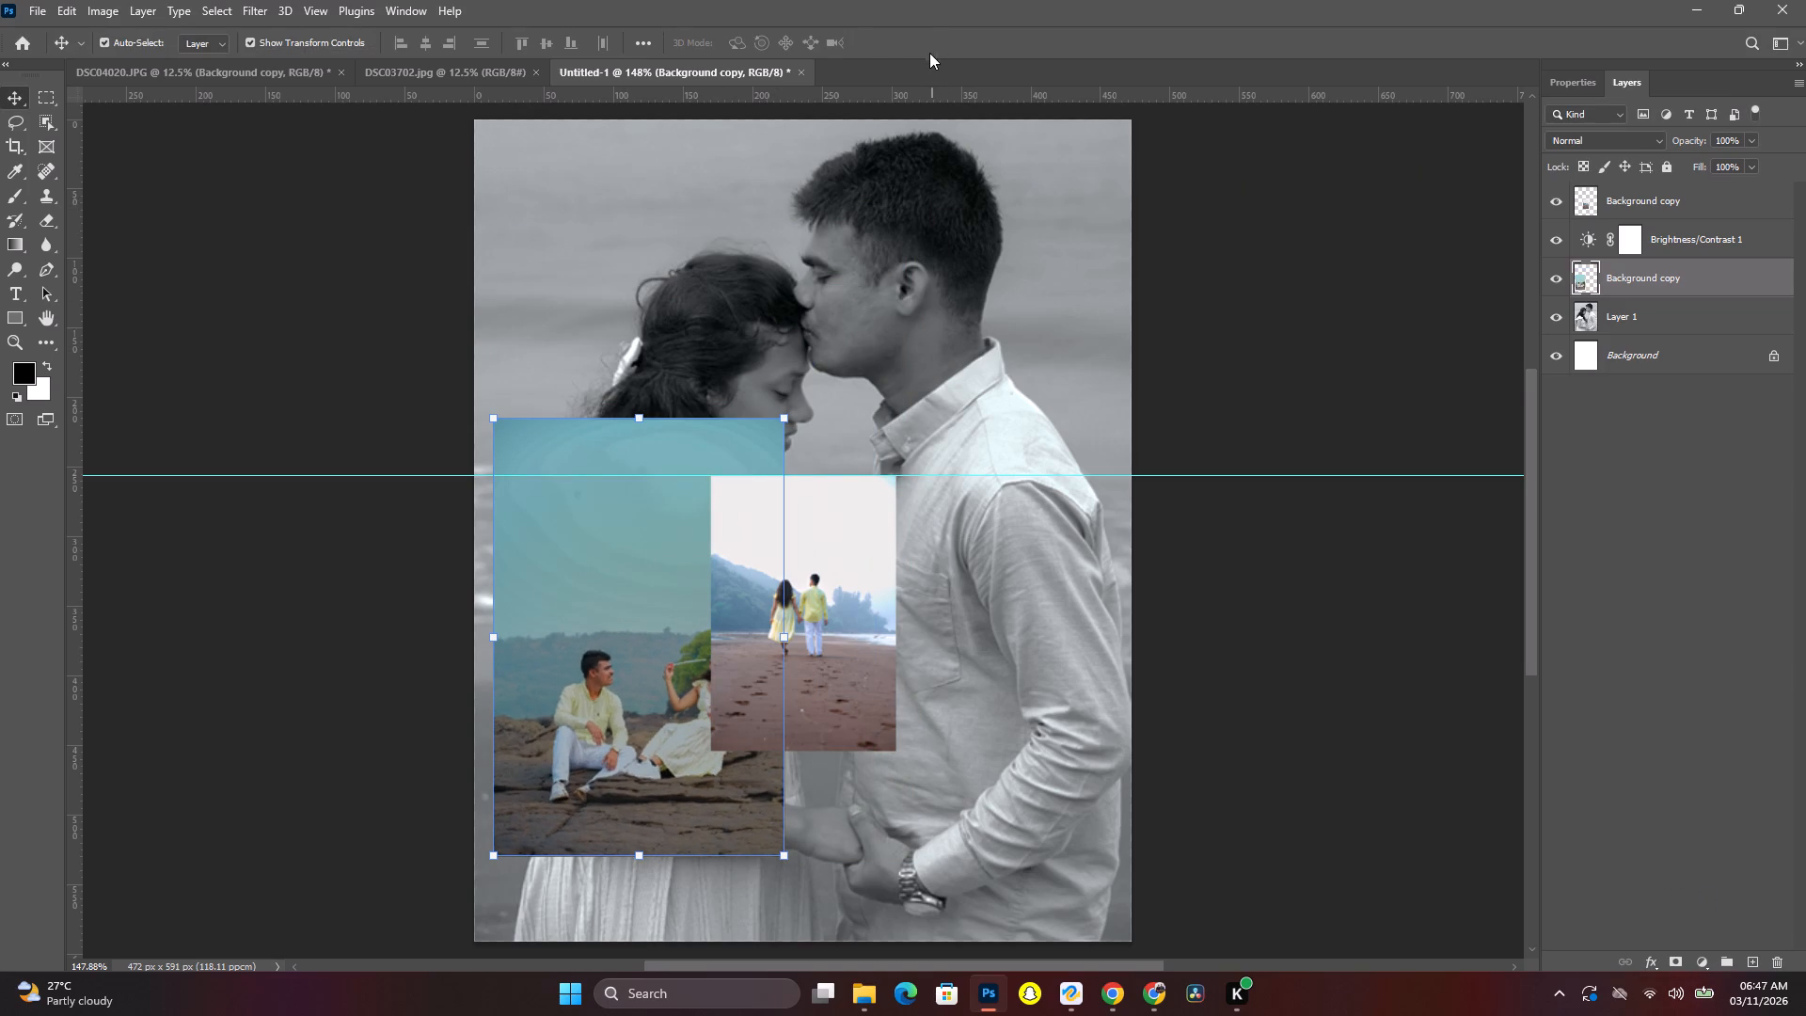
Add a Brightness/Contrast adjustment clipped to the seated-couple photo and set its brightness to about 48.
left_click(1709, 962)
left_click(1681, 686)
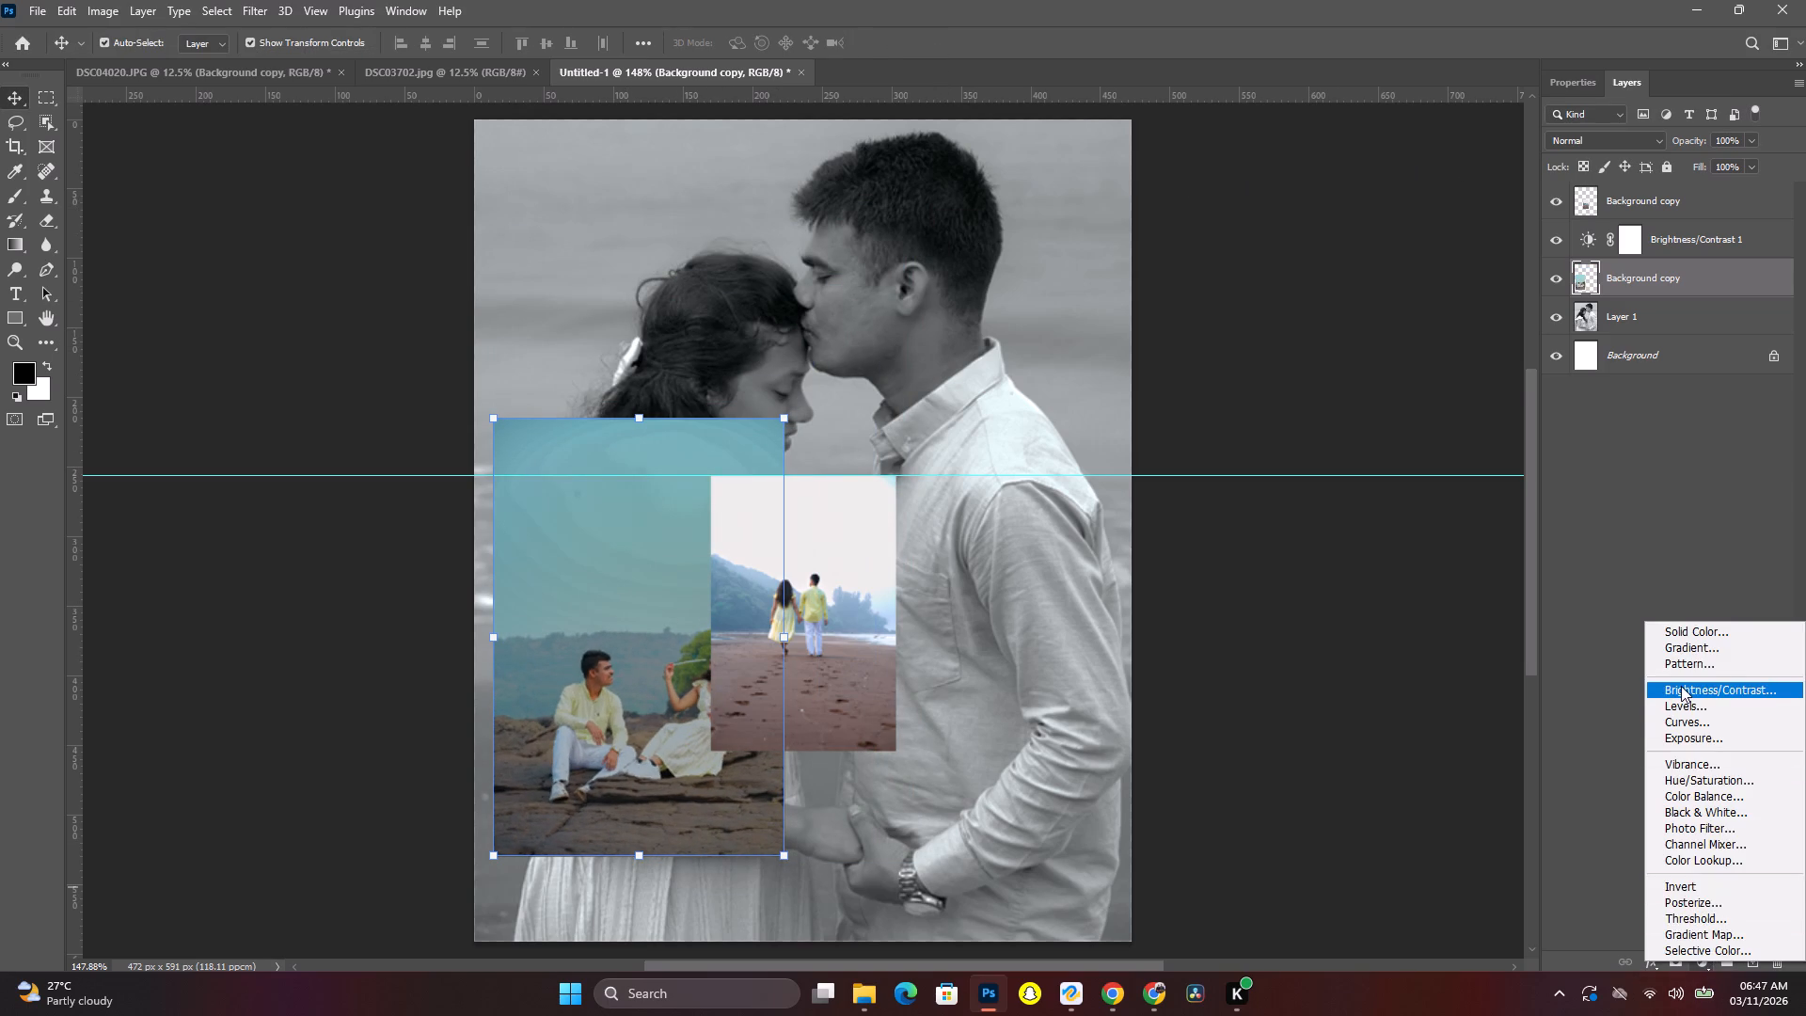
left_click(1670, 196)
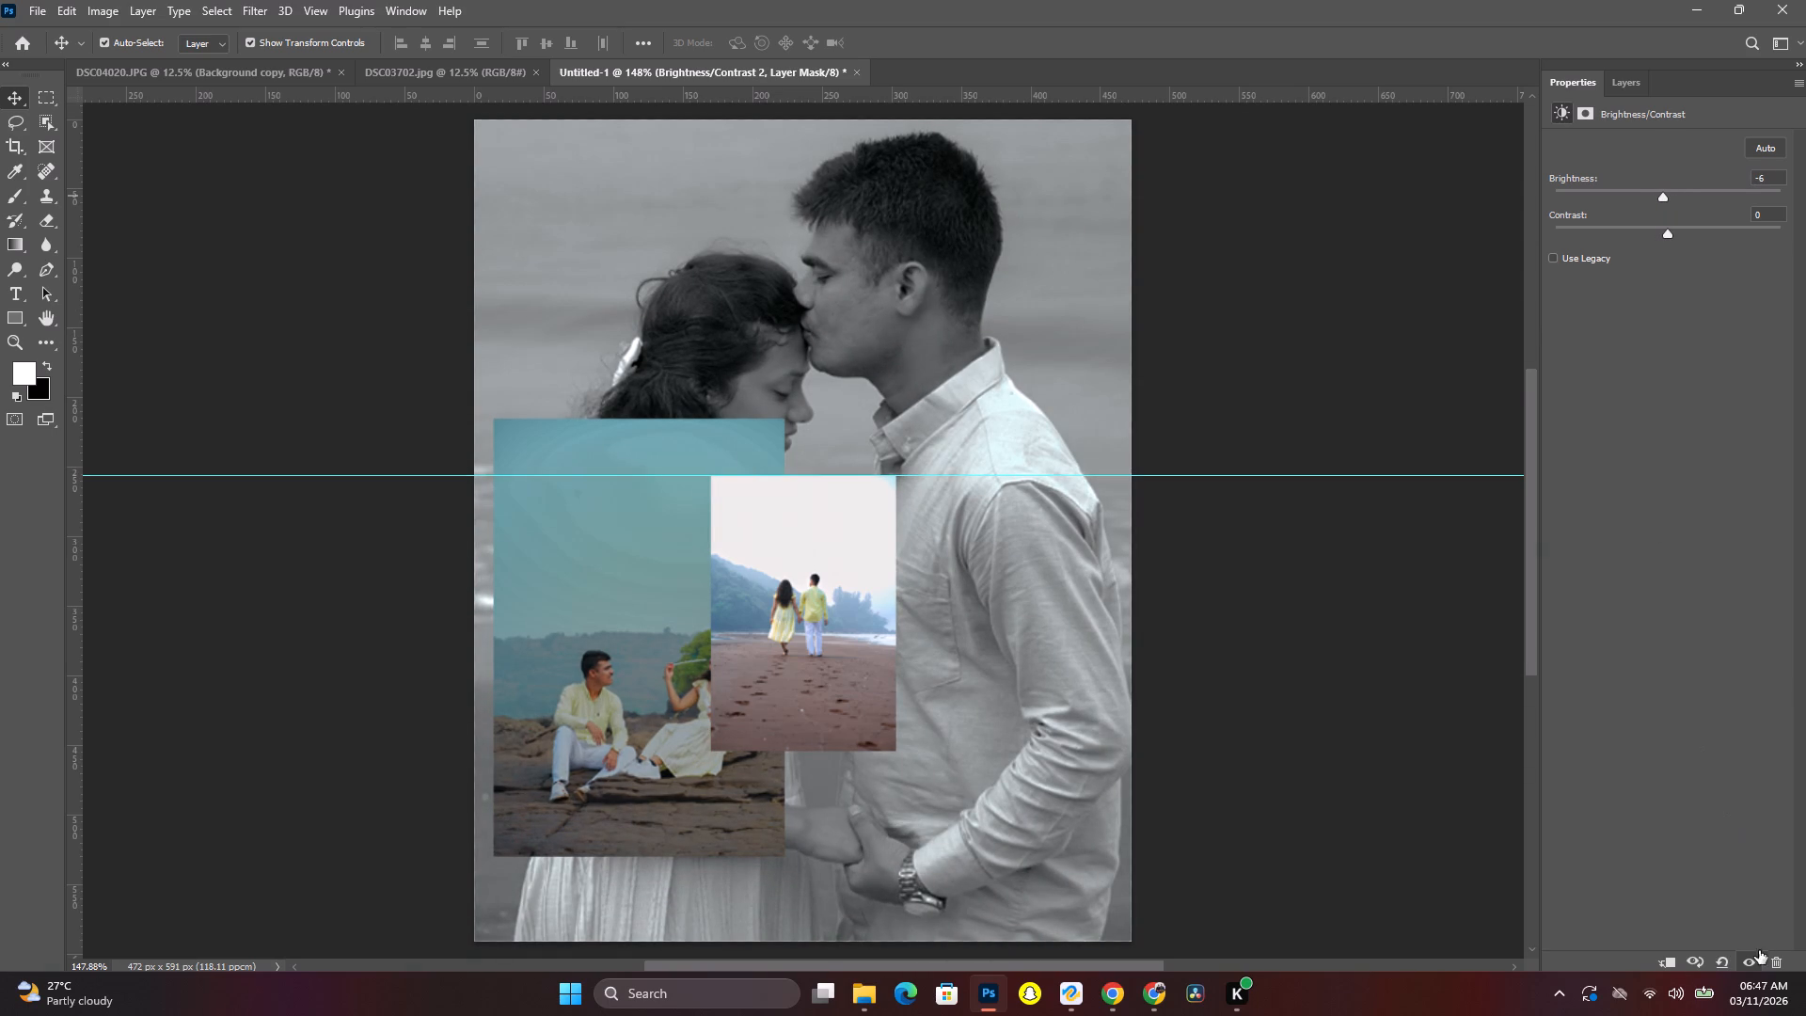
left_click(1671, 964)
left_click_drag(1662, 196, 1706, 196)
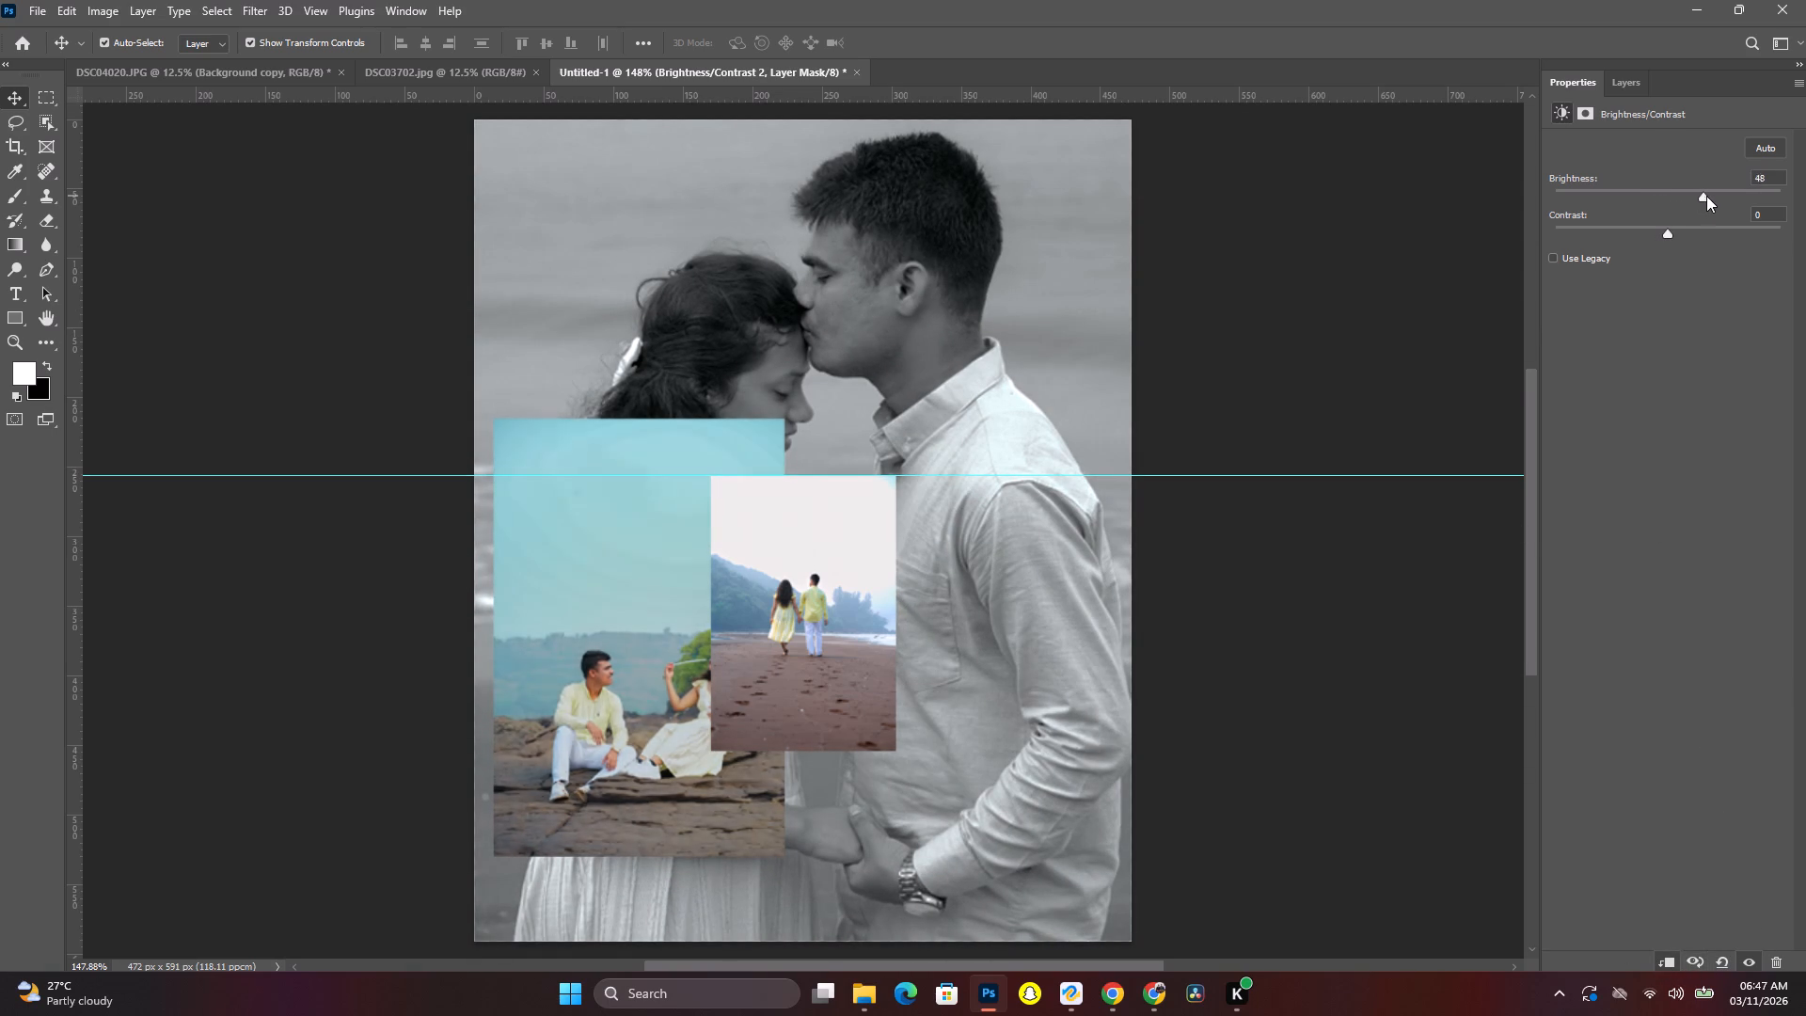
left_click_drag(1706, 196, 1705, 196)
Scale the seated-couple photo to about 68%, align its top with the guide and move it to the canvas's left edge.
left_click(645, 701)
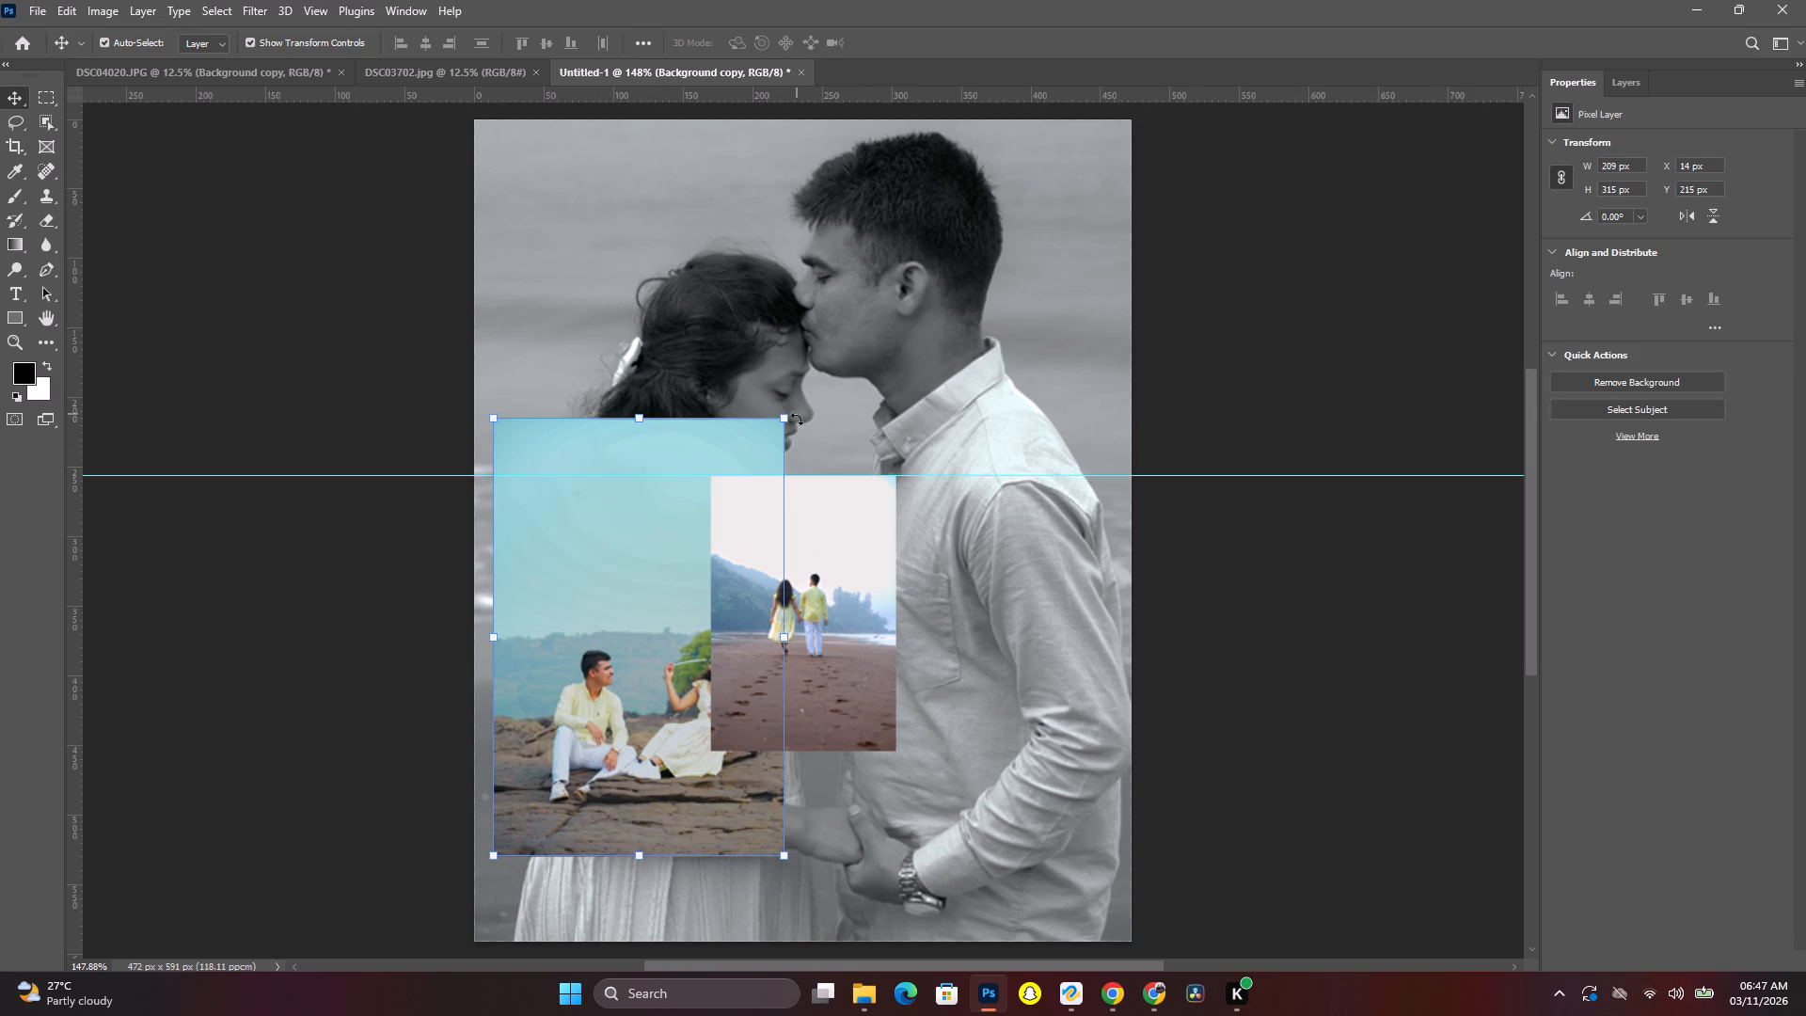
left_click_drag(789, 422, 692, 560)
left_click_drag(659, 668, 678, 582)
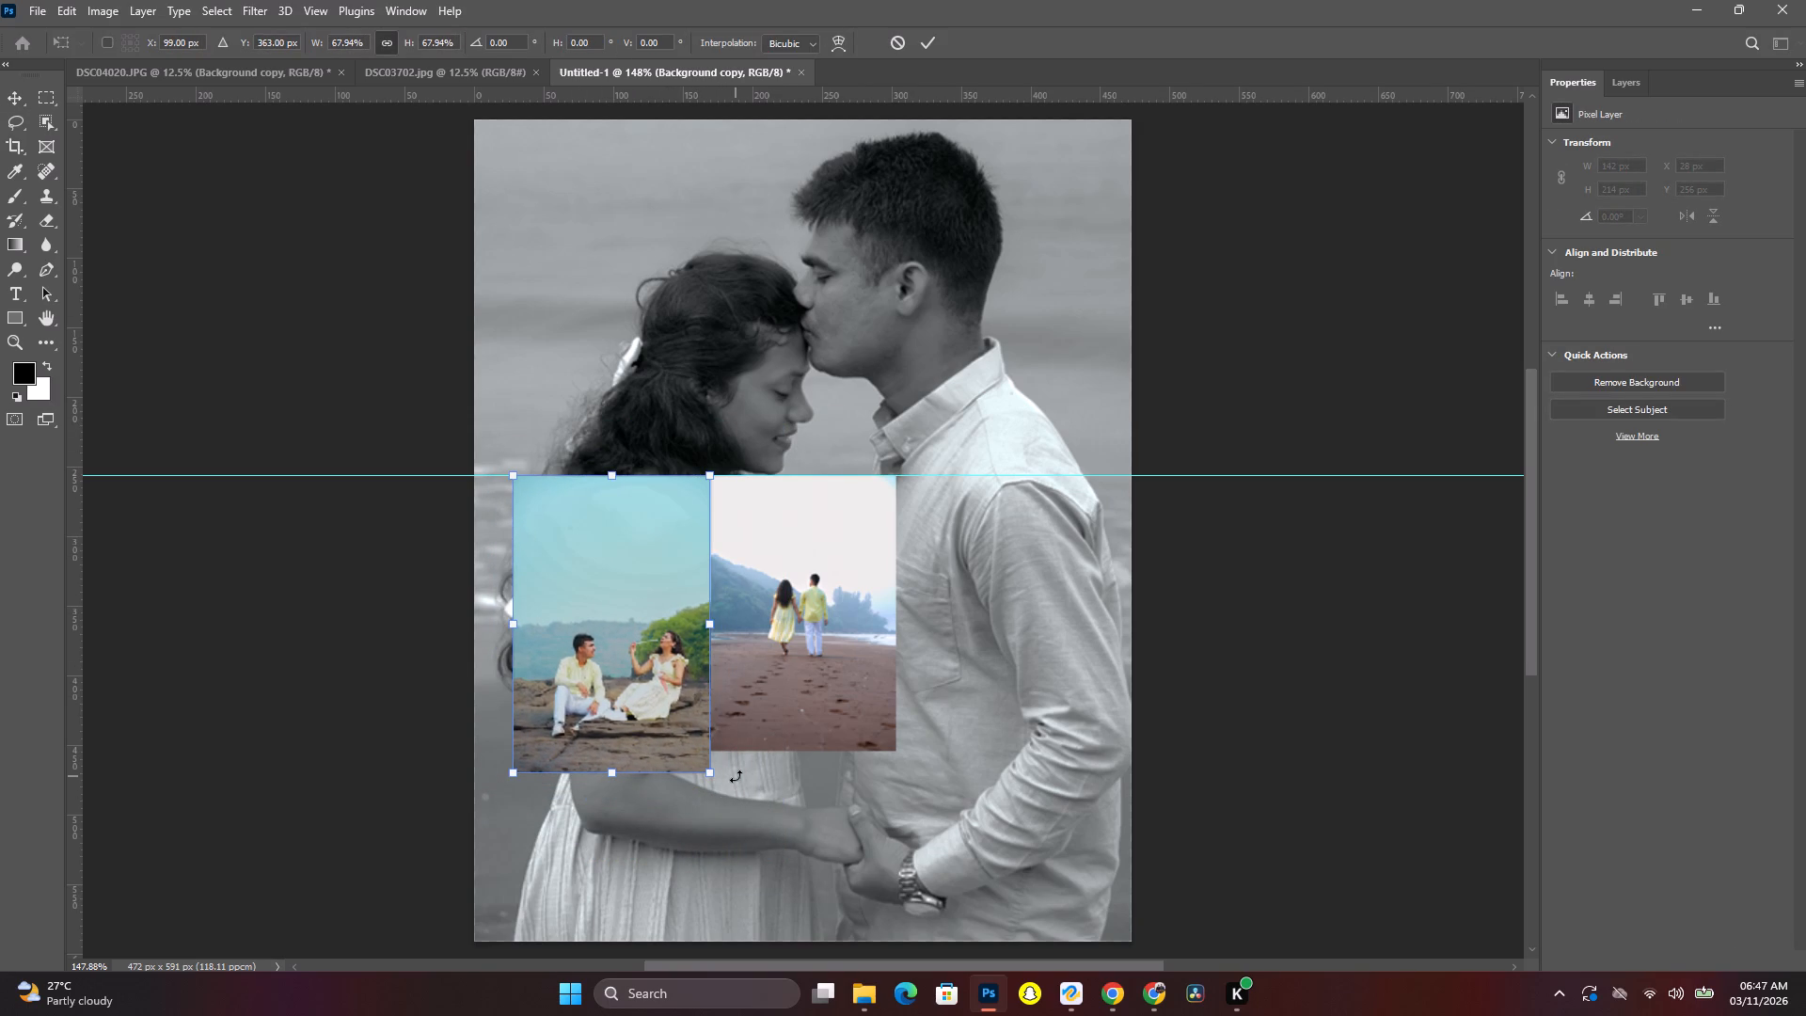
left_click(511, 627)
left_click_drag(579, 620, 543, 627)
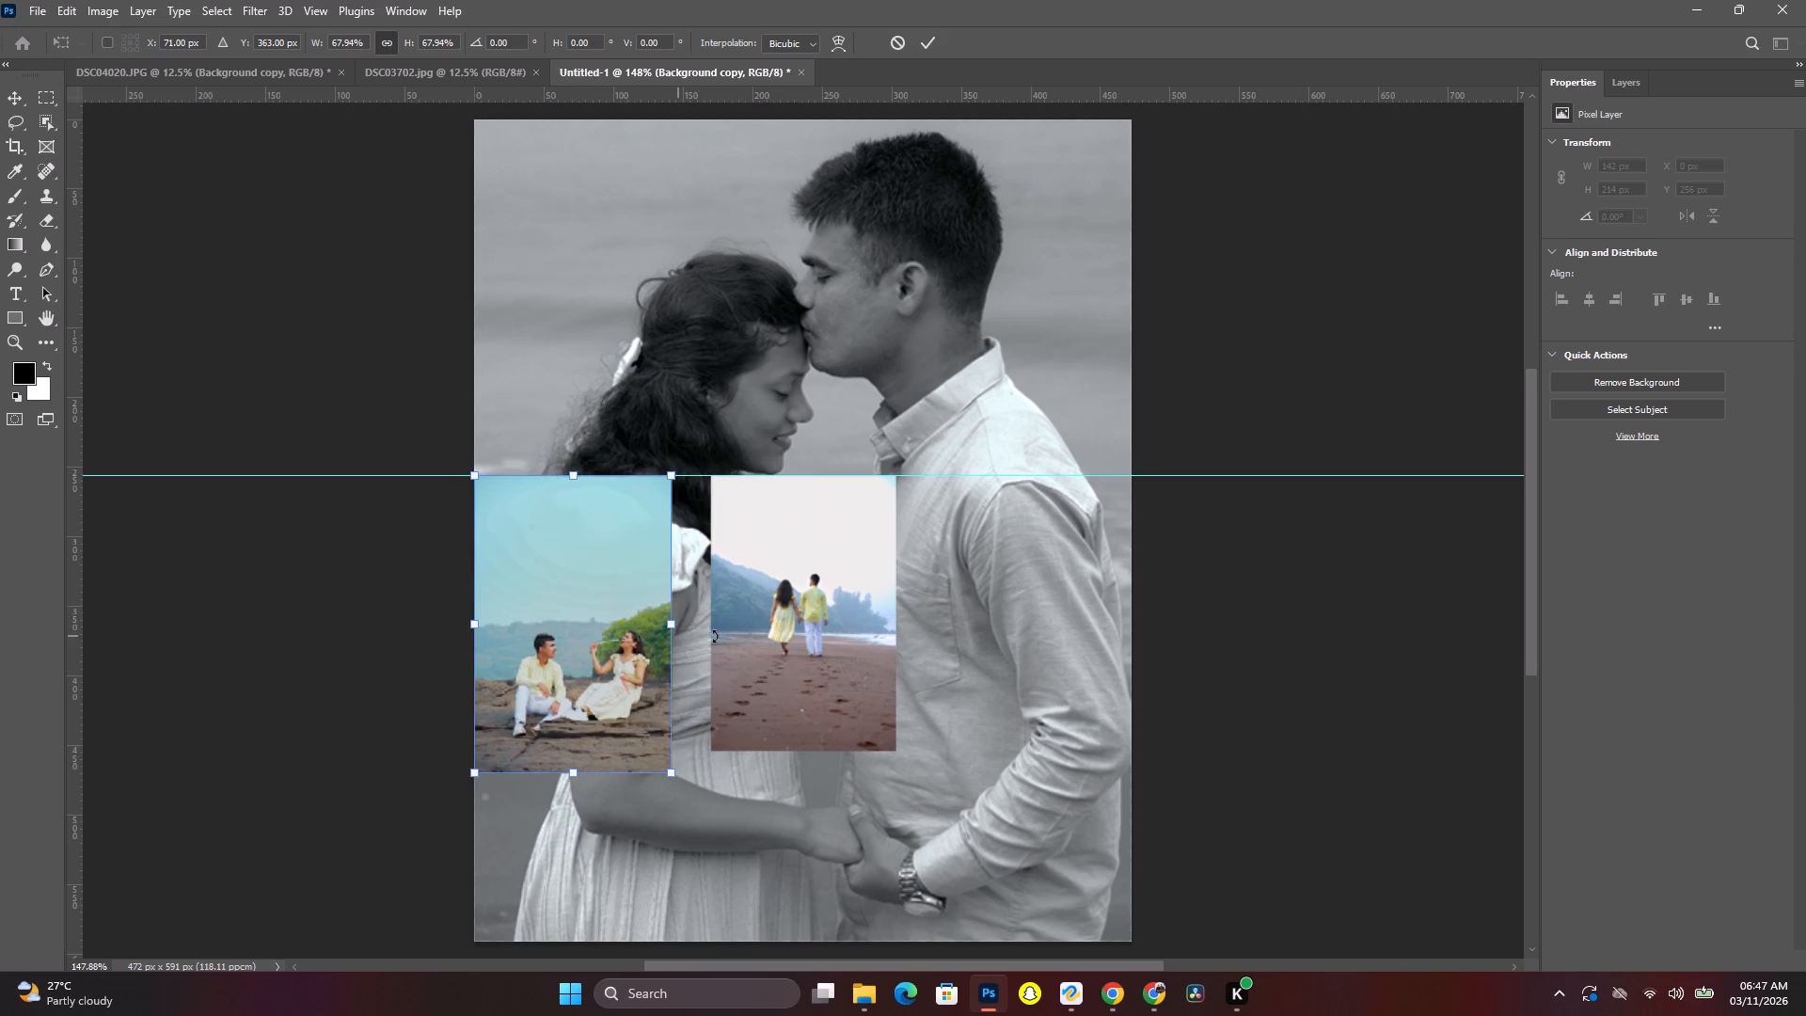
Scale the walking-couple photo to about 108%, keeping its top on the guide, and move it flush against the seated-couple photo.
left_click(779, 624)
left_click(933, 43)
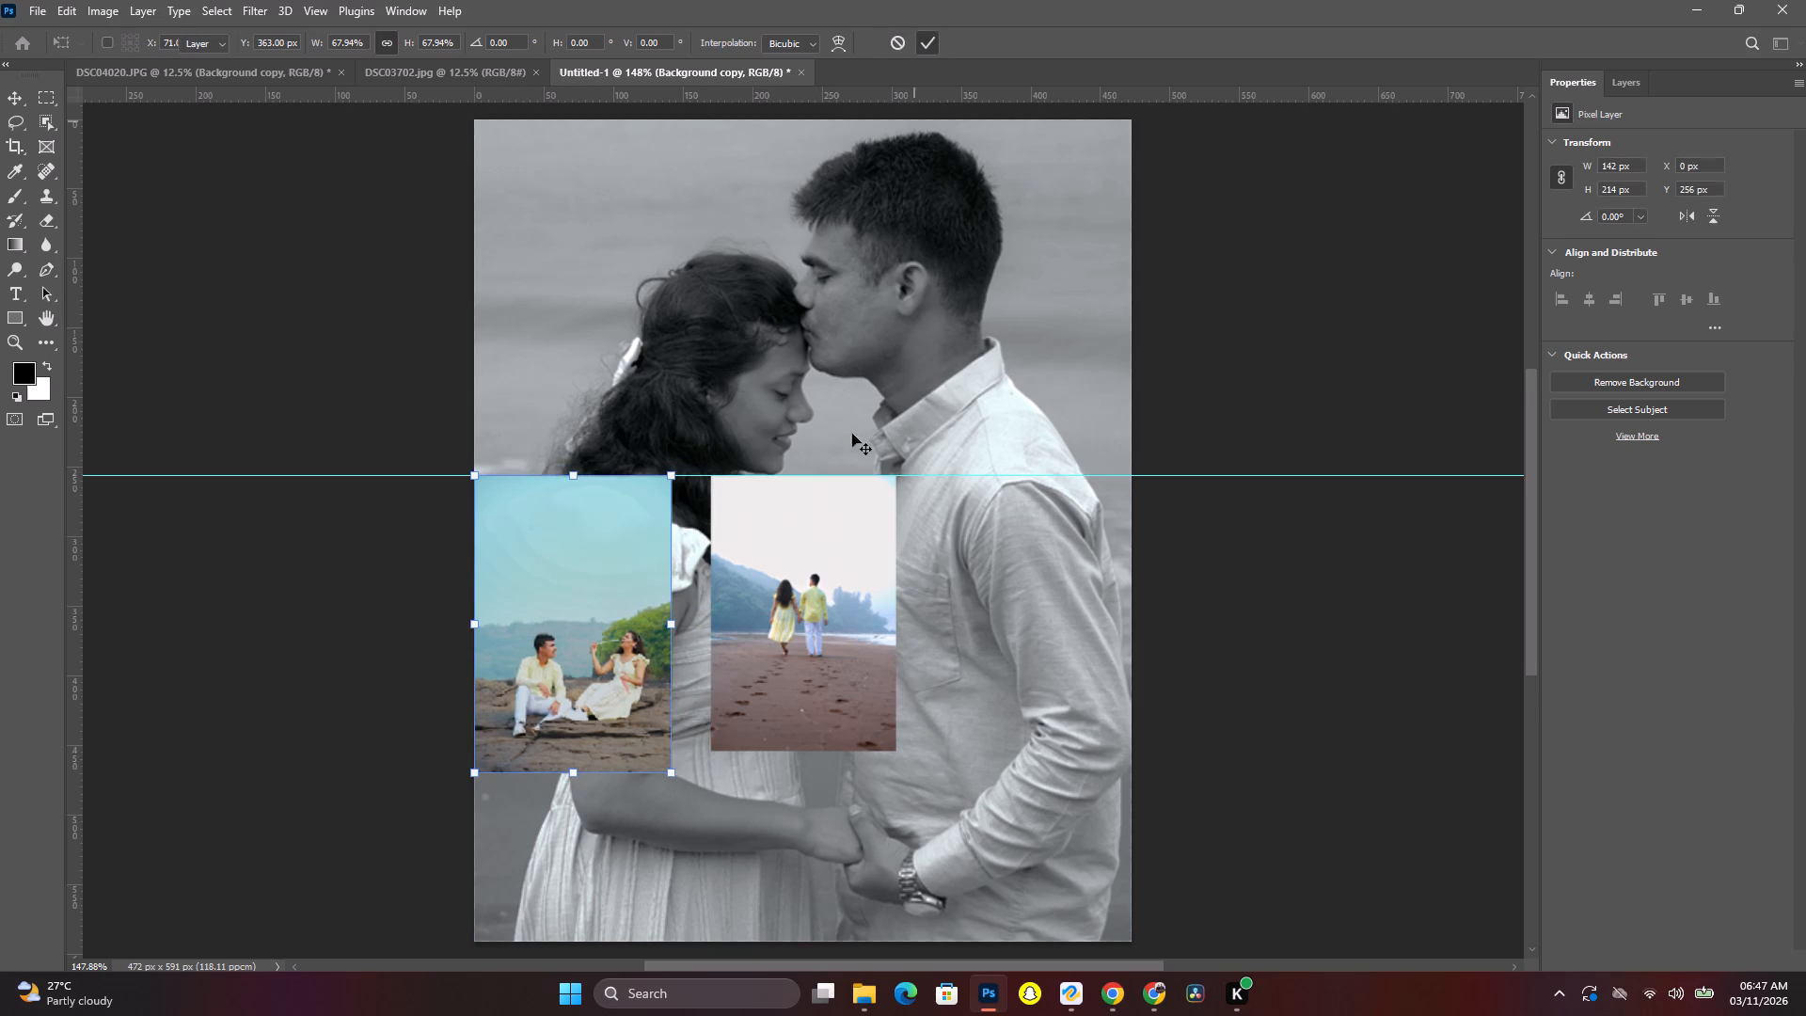
left_click(824, 606)
left_click_drag(805, 760, 806, 784)
left_click_drag(825, 677, 796, 679)
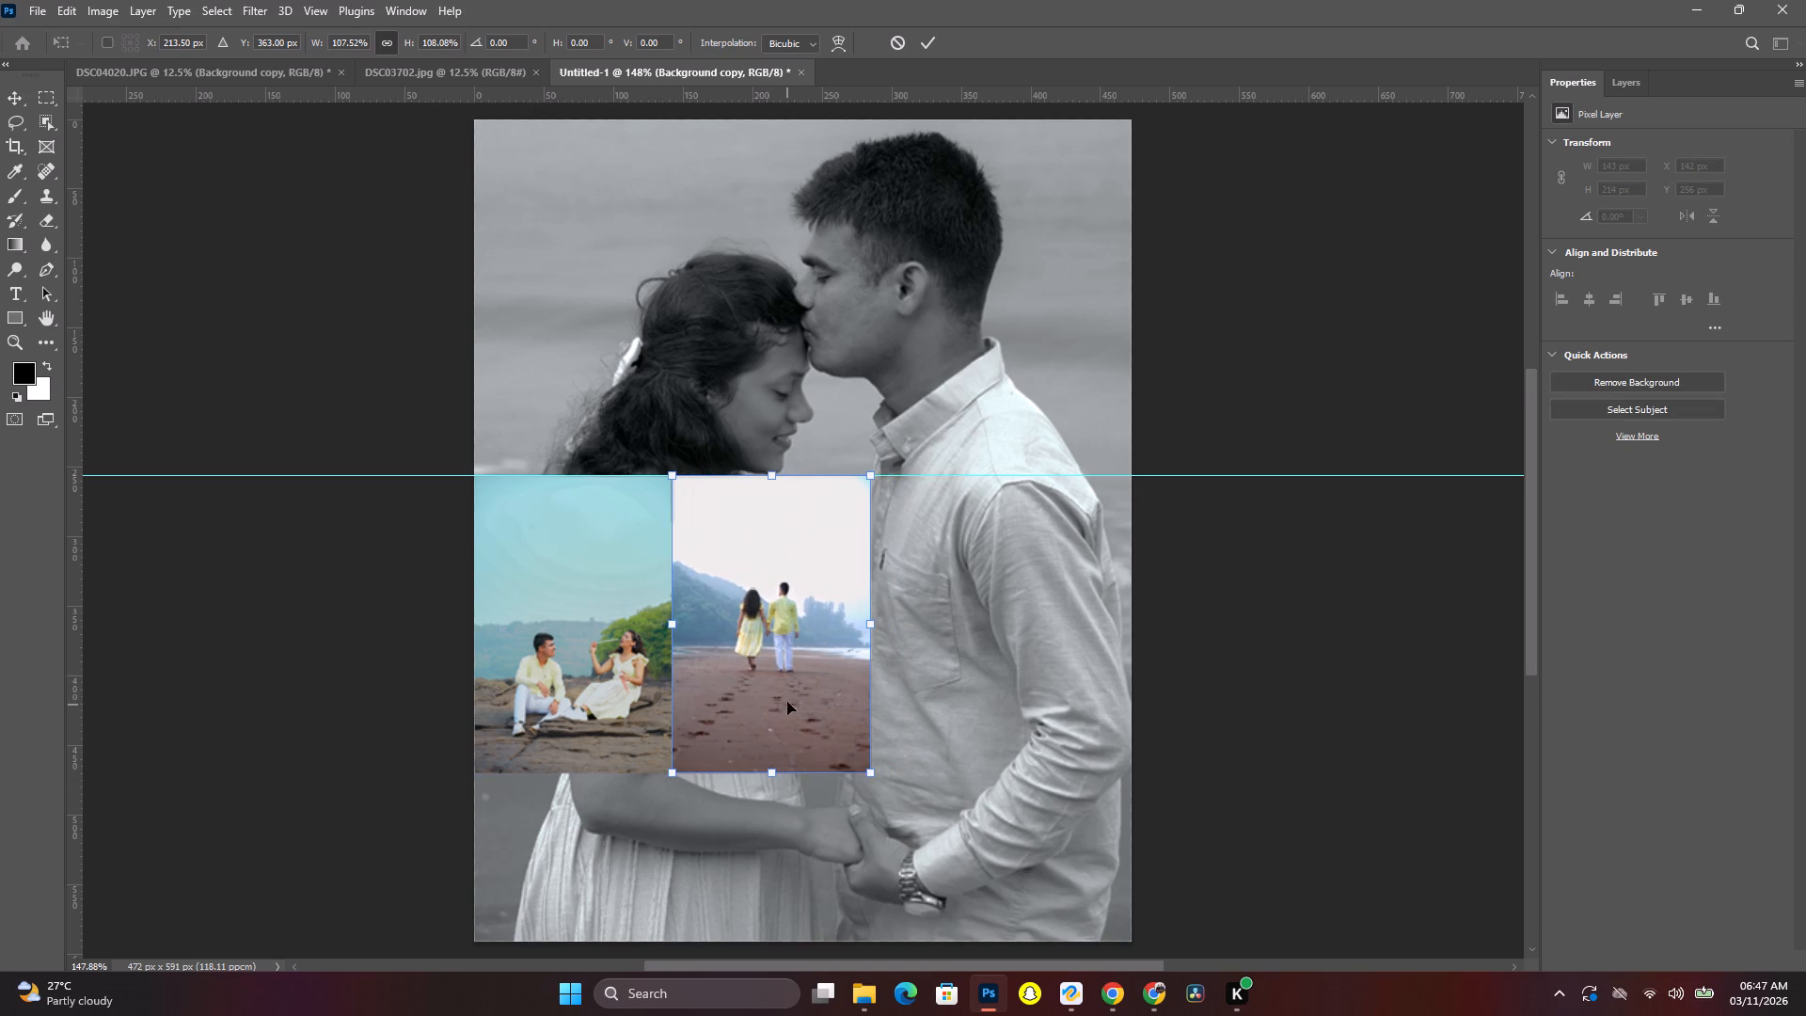
left_click(938, 37)
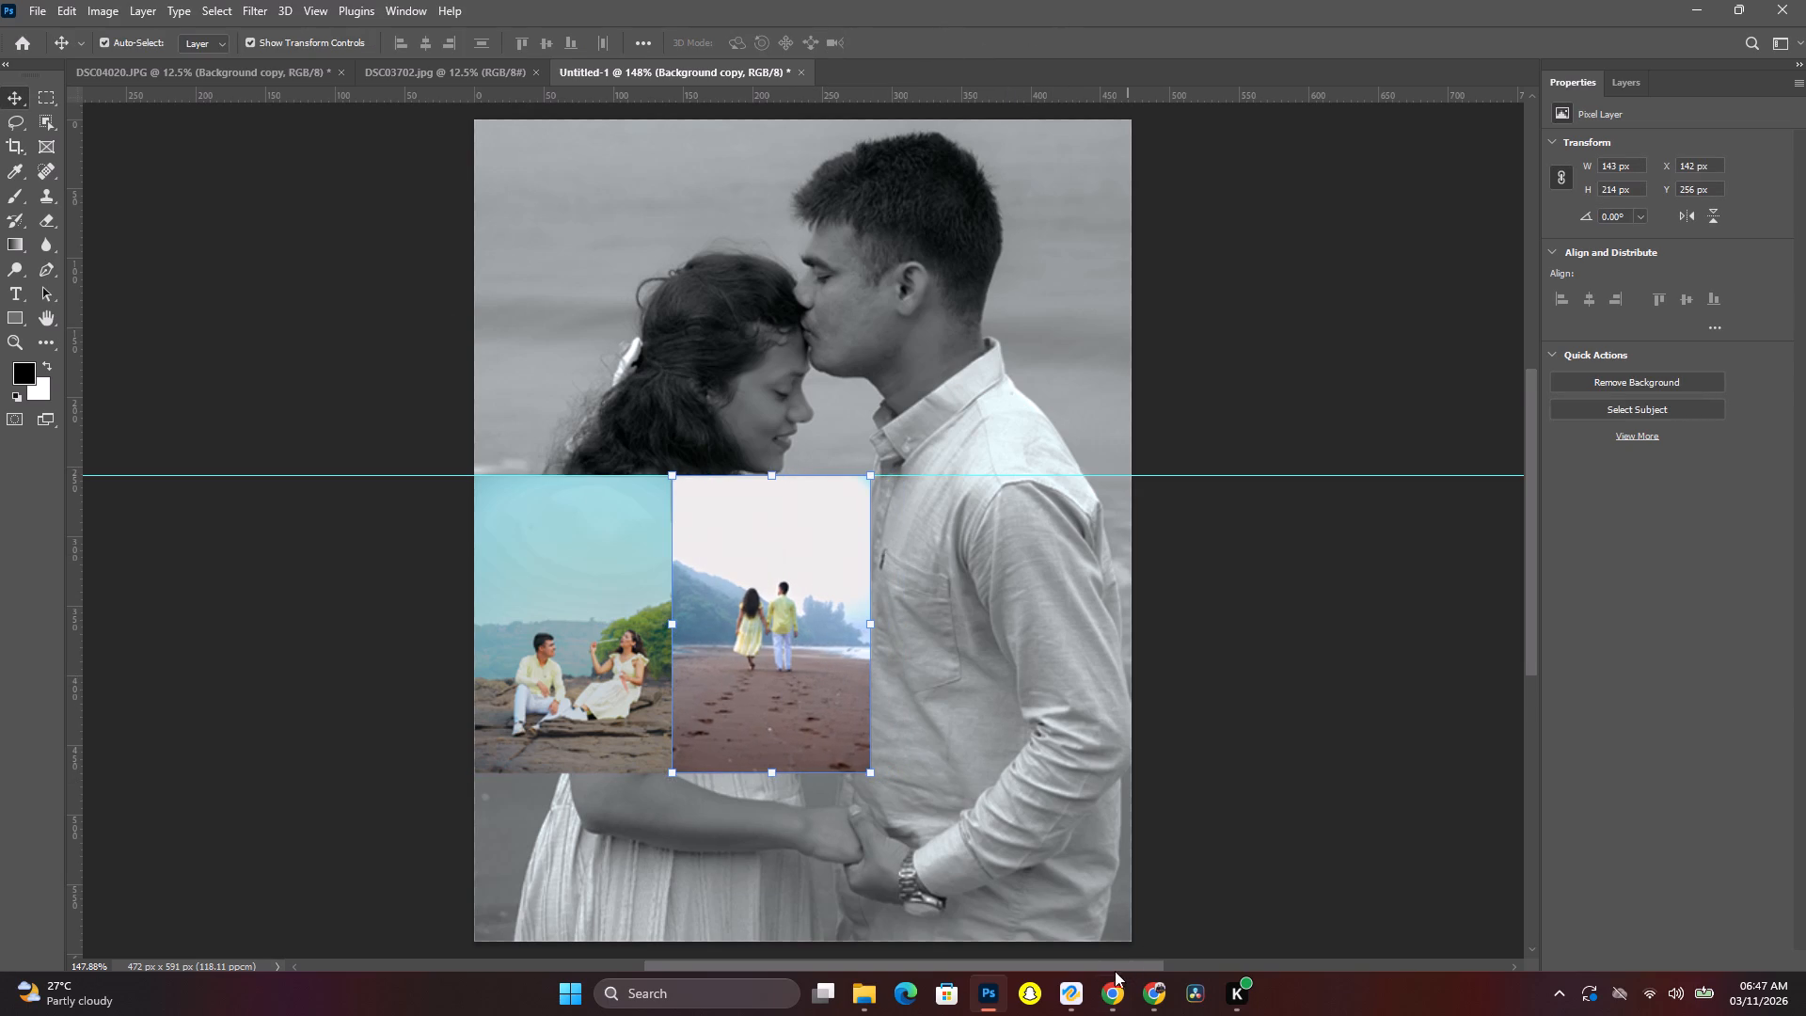
Check the reference post in Chrome, and reposition the black-and-white background photo upward to about X -94 px, Y -512 px.
left_click(1112, 988)
left_click(1112, 988)
left_click(996, 675)
left_click_drag(994, 675, 994, 654)
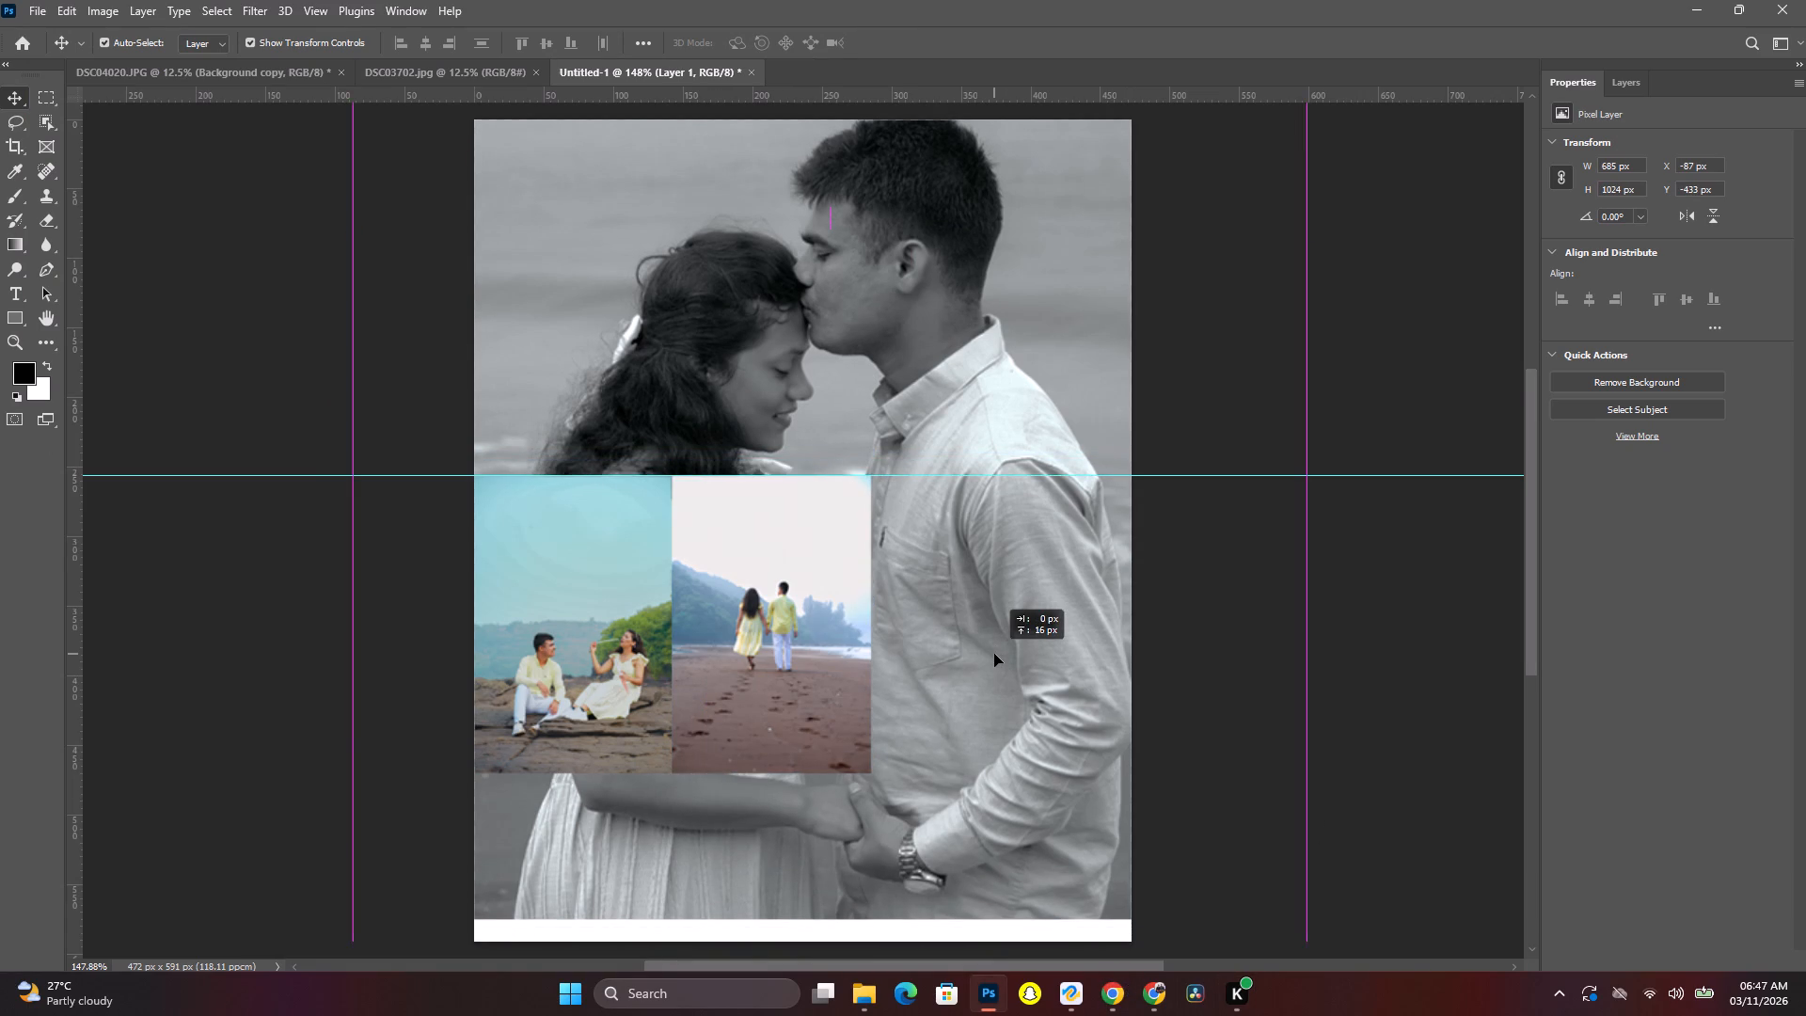
left_click_drag(994, 654, 980, 770)
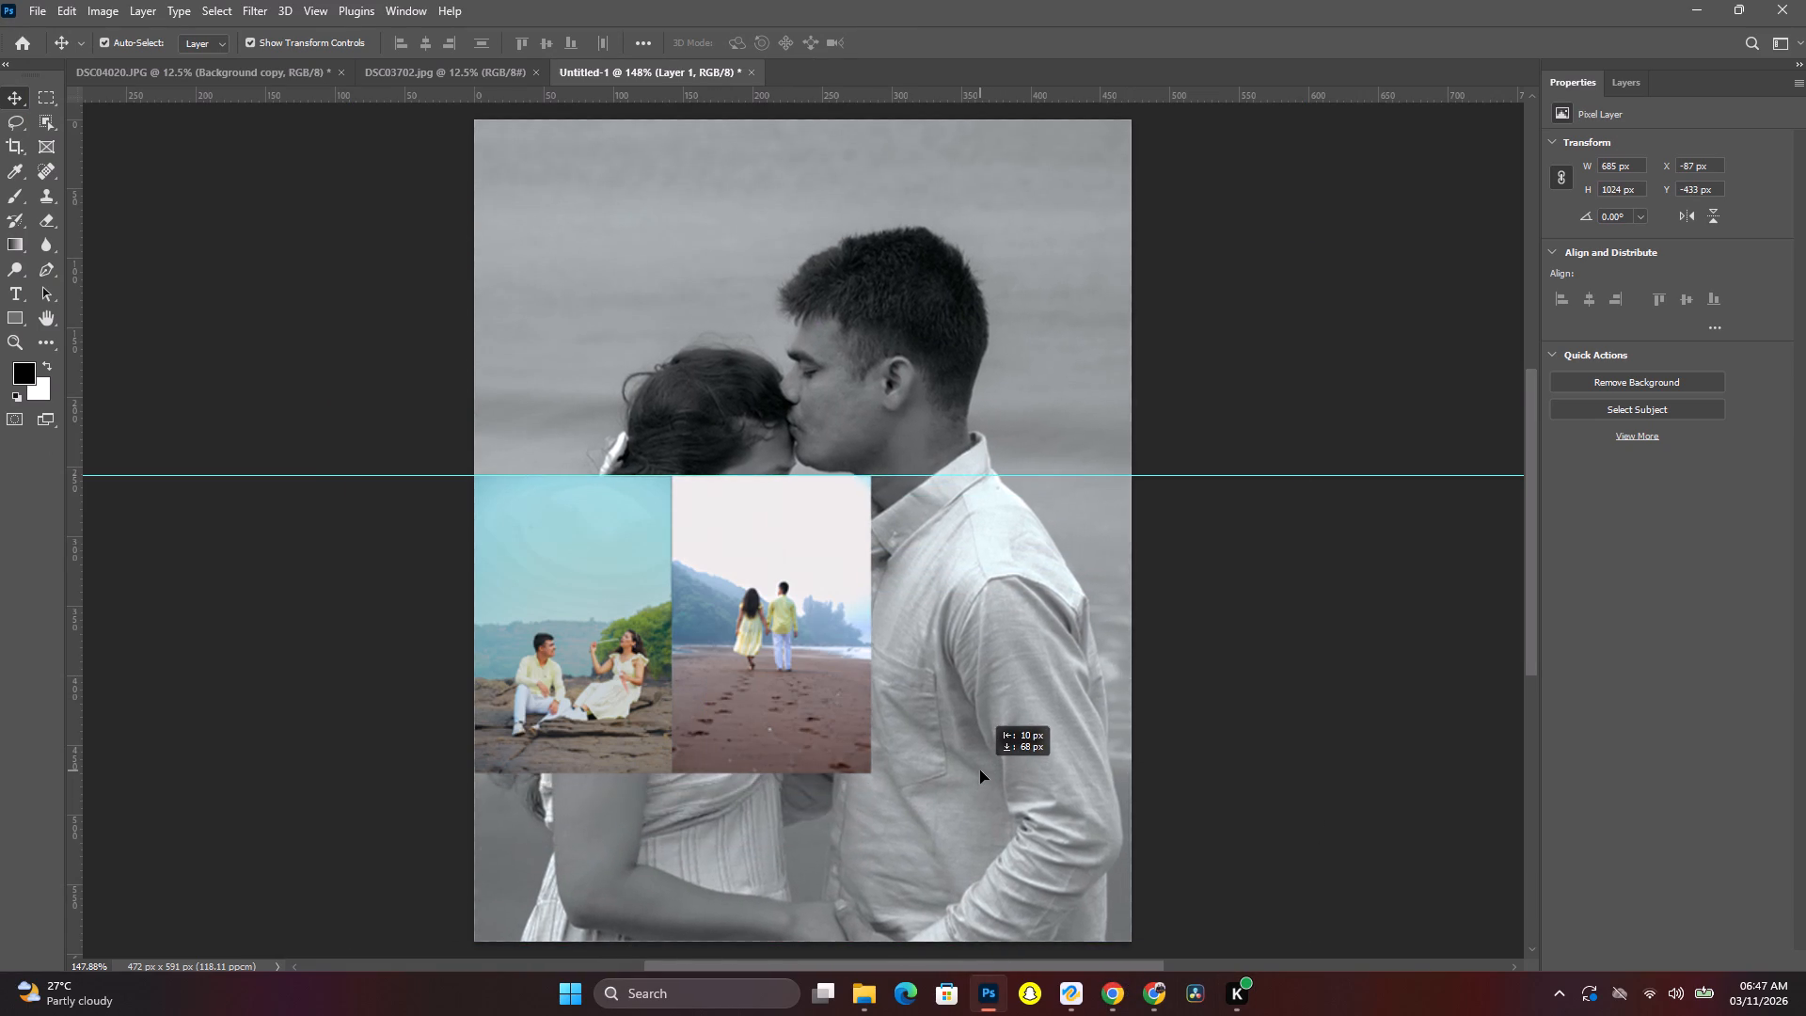
left_click_drag(980, 770, 985, 572)
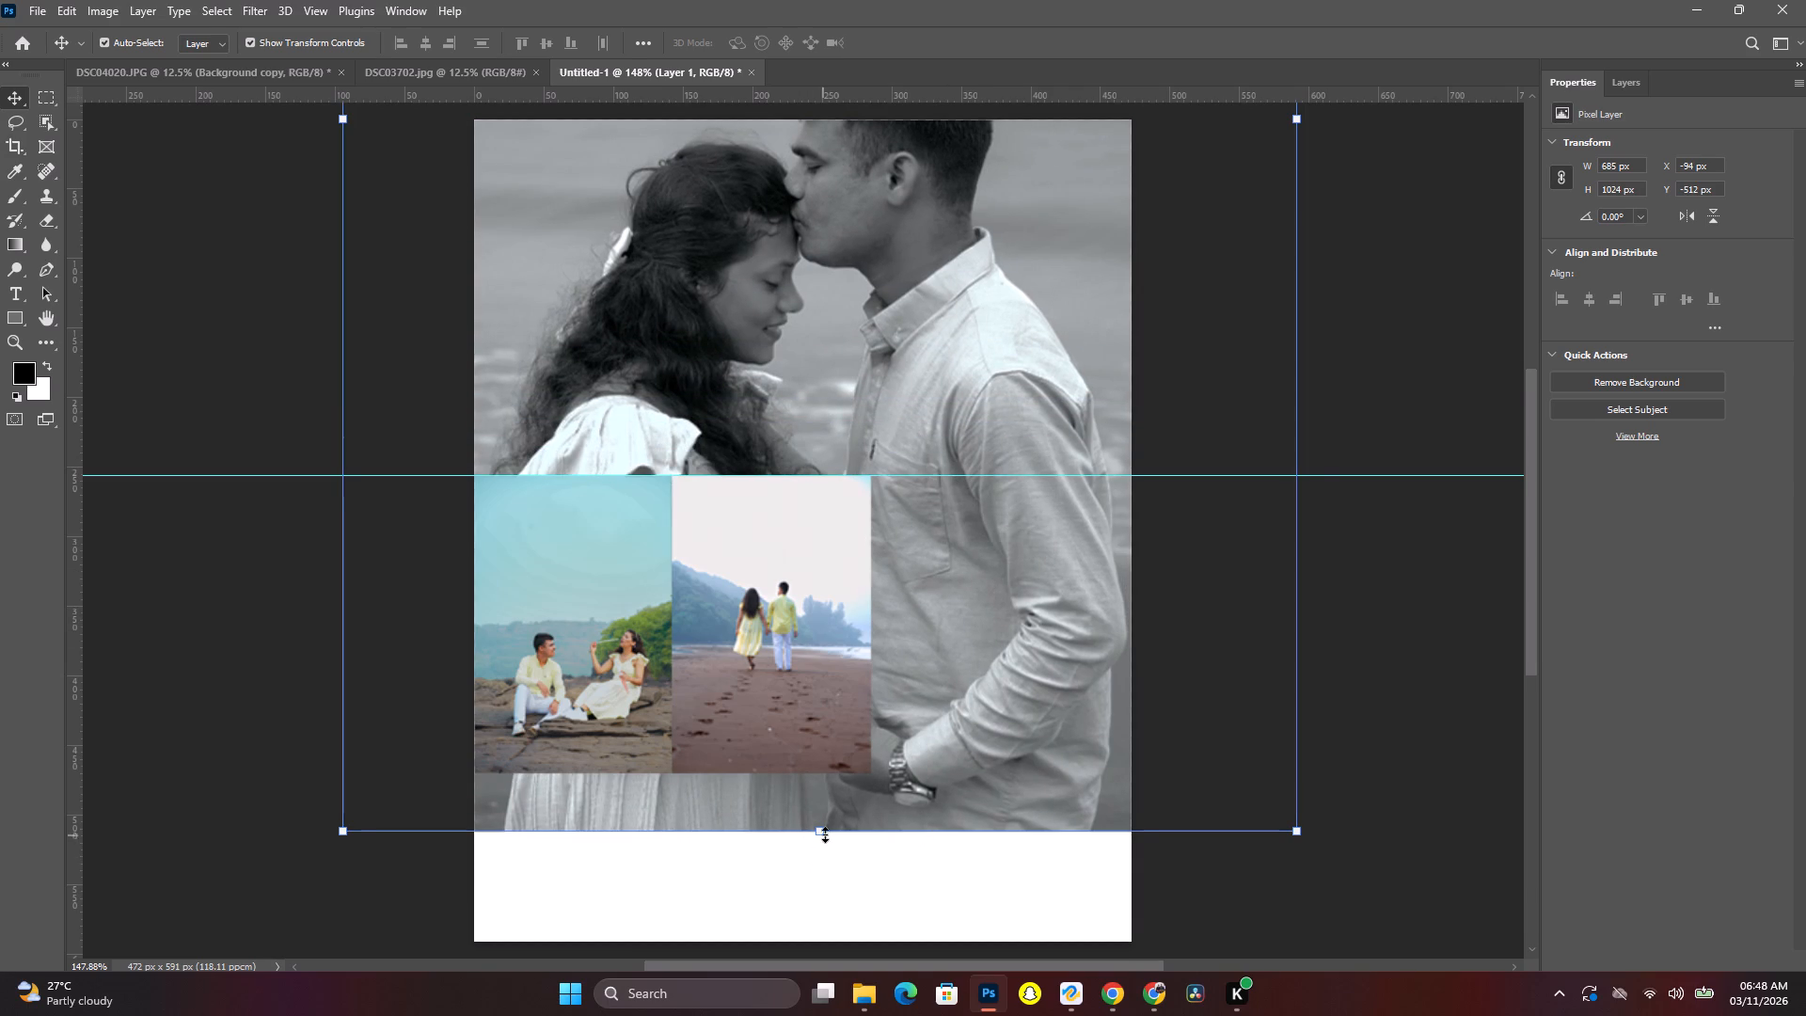
Enlarge the black-and-white background photo to about 114% so that it covers the white strip along the canvas's lower edge.
left_click_drag(825, 834, 839, 950)
left_click_drag(953, 819, 961, 819)
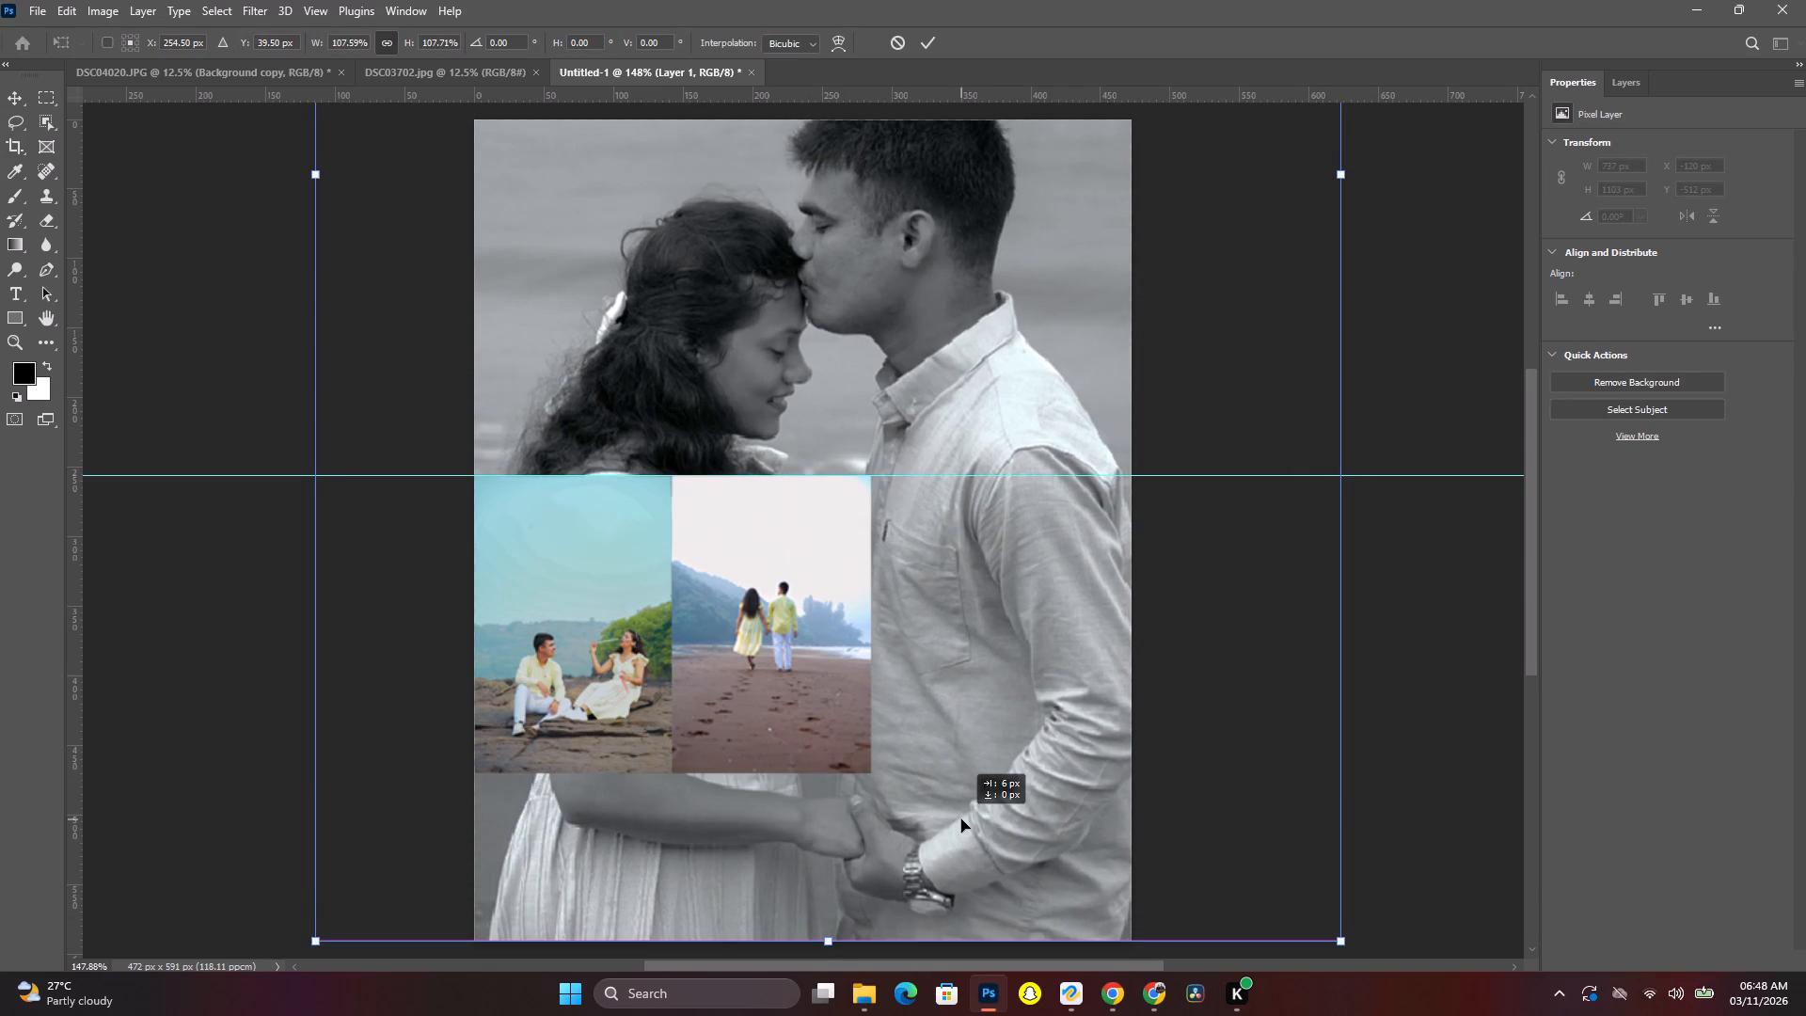
left_click_drag(961, 819, 961, 821)
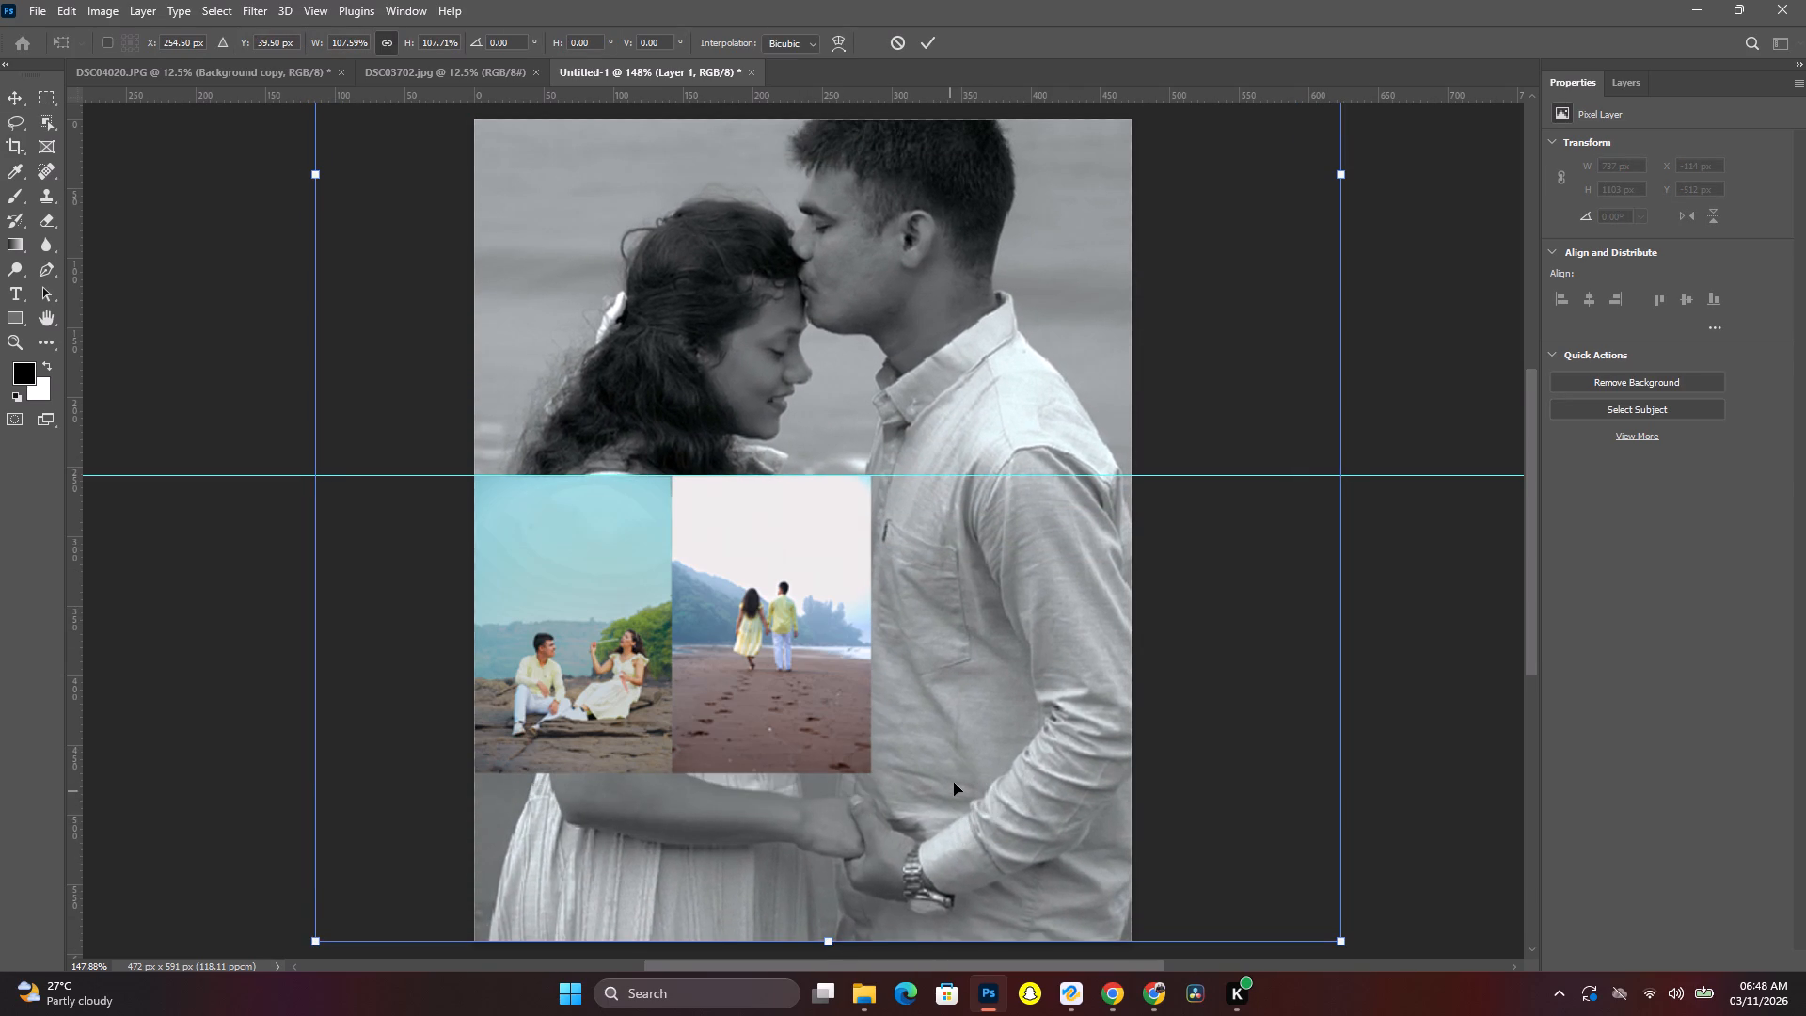
scroll(954, 783, "up", 9)
scroll(1022, 691, "up", 5)
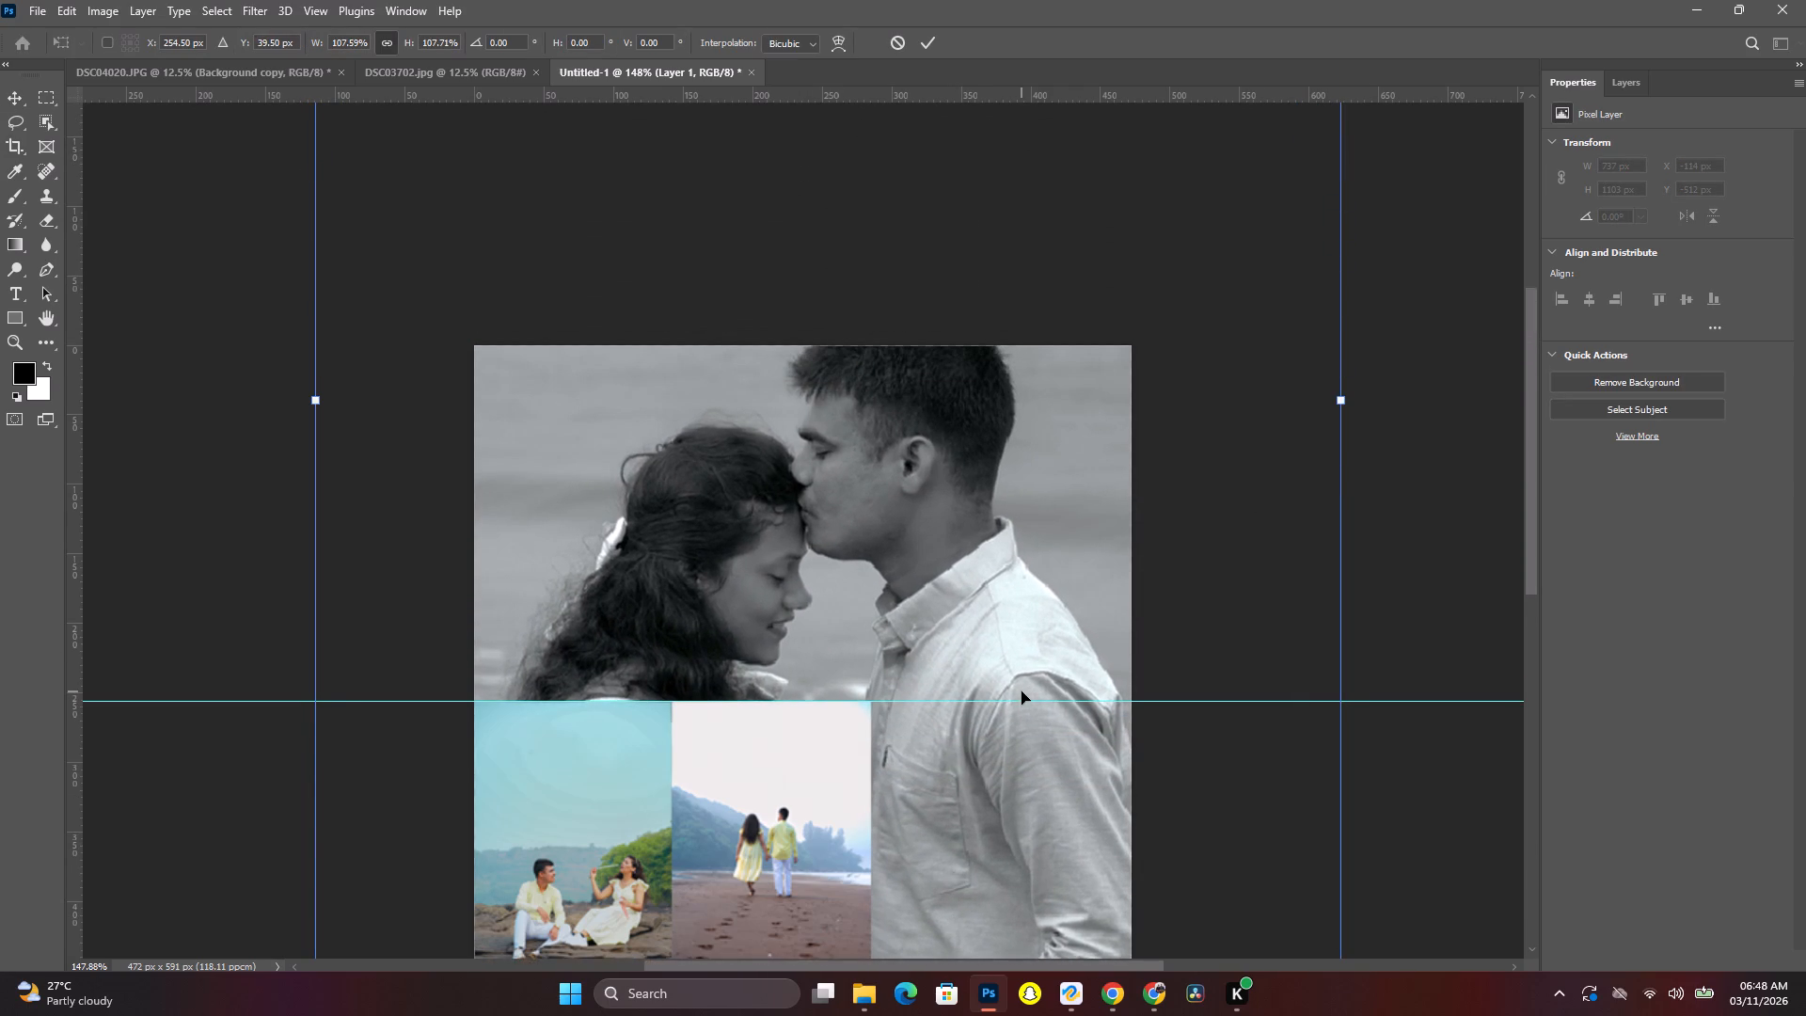
scroll(1022, 691, "up", 19)
scroll(999, 718, "up", 13)
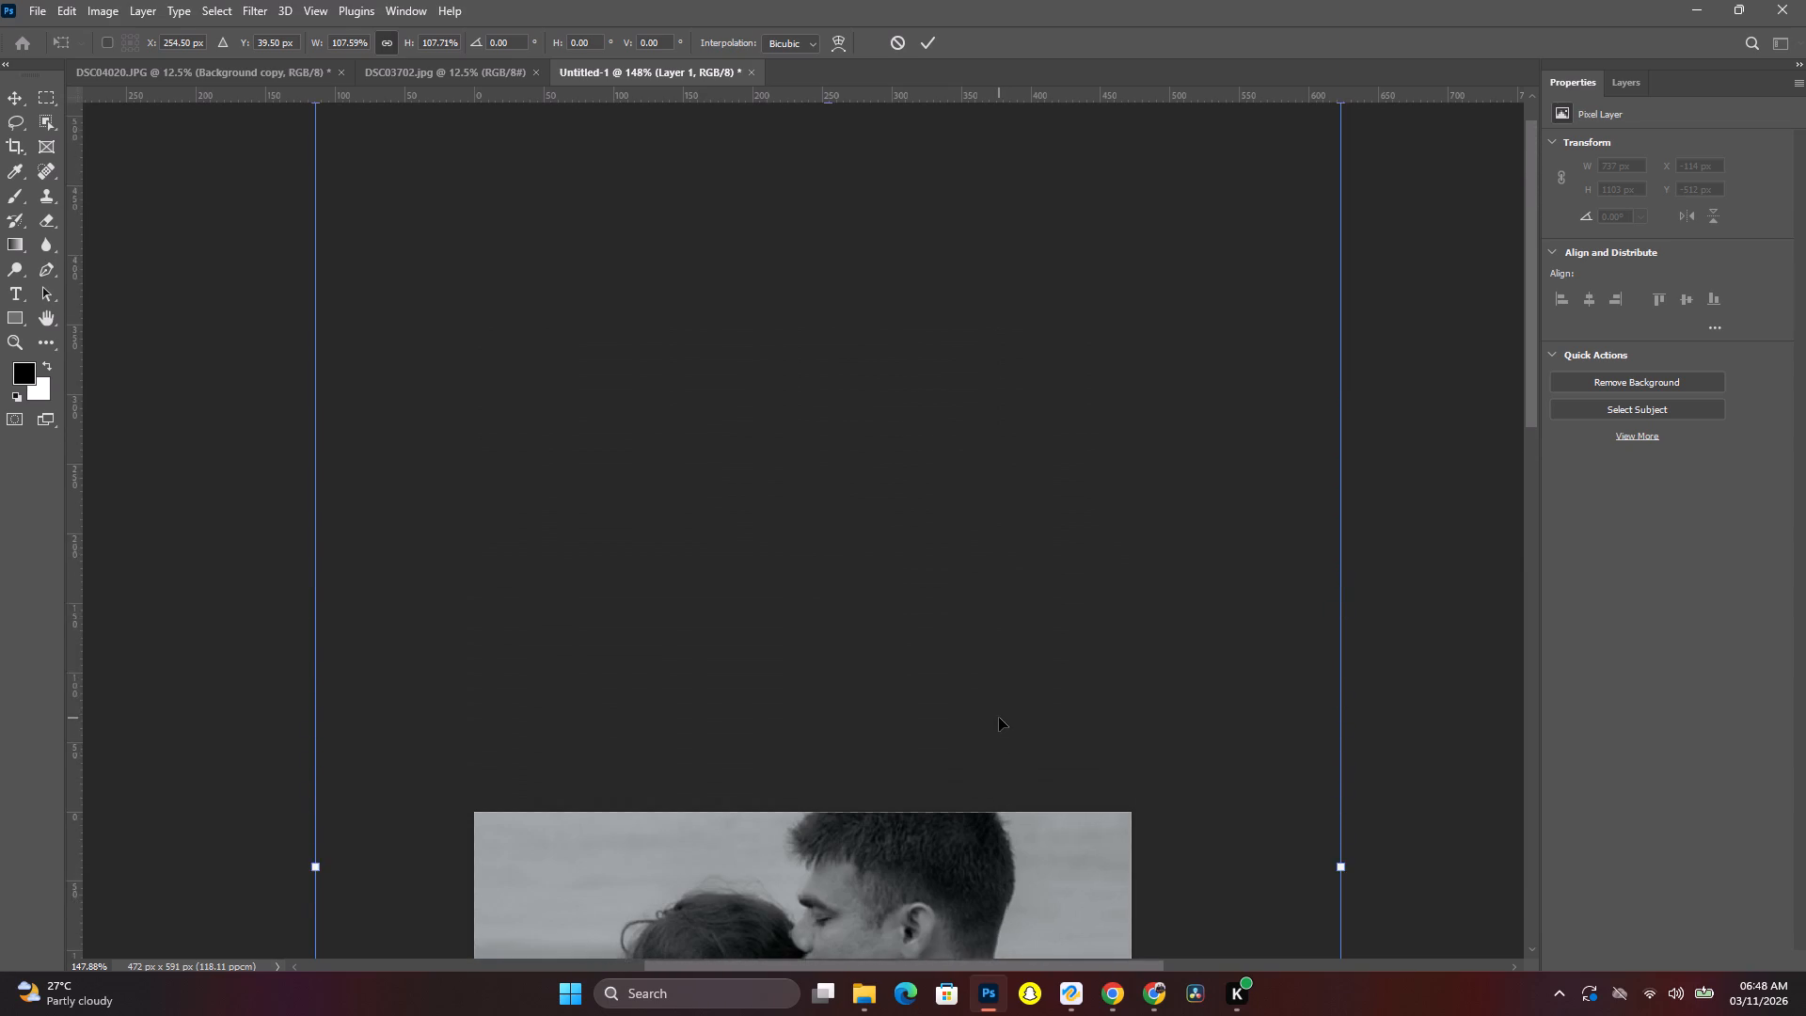
scroll(999, 718, "down", 20)
scroll(999, 718, "down", 19)
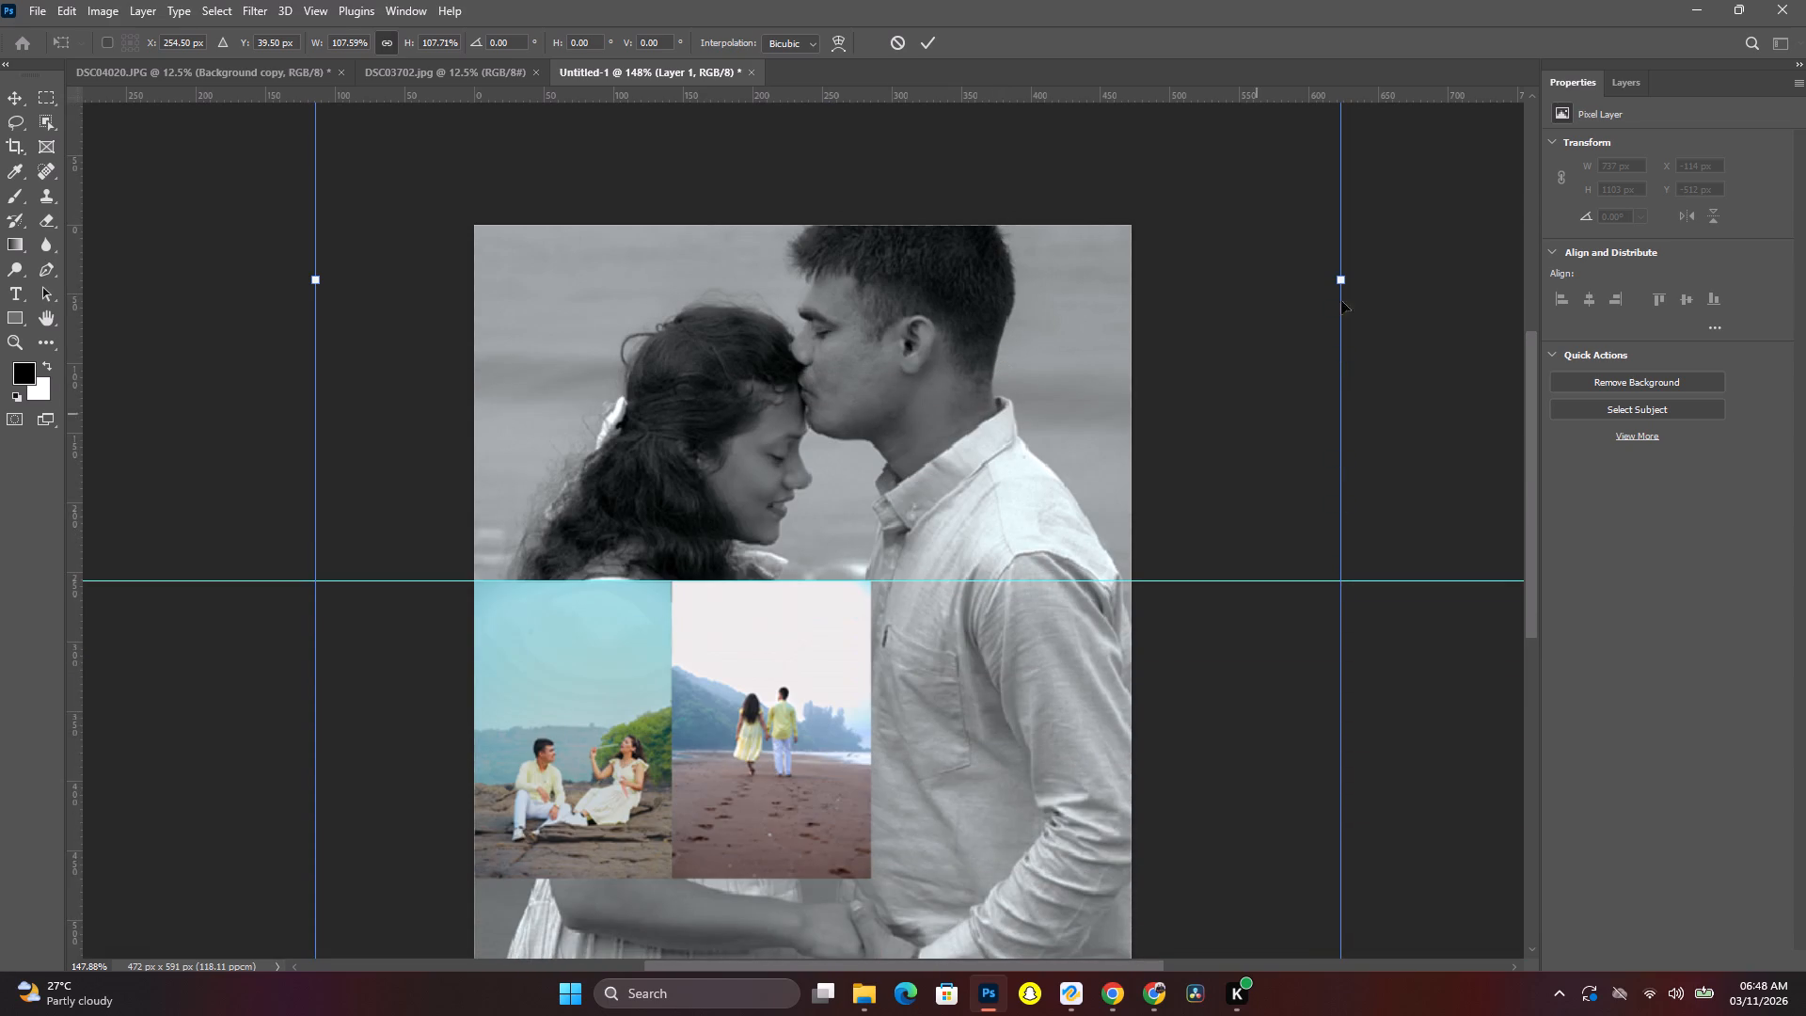
left_click_drag(1346, 281, 1412, 281)
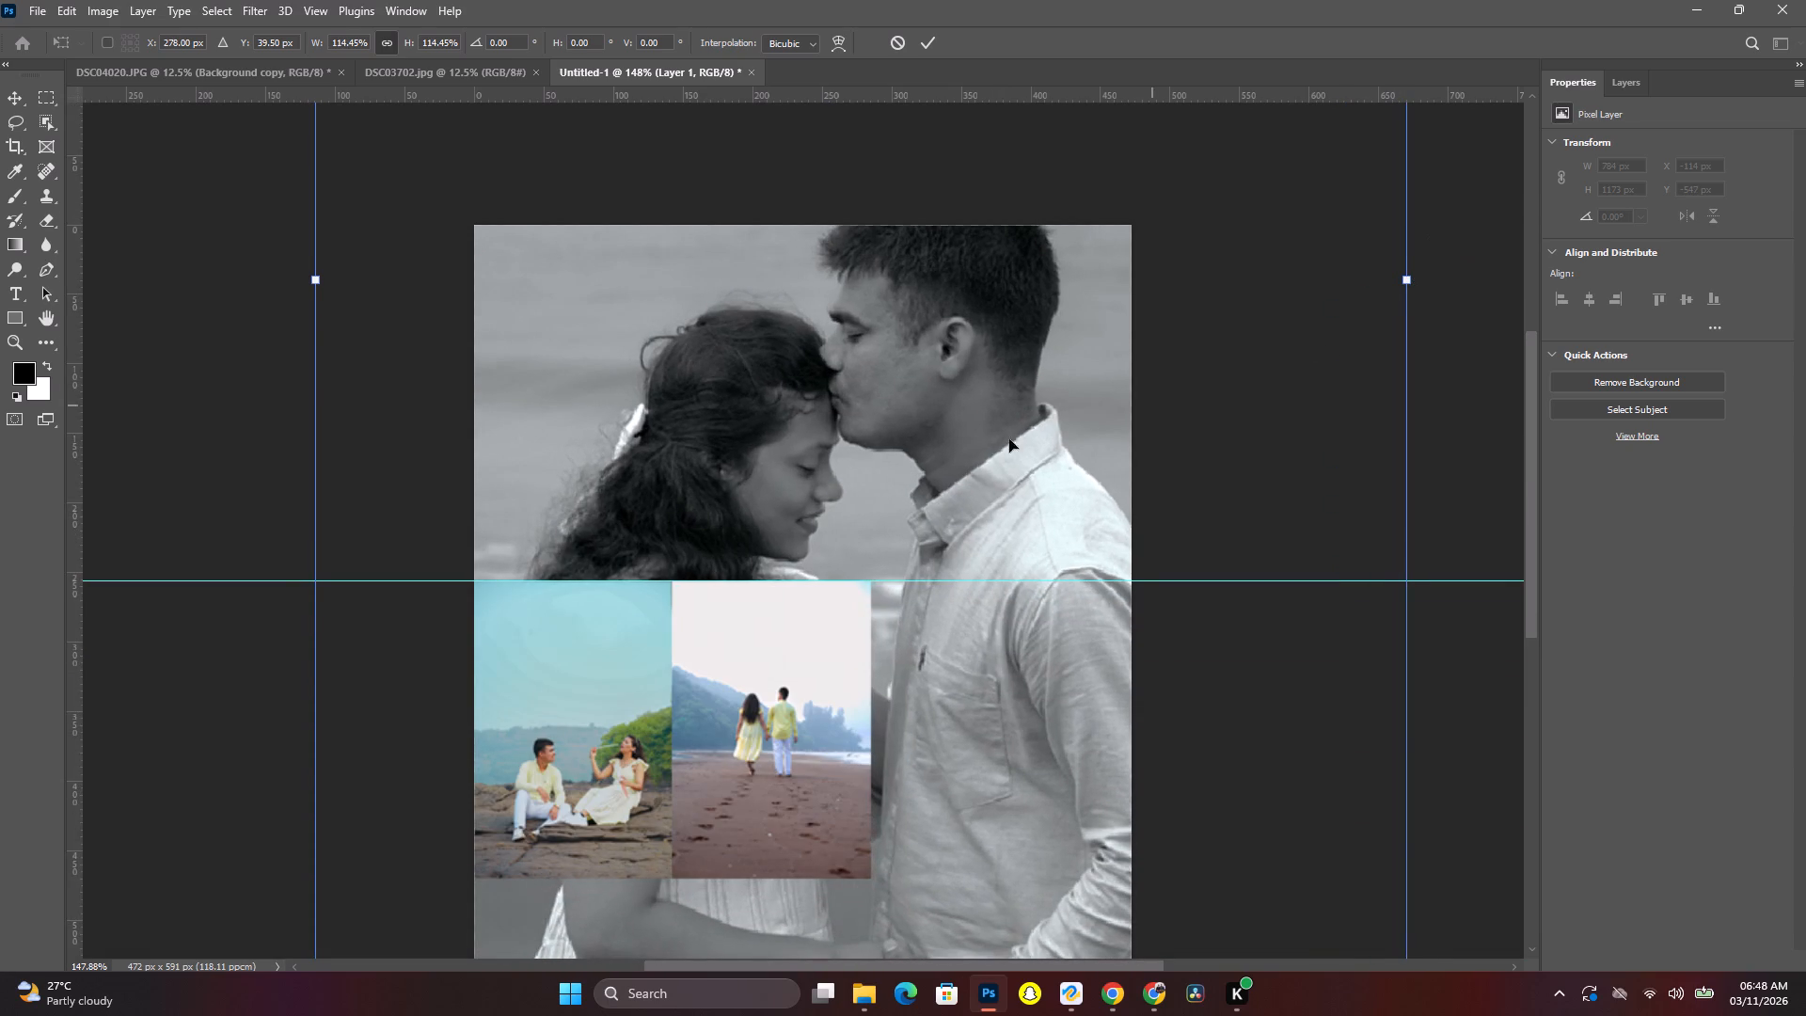
Shift the black-and-white backdrop photo slightly left, to a centre X of 259 px.
left_click_drag(985, 440, 958, 440)
scroll(958, 444, "down", 10)
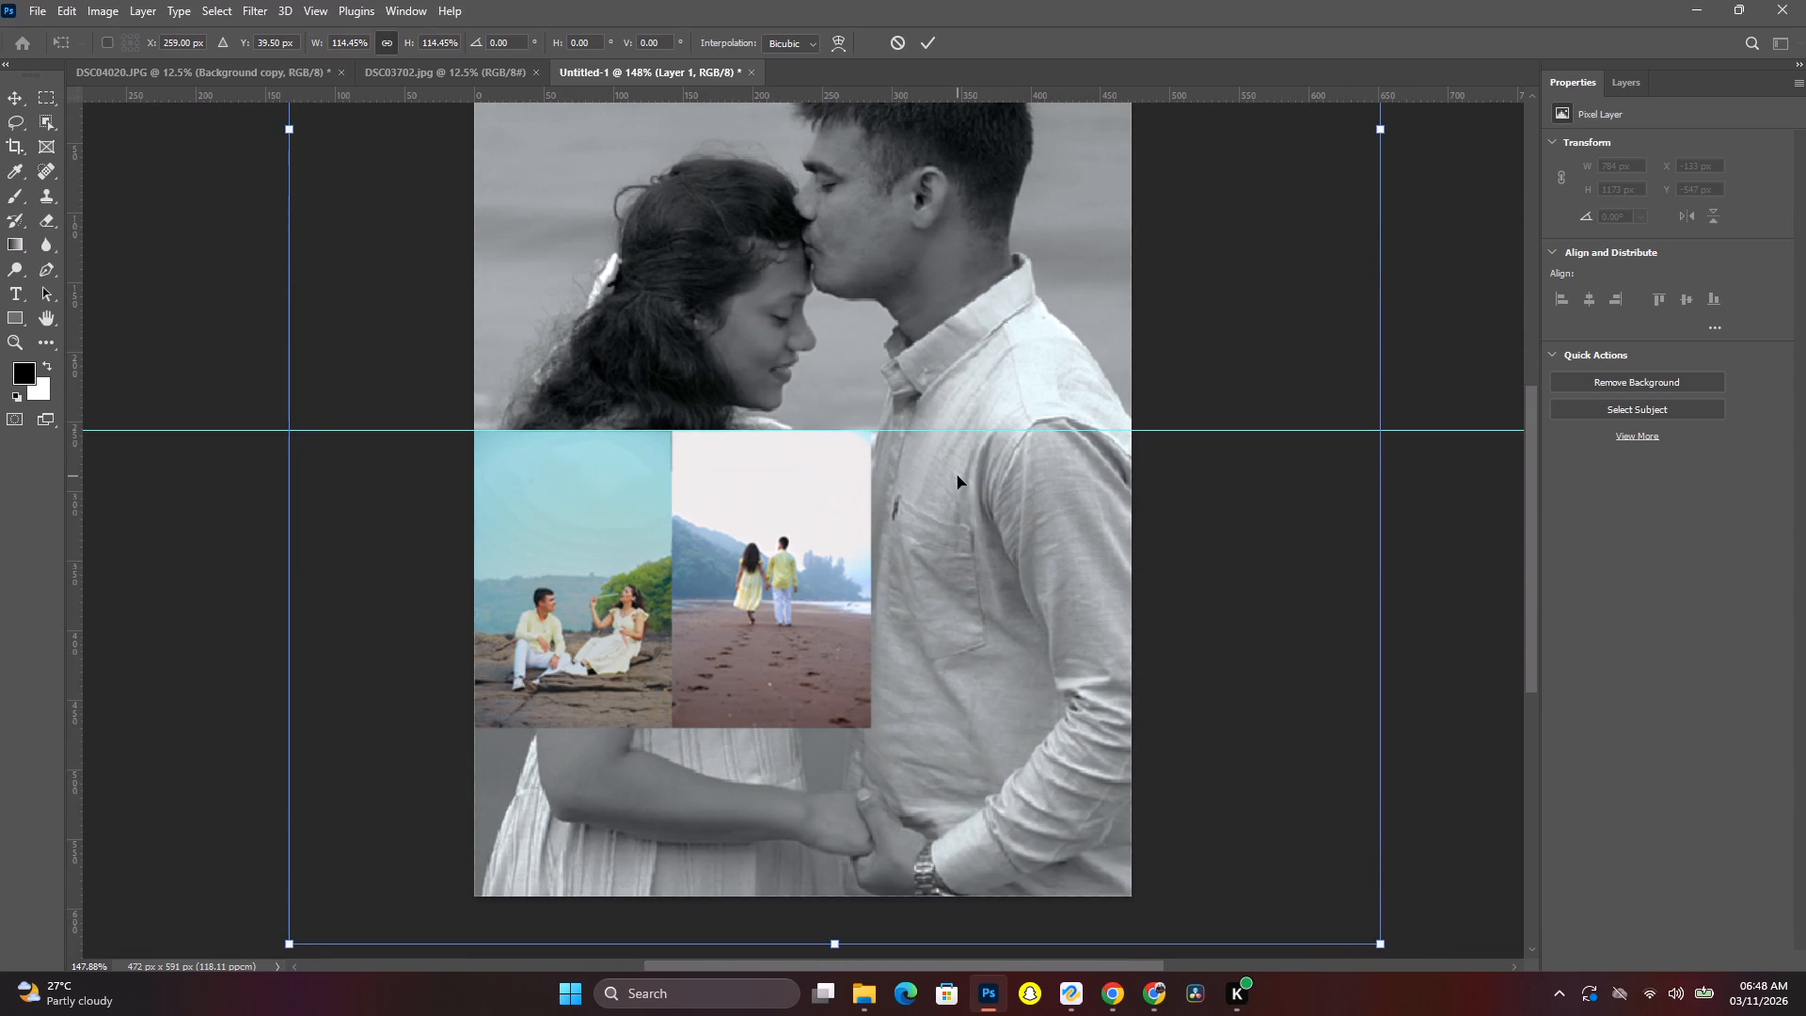
scroll(958, 476, "up", 2)
left_click(556, 559)
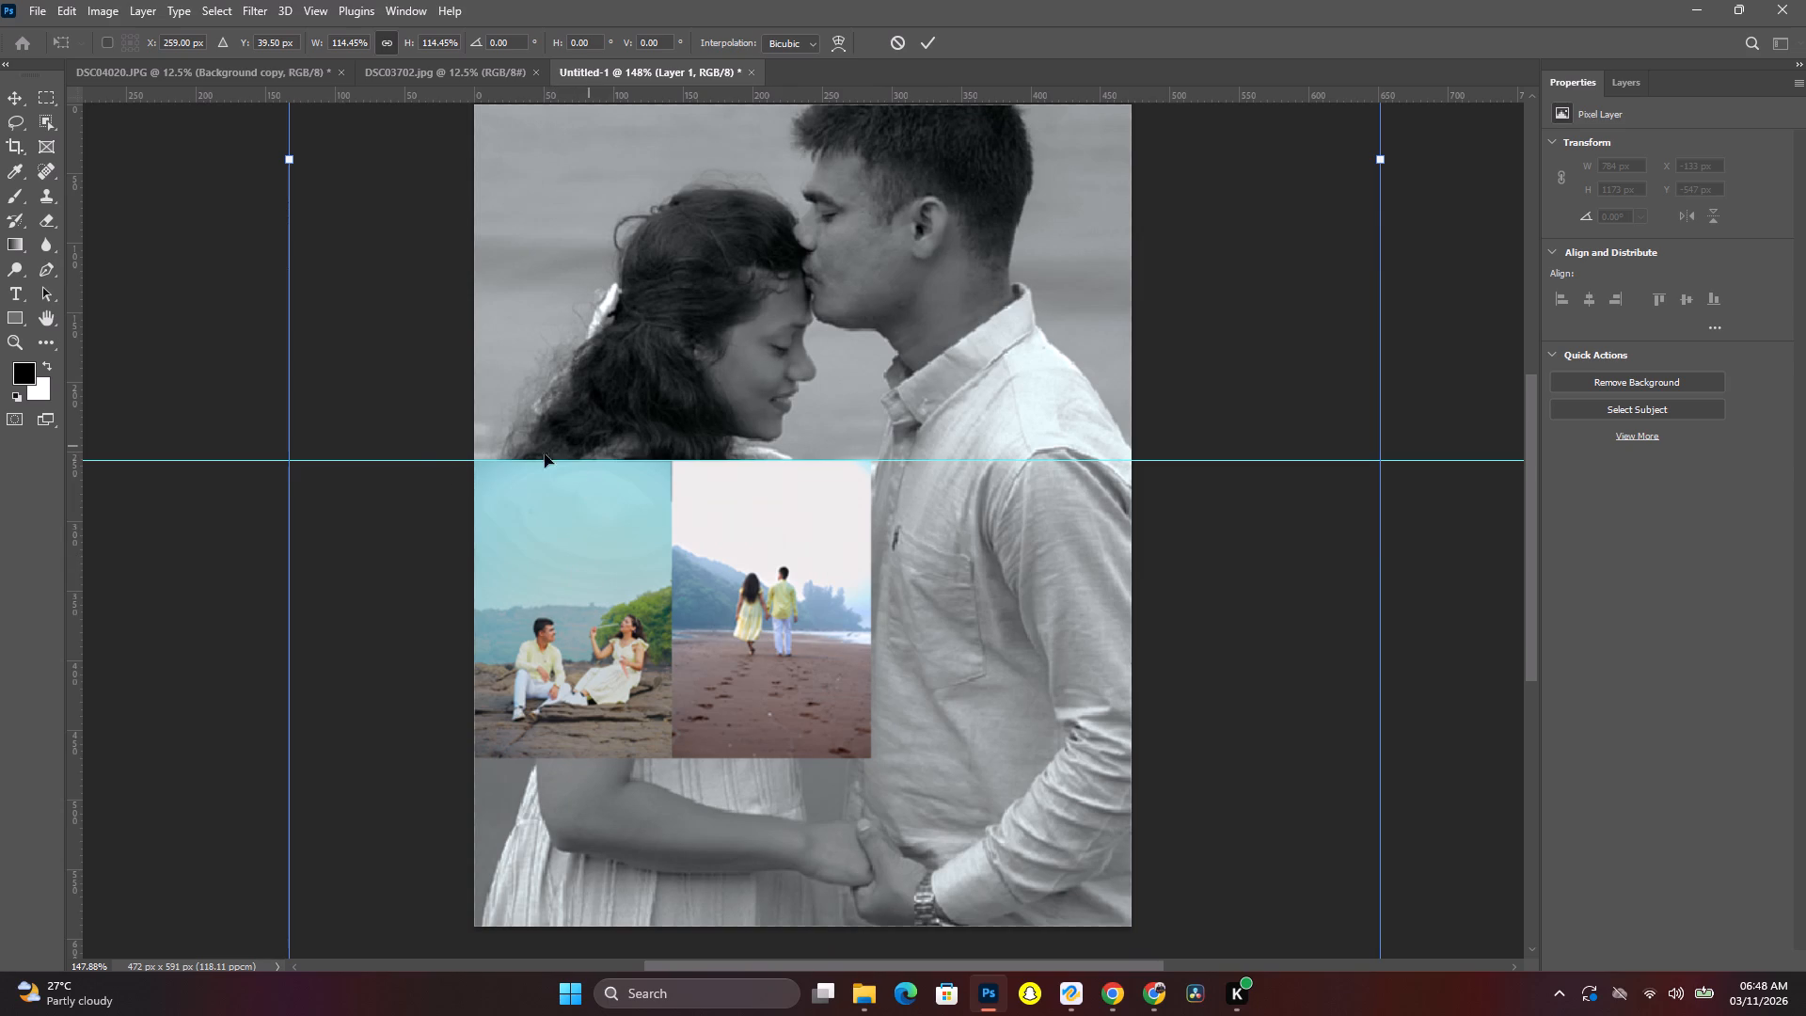
Raise the horizontal guide to about 236 px and apply the backdrop photo's transform.
left_click_drag(424, 459, 433, 431)
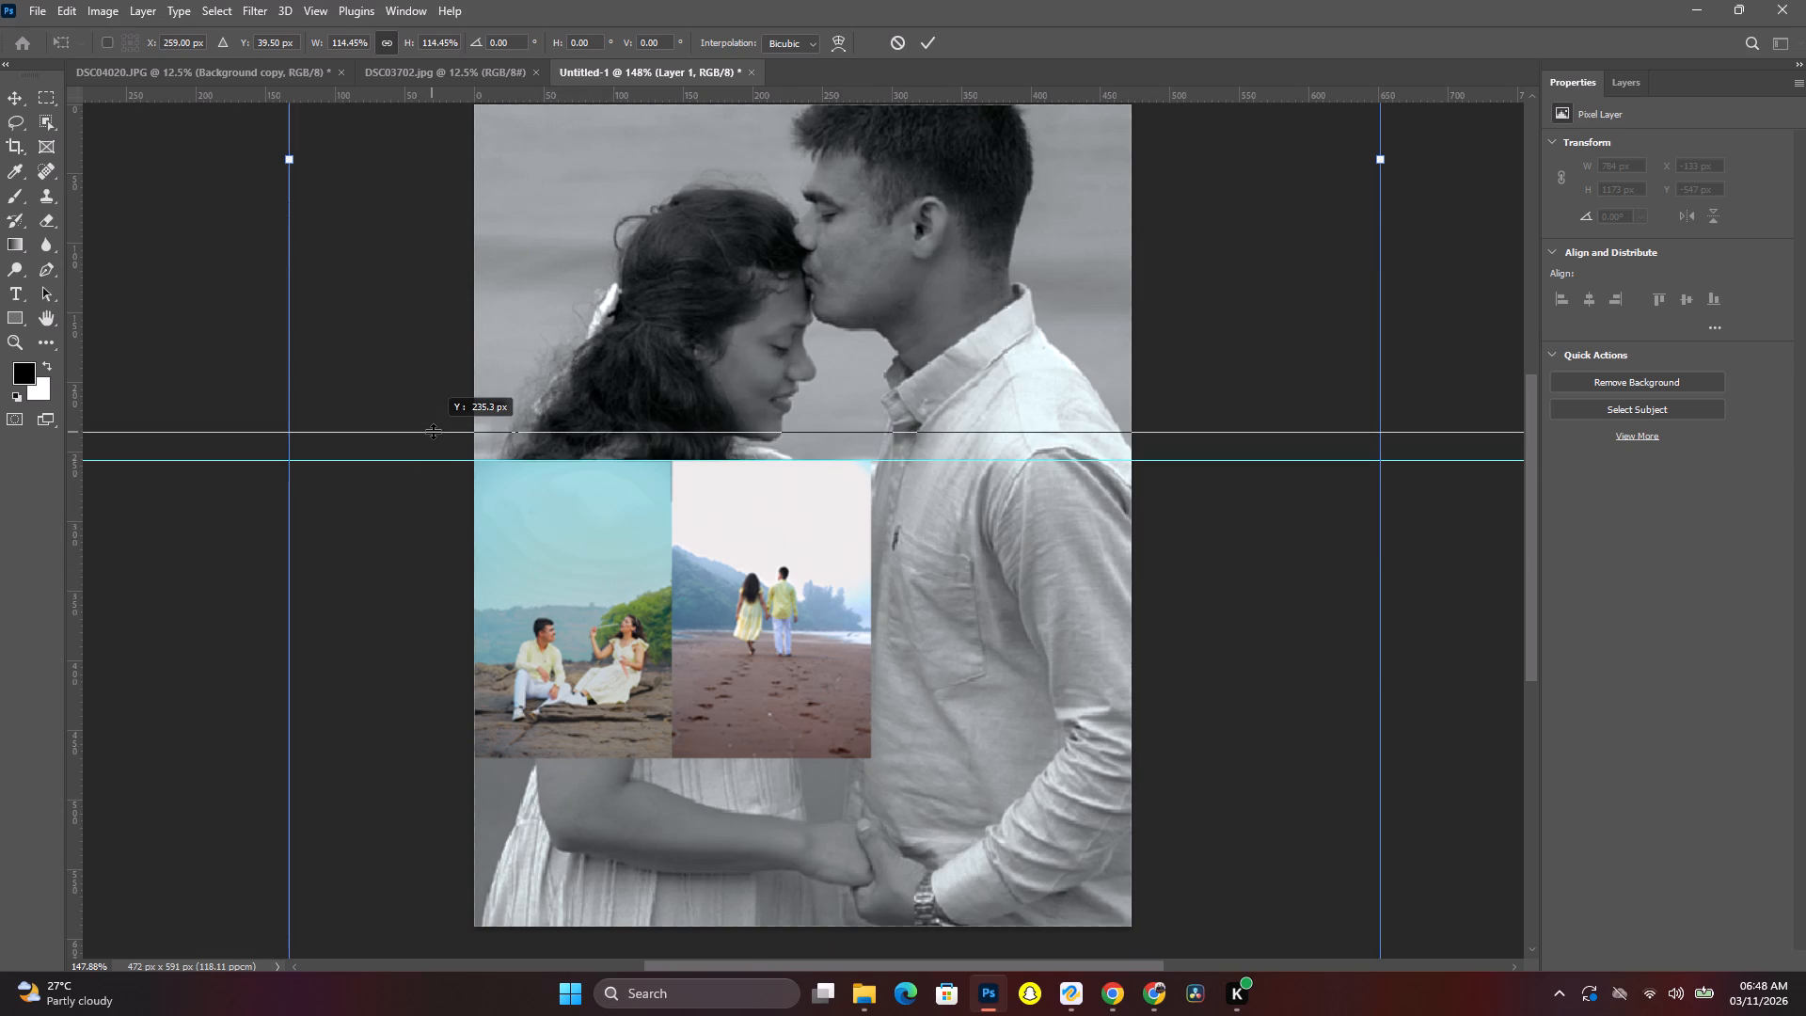
left_click_drag(433, 431, 433, 433)
left_click(554, 631)
left_click(596, 638)
left_click(921, 46)
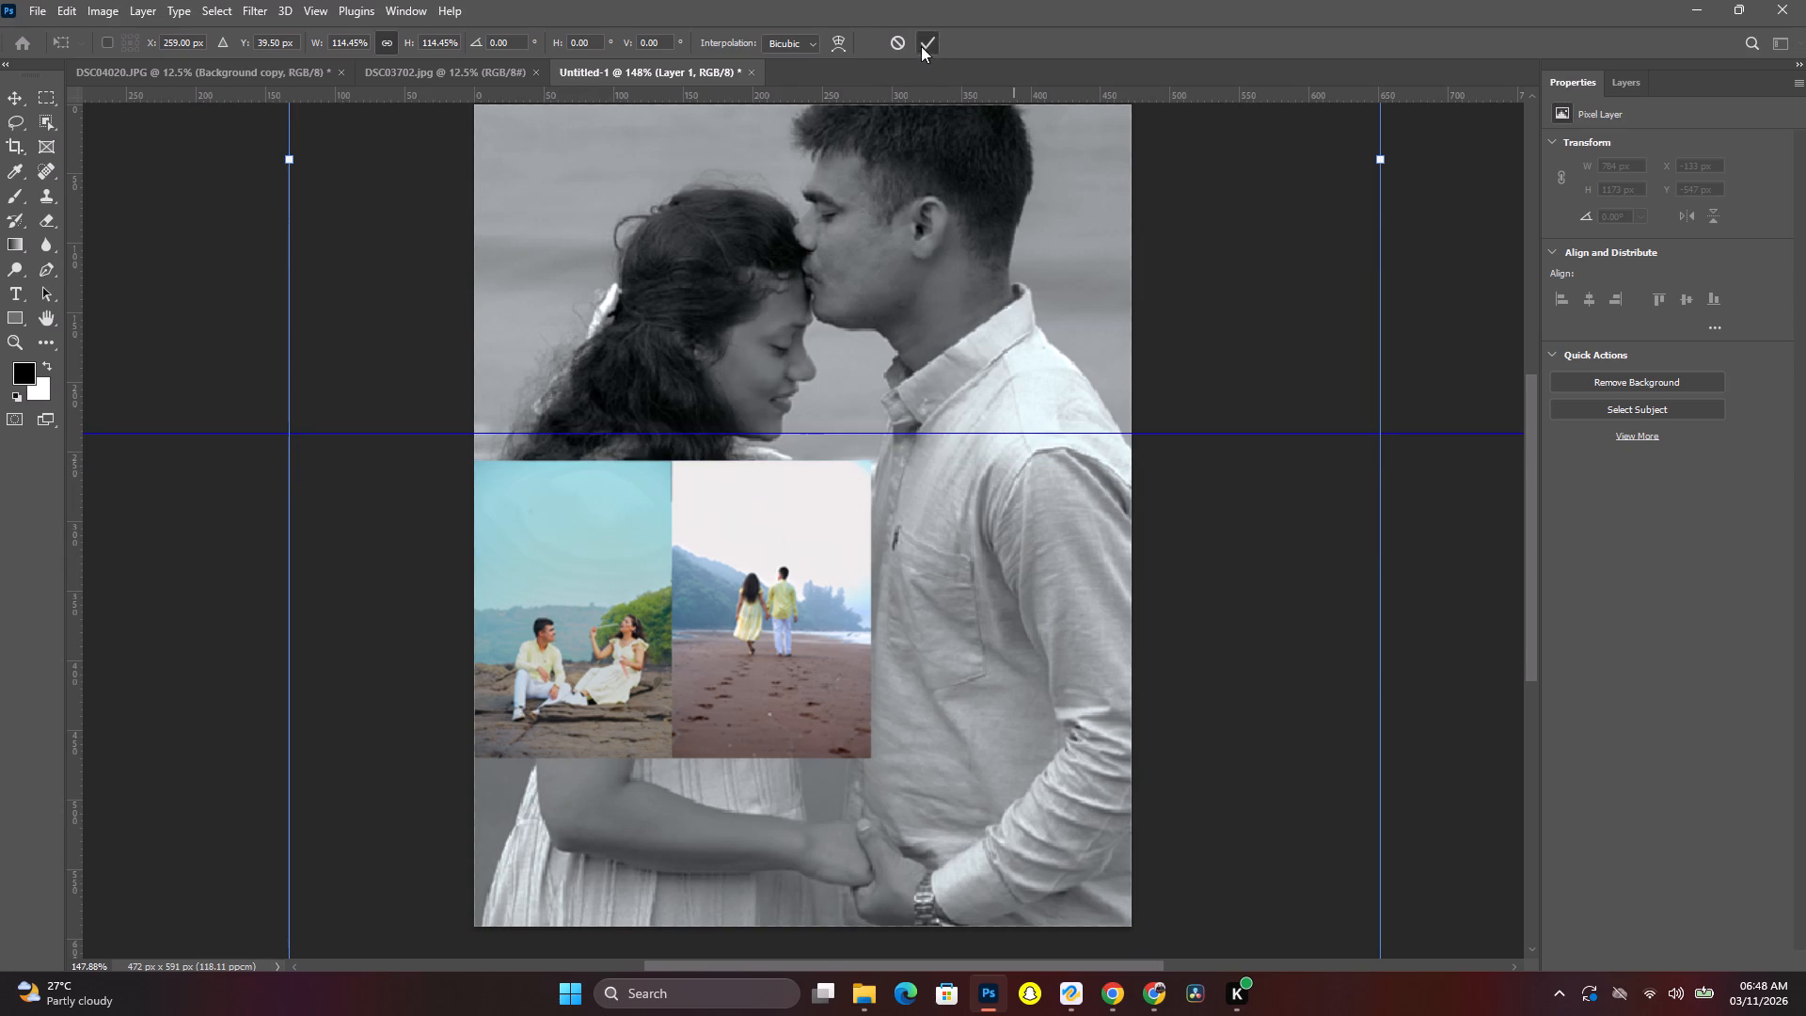
Move the seated-couple and walking-couple photos up so their top edges sit on the guide at Y 236 px.
left_click(594, 668)
left_click_drag(613, 663, 619, 631)
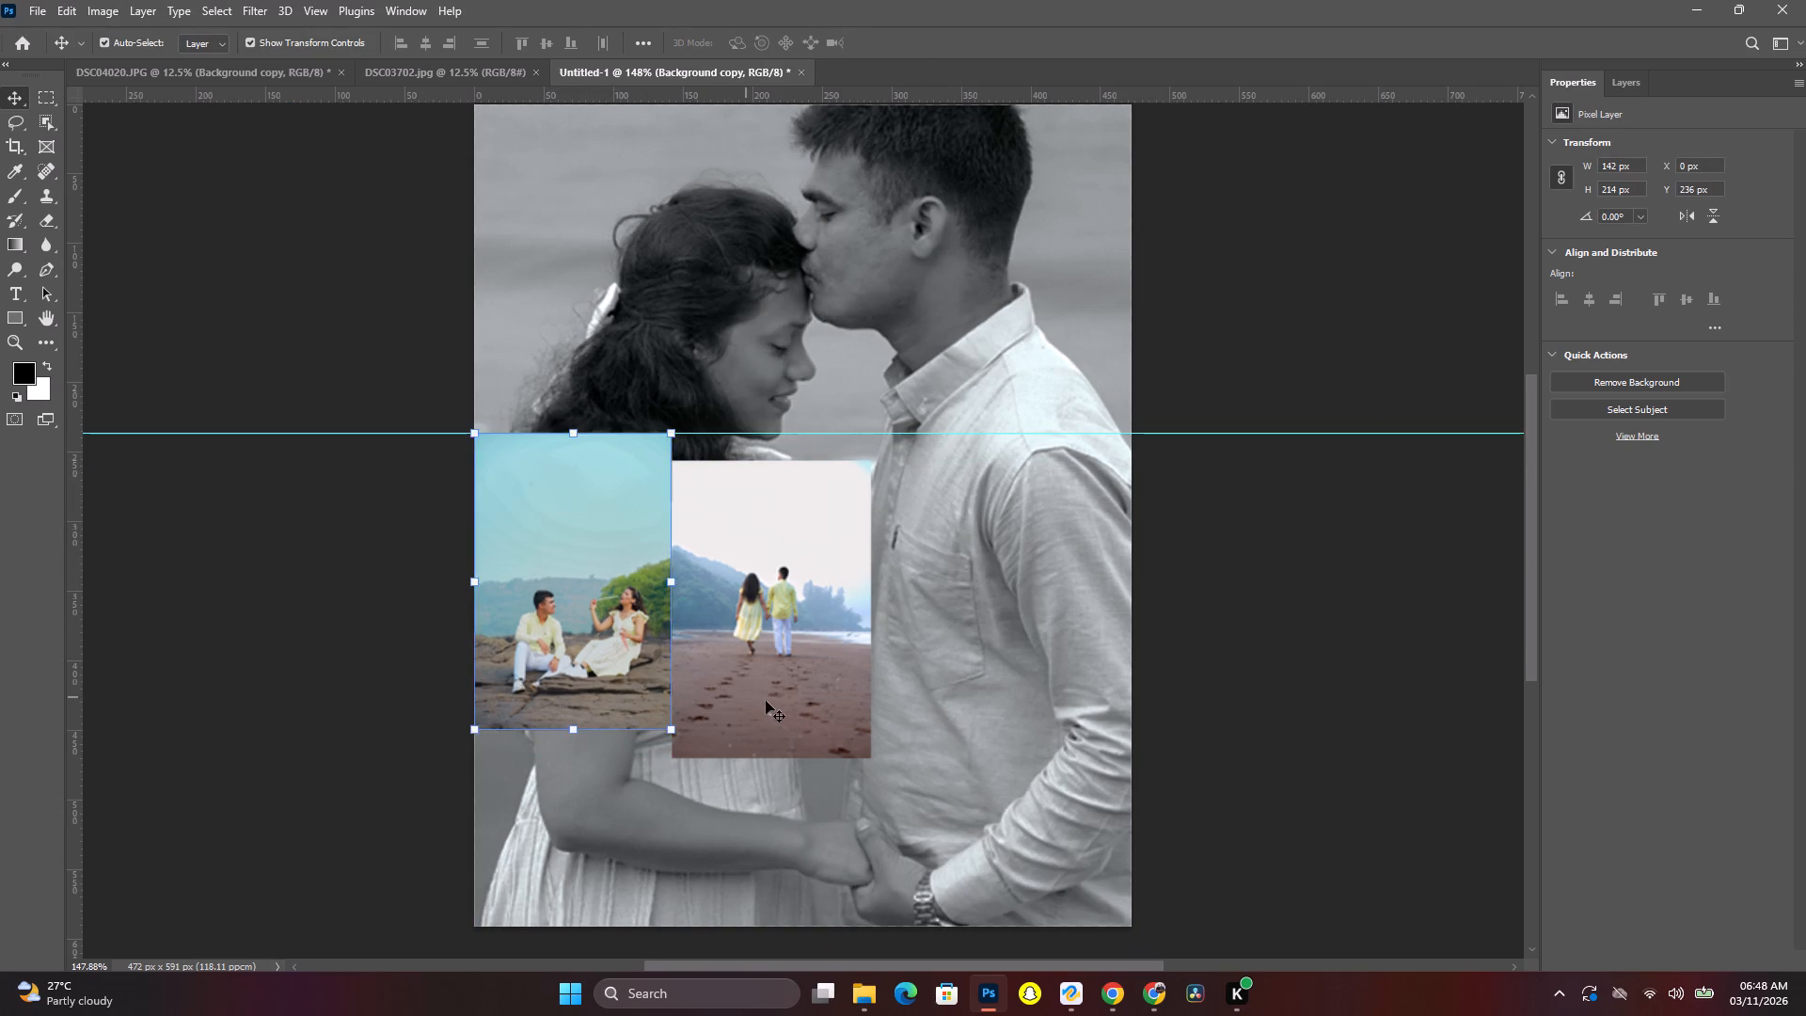
left_click(766, 701)
left_click_drag(775, 679, 776, 655)
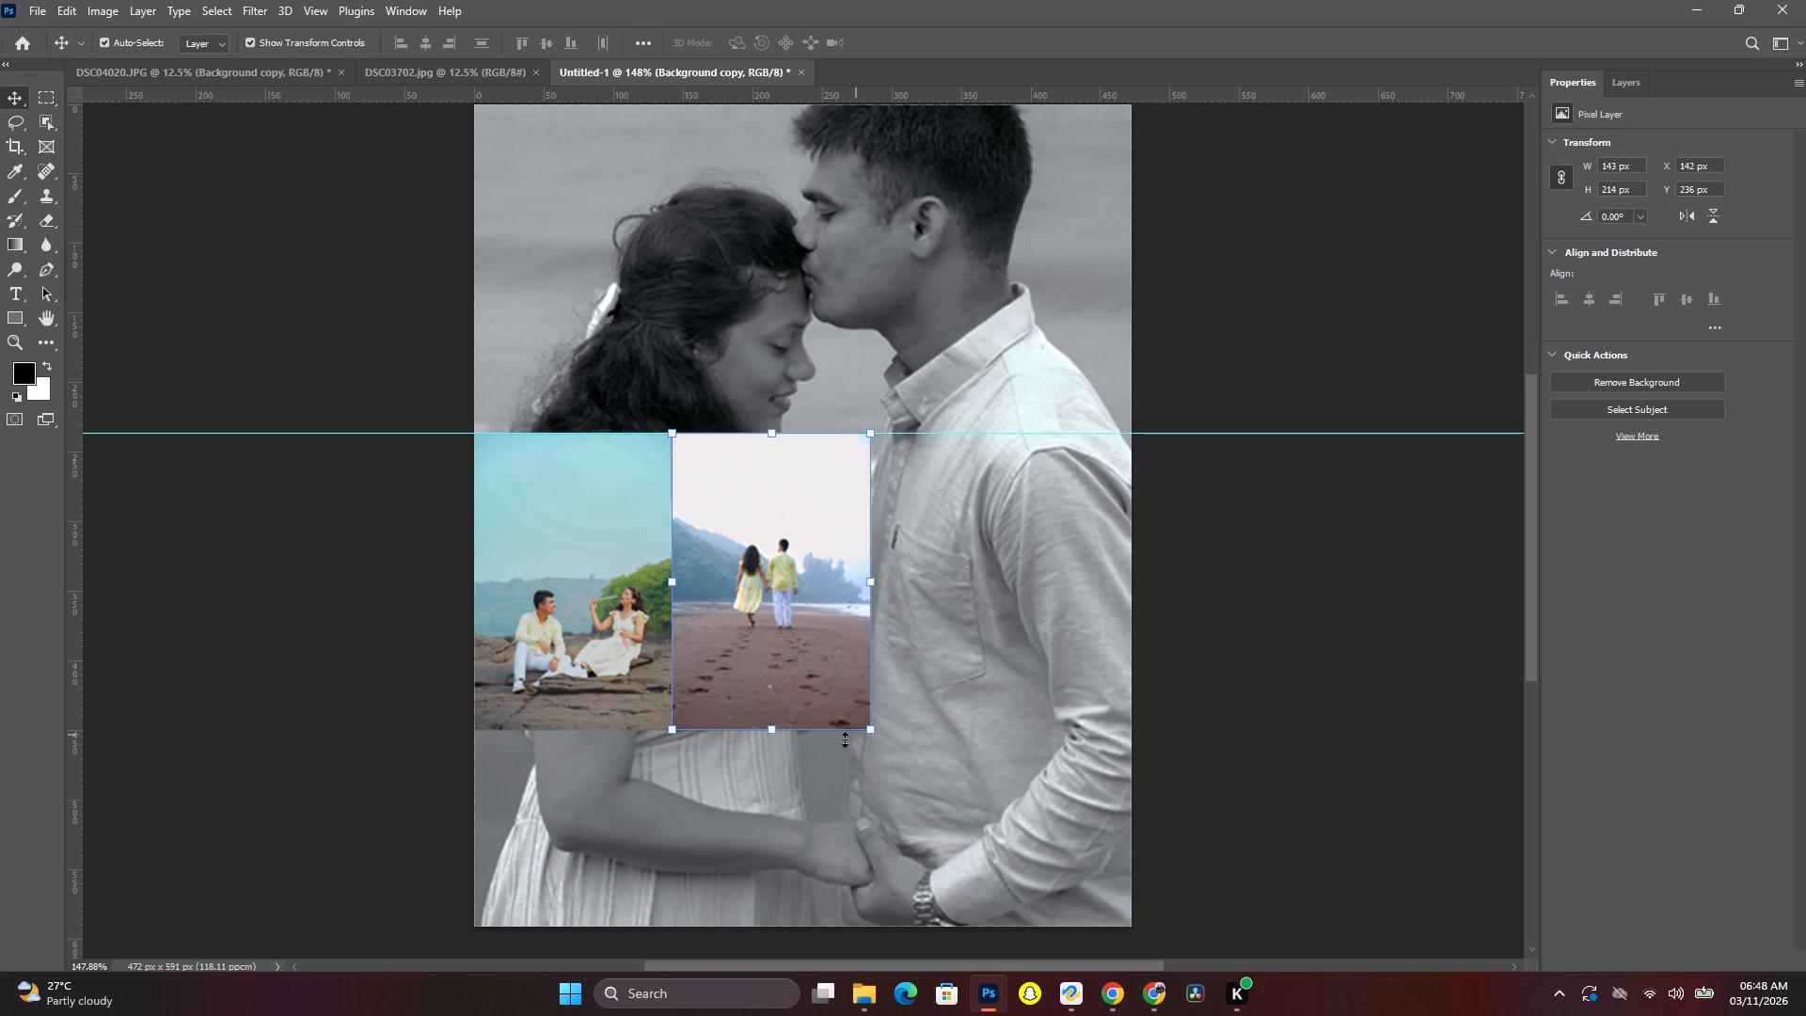
Enlarge the walking-couple photo to 157 × 234 px, keeping its top on the guide, and move it right to X 158 px.
left_click_drag(772, 738, 774, 766)
left_click_drag(771, 683, 789, 683)
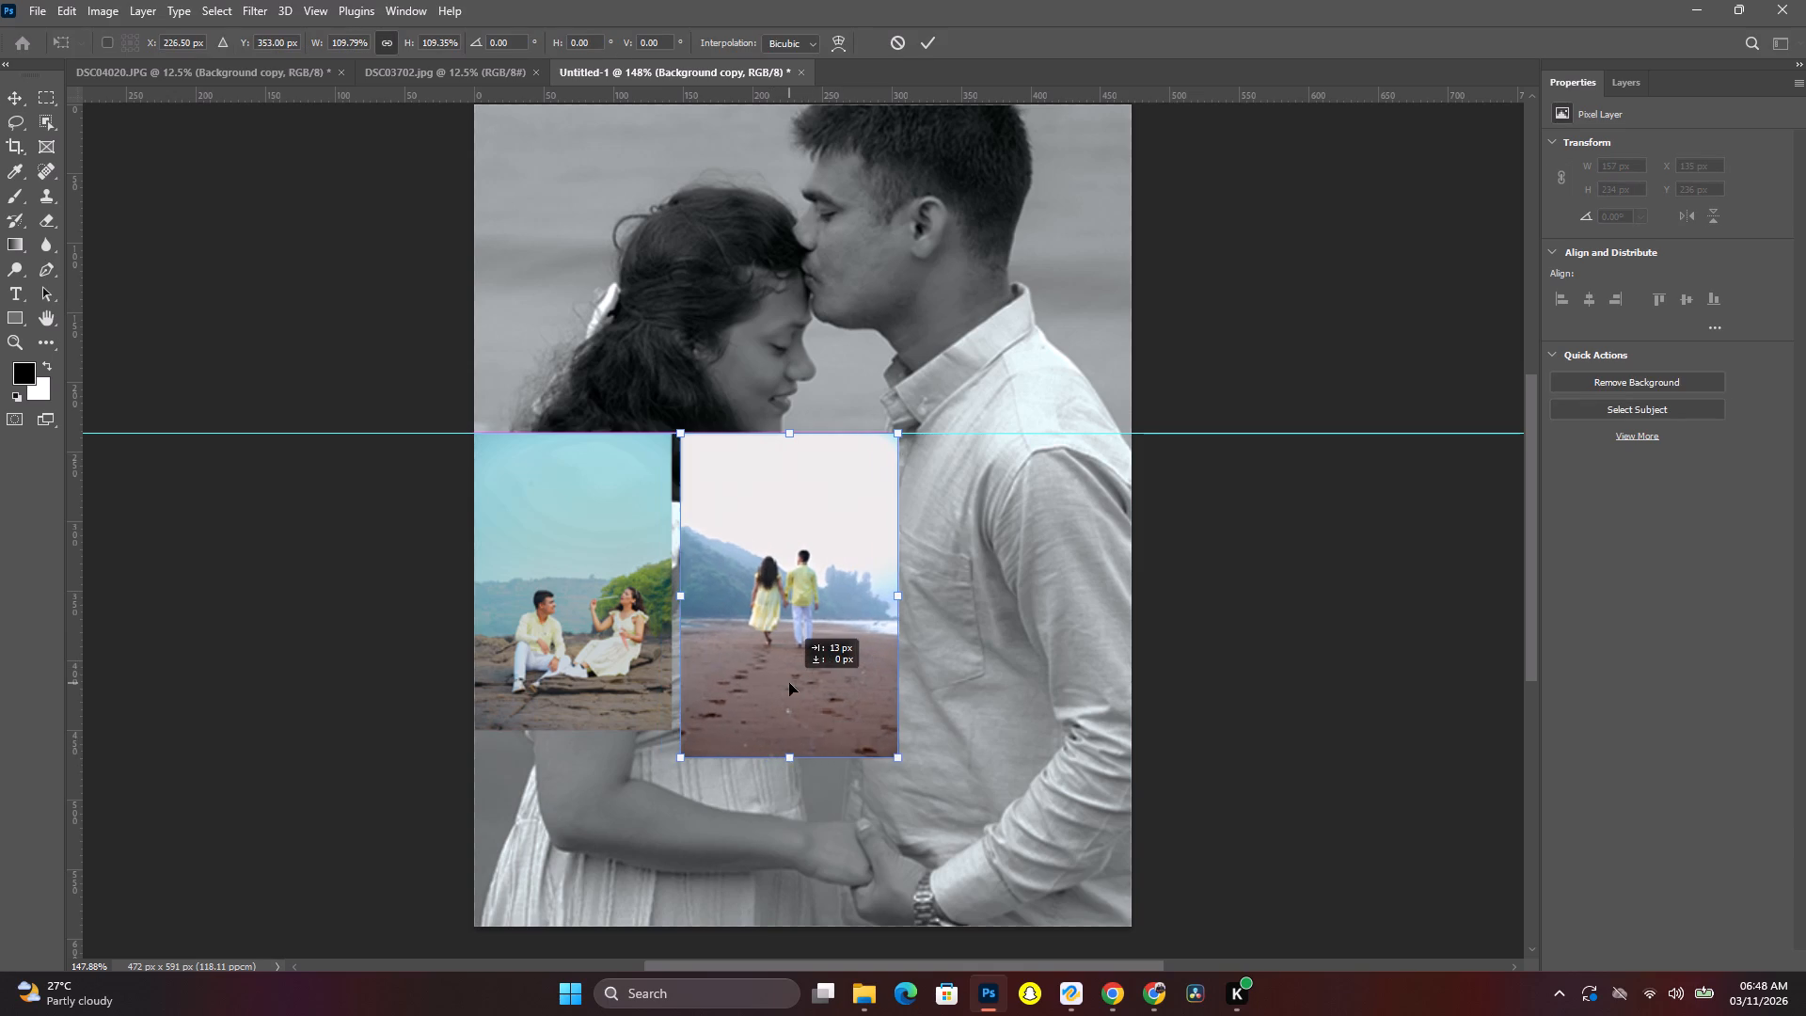
left_click_drag(789, 683, 804, 683)
left_click(620, 659)
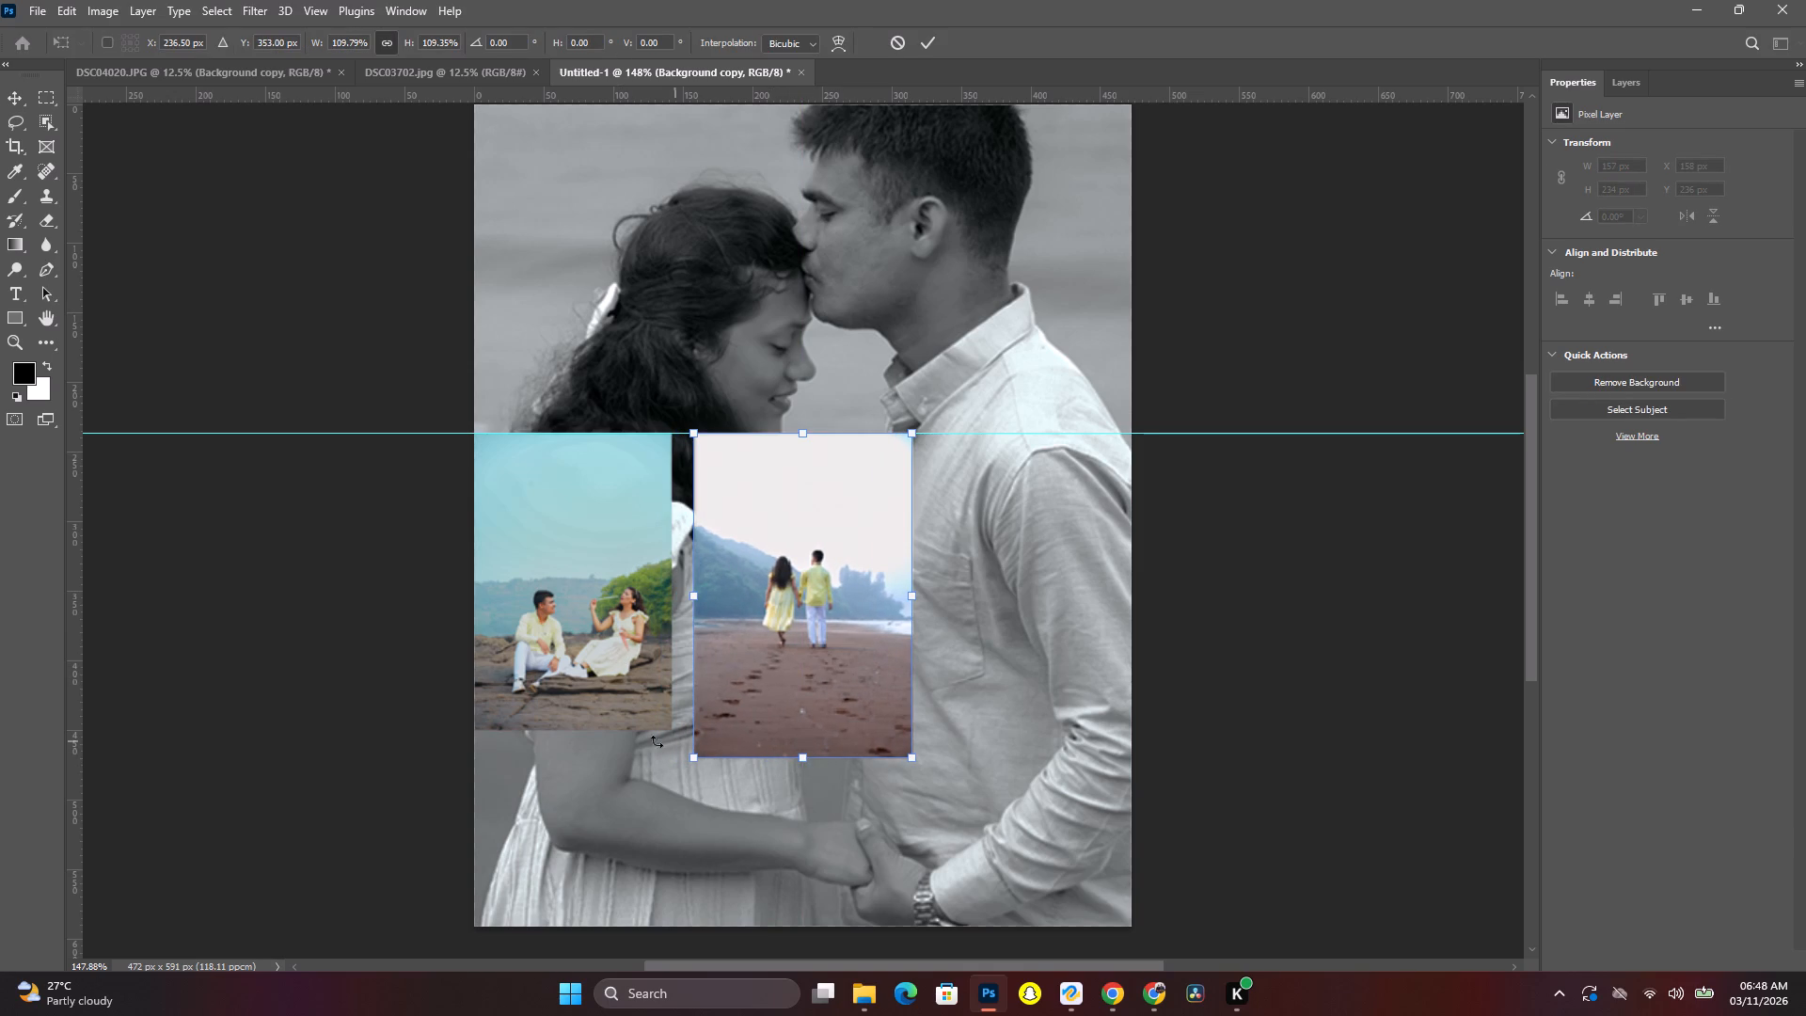
left_click(627, 728)
left_click(926, 47)
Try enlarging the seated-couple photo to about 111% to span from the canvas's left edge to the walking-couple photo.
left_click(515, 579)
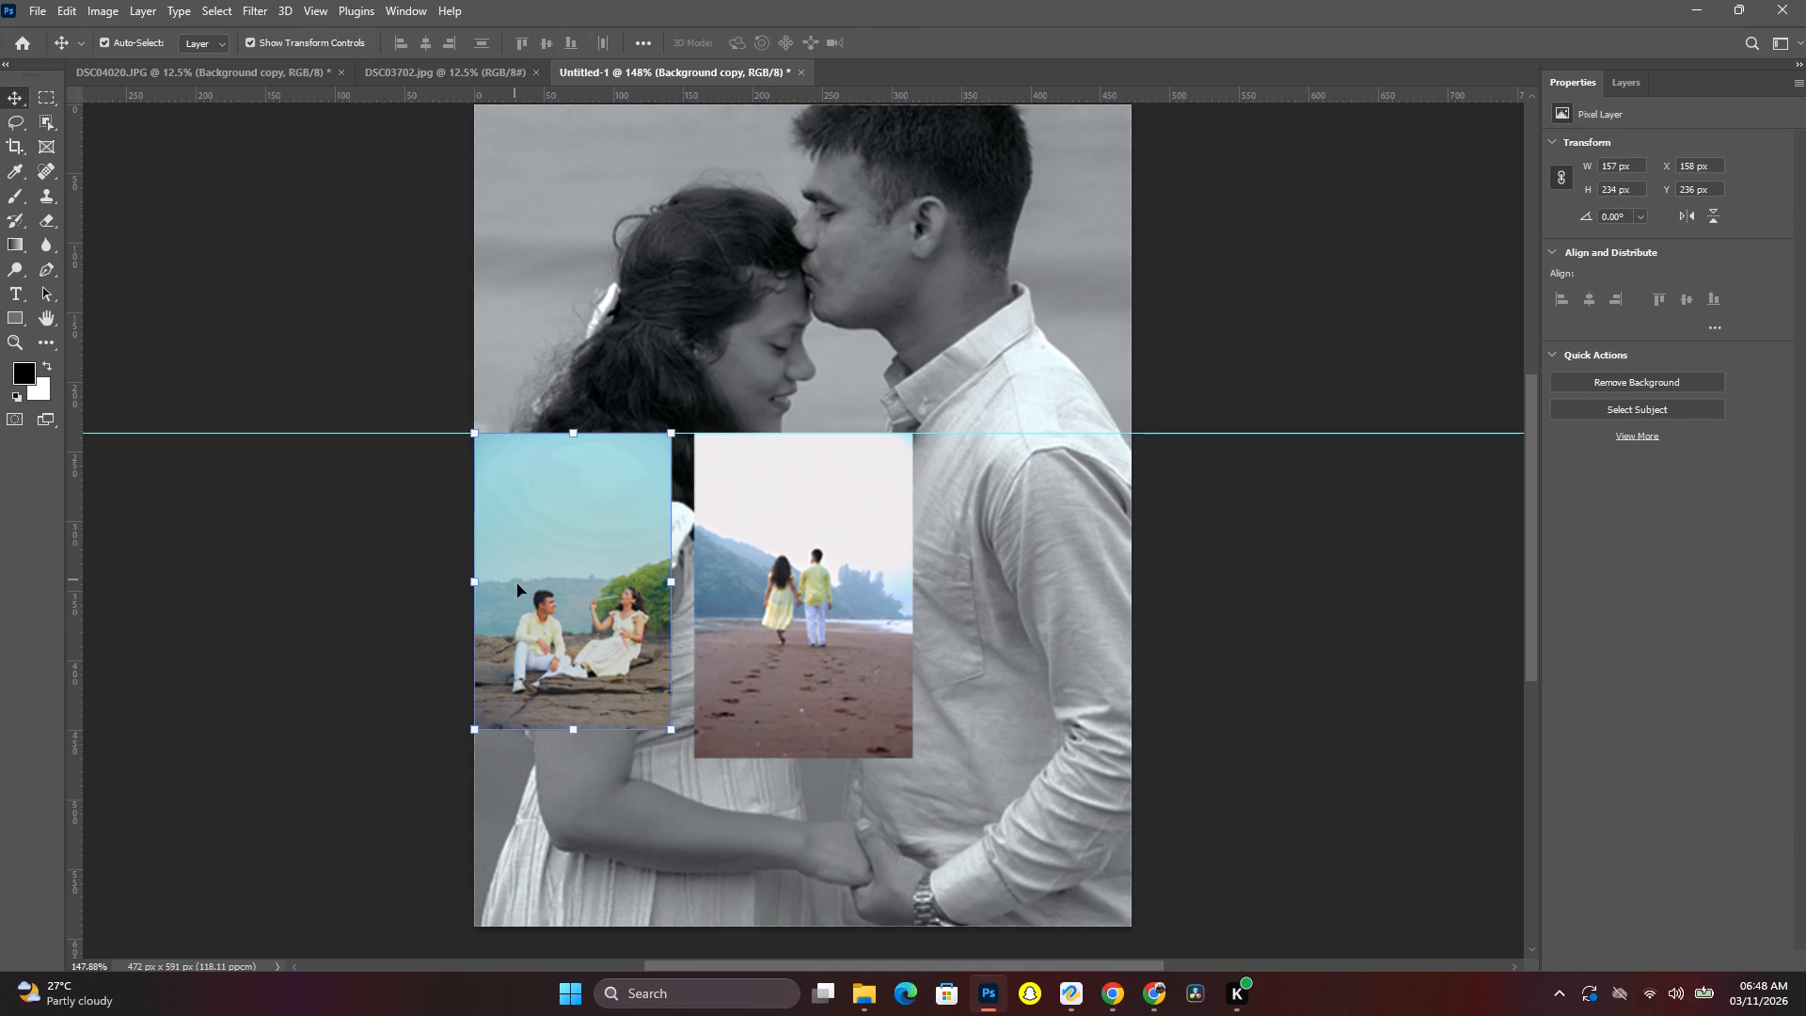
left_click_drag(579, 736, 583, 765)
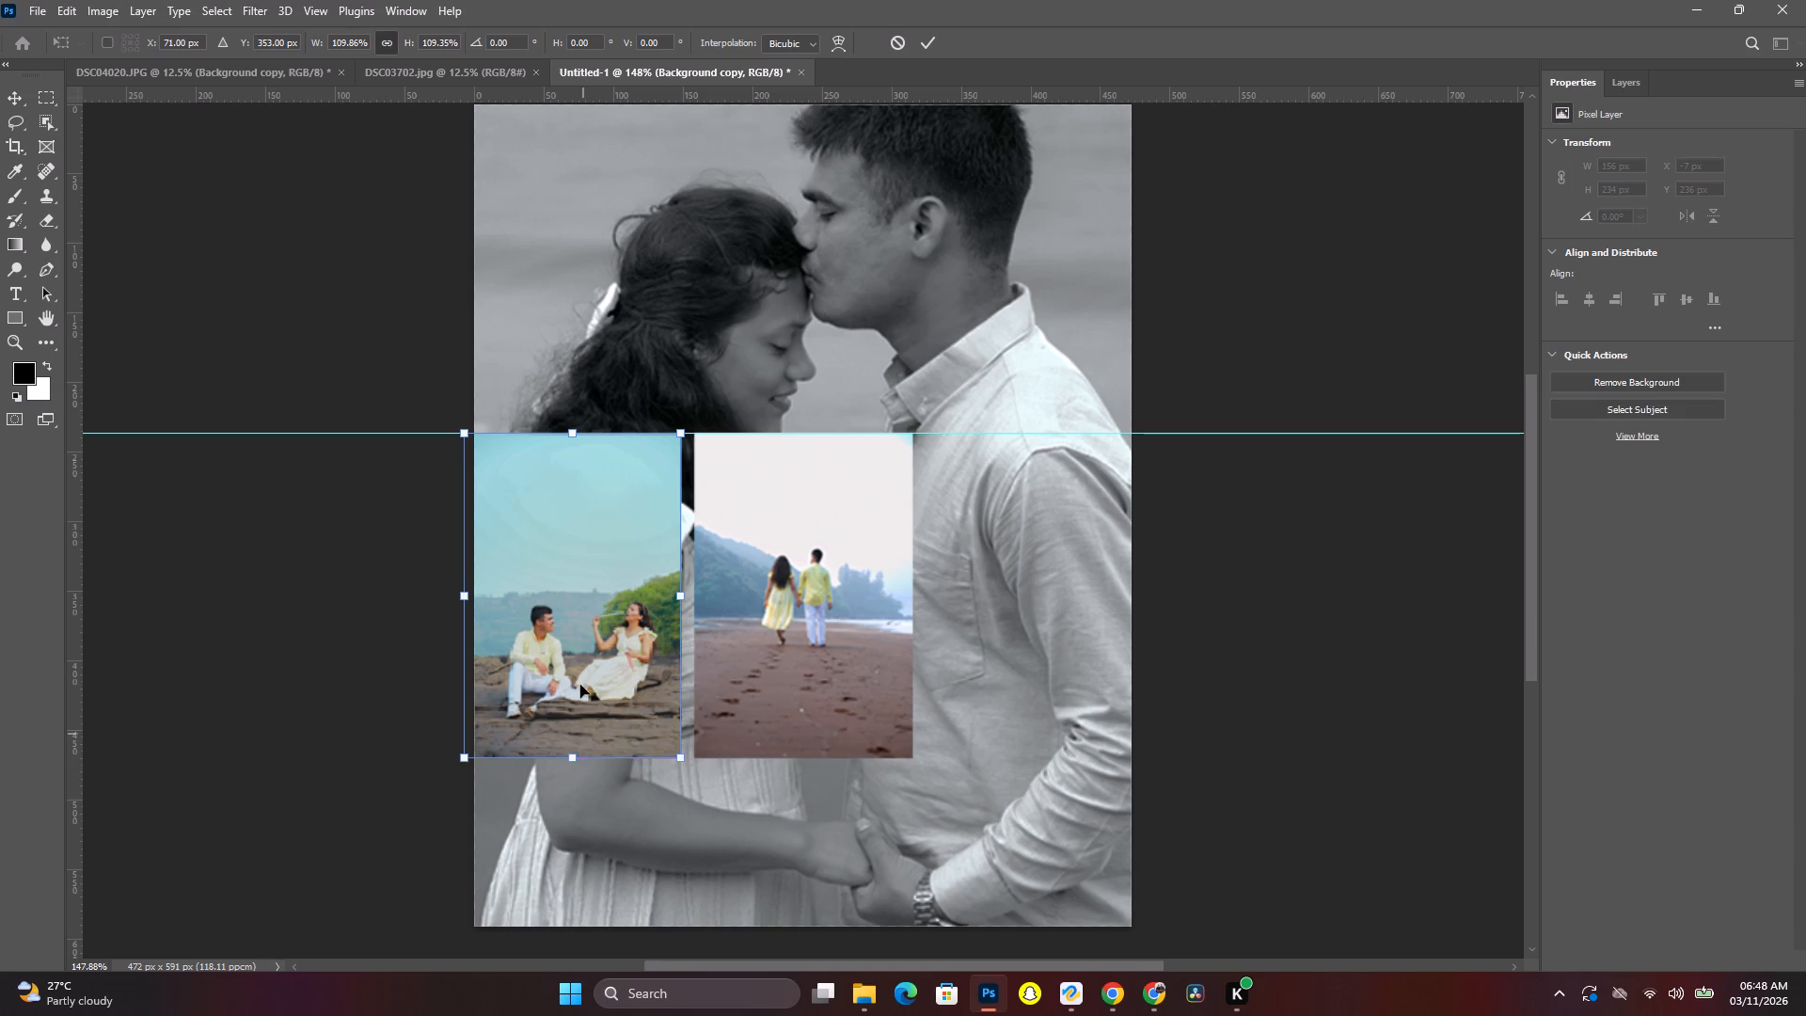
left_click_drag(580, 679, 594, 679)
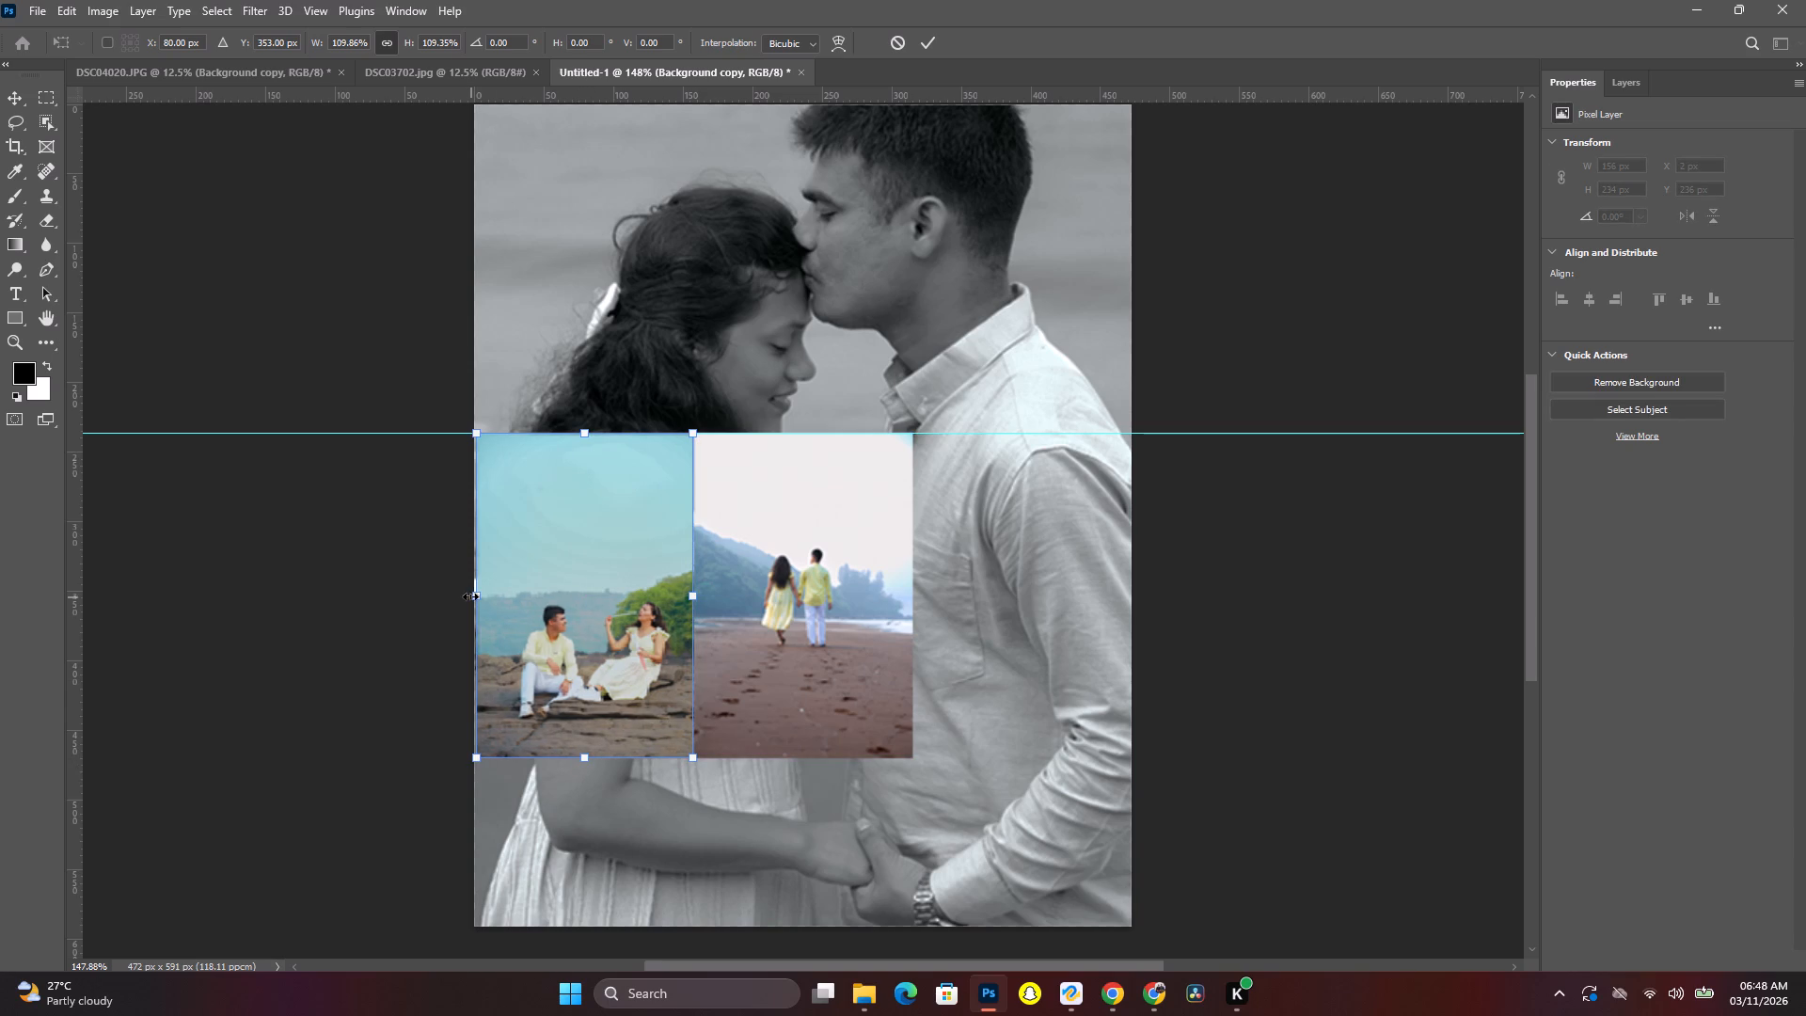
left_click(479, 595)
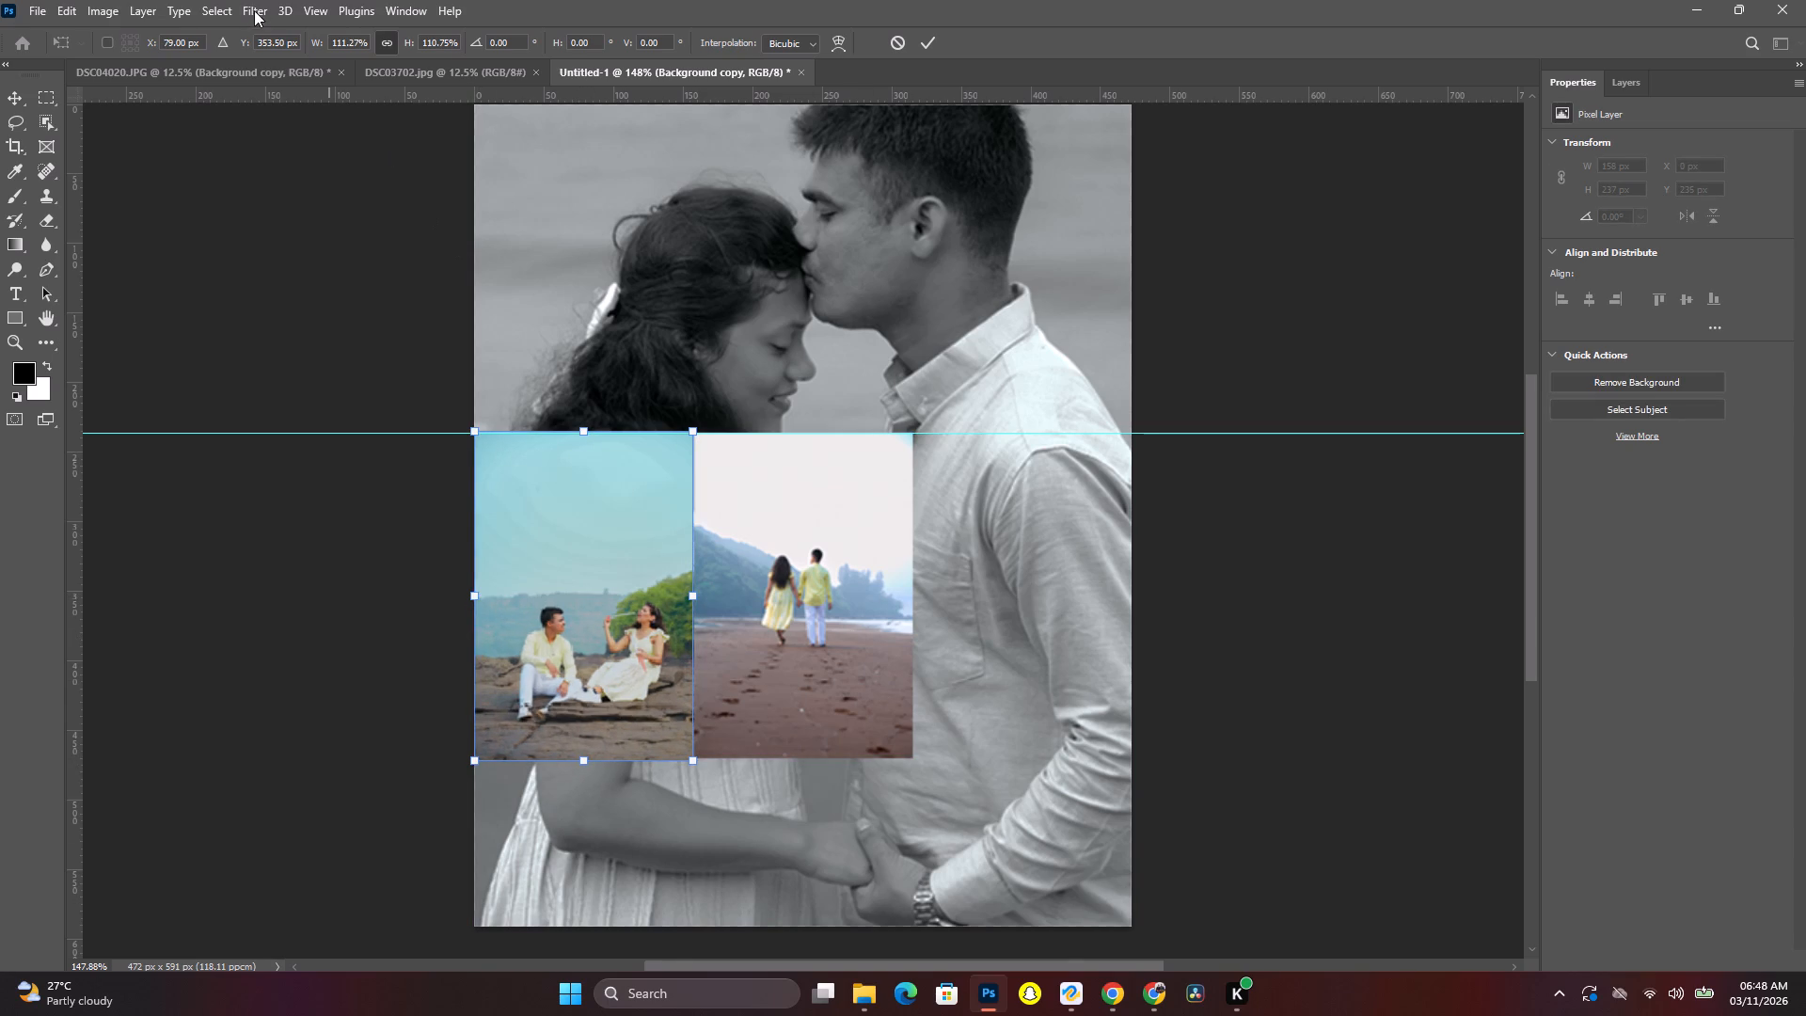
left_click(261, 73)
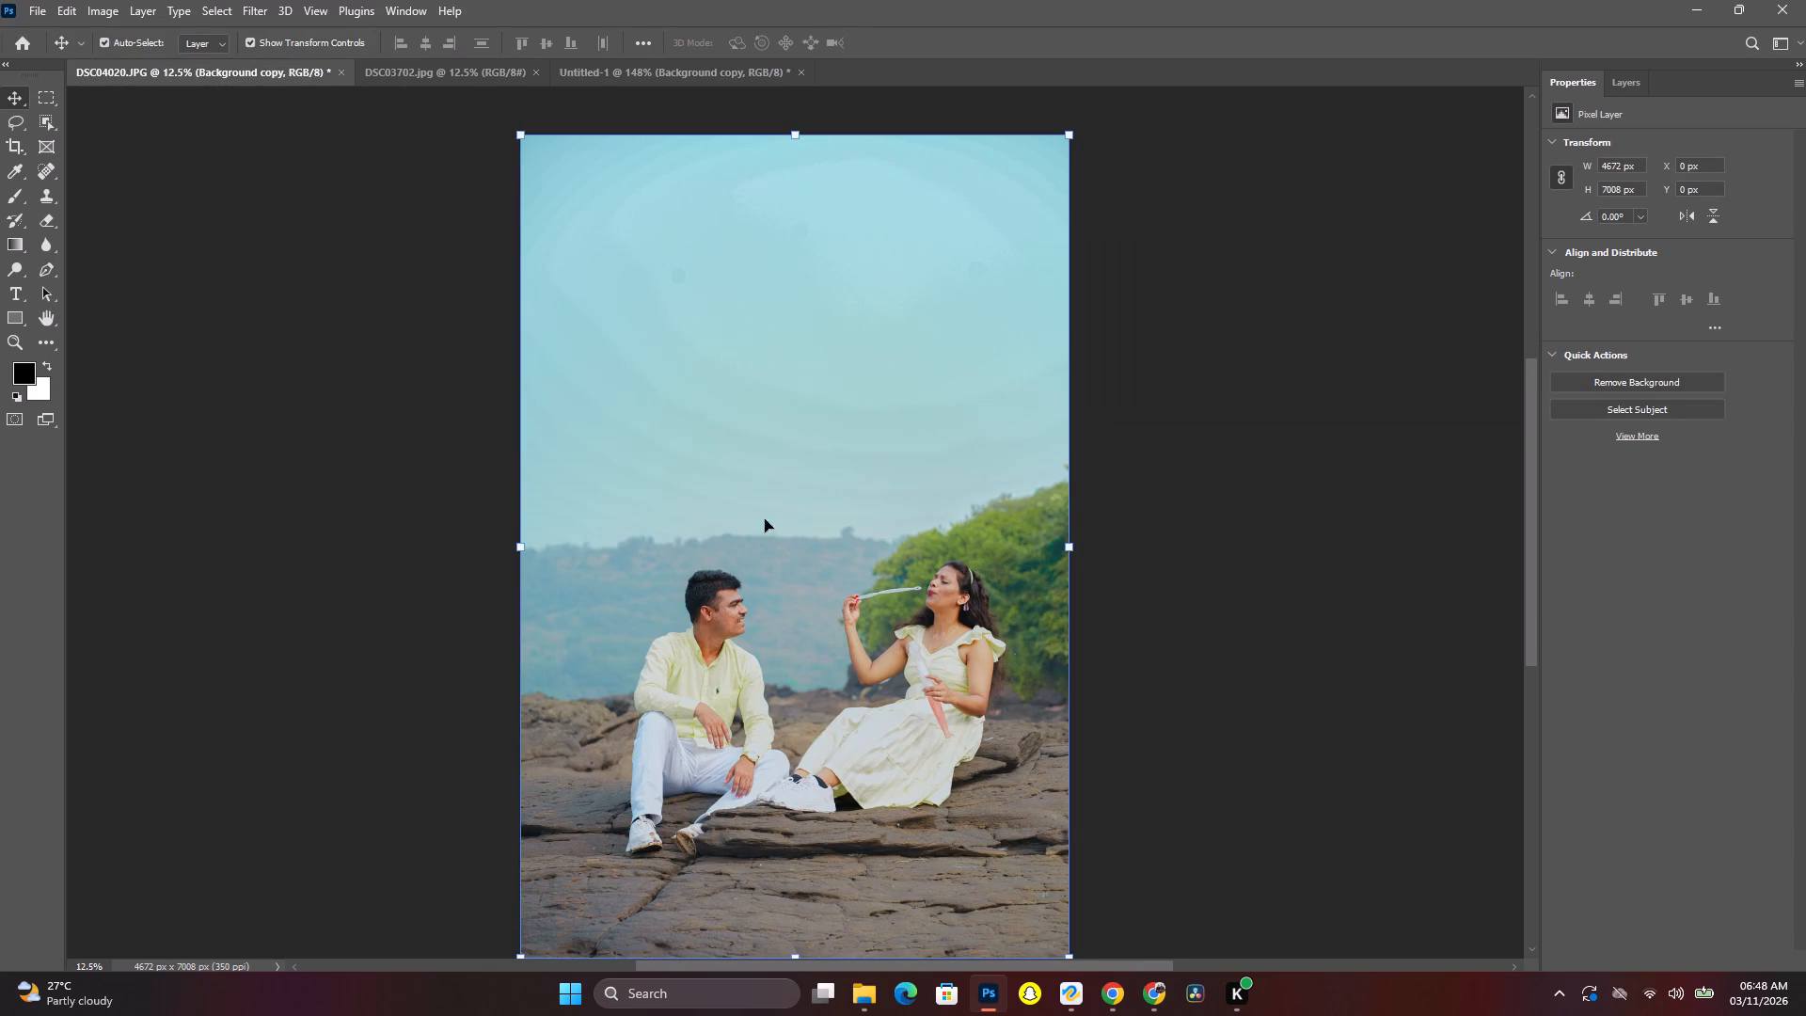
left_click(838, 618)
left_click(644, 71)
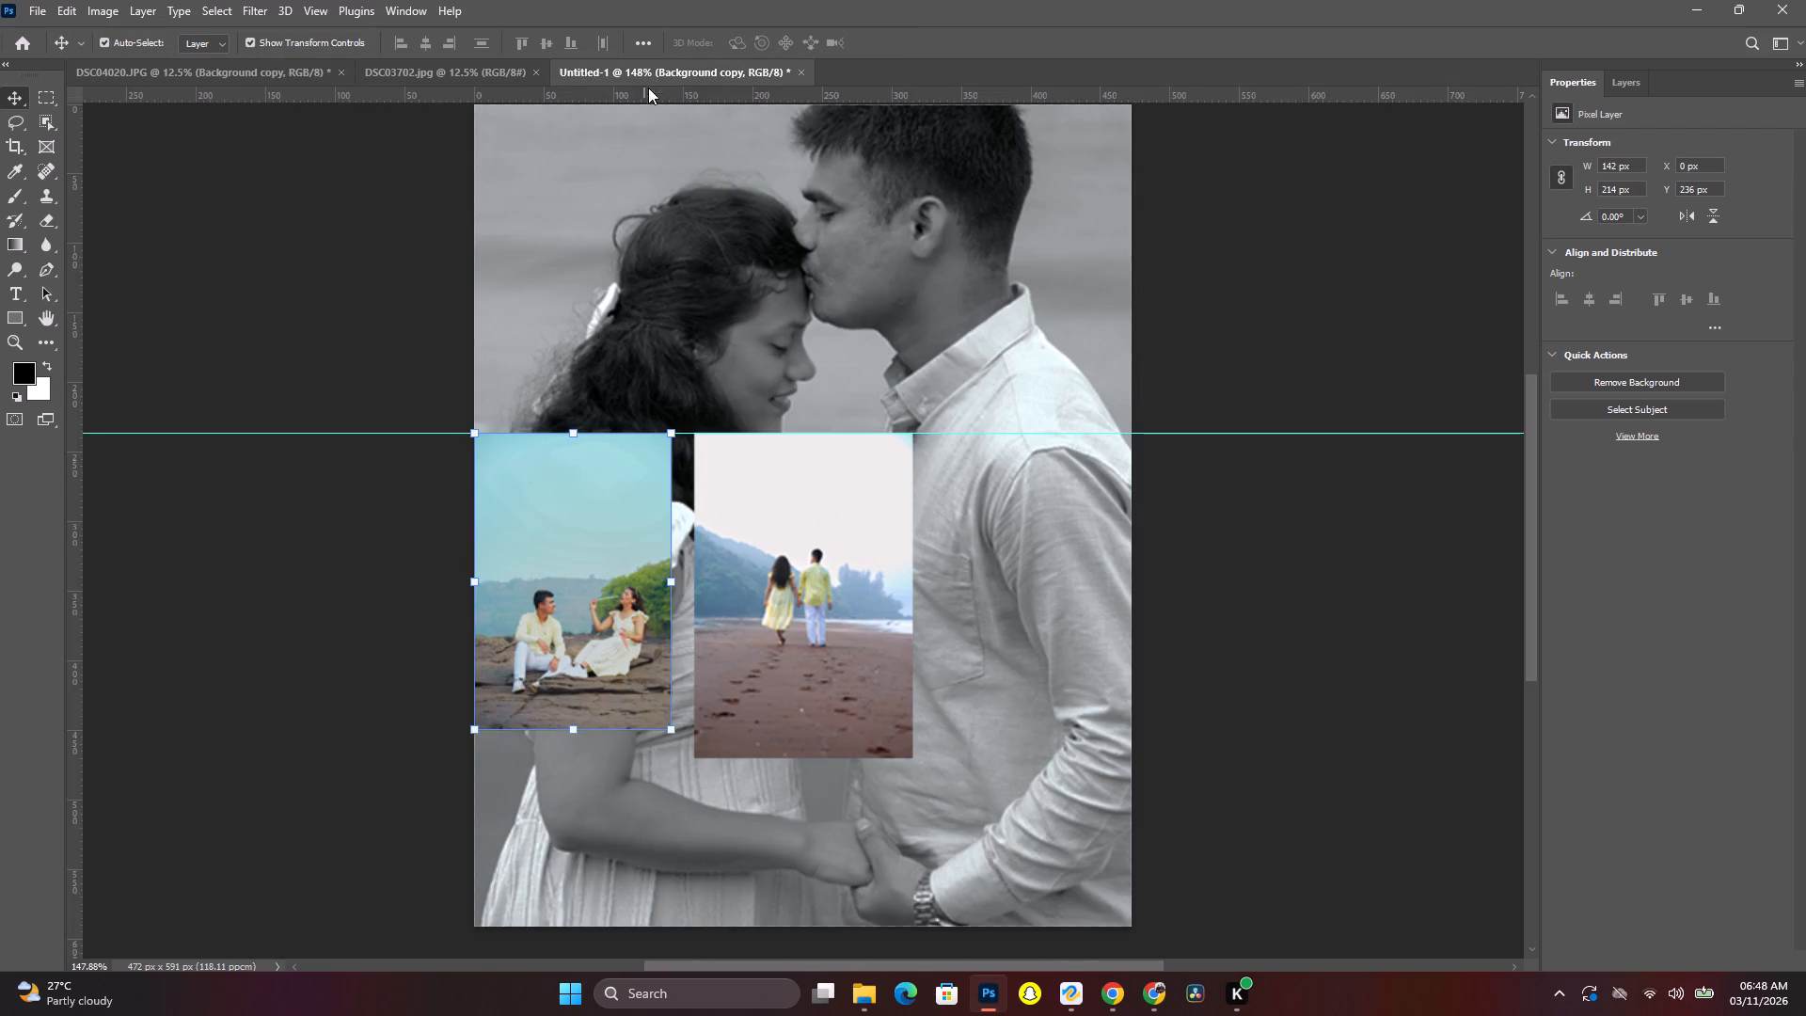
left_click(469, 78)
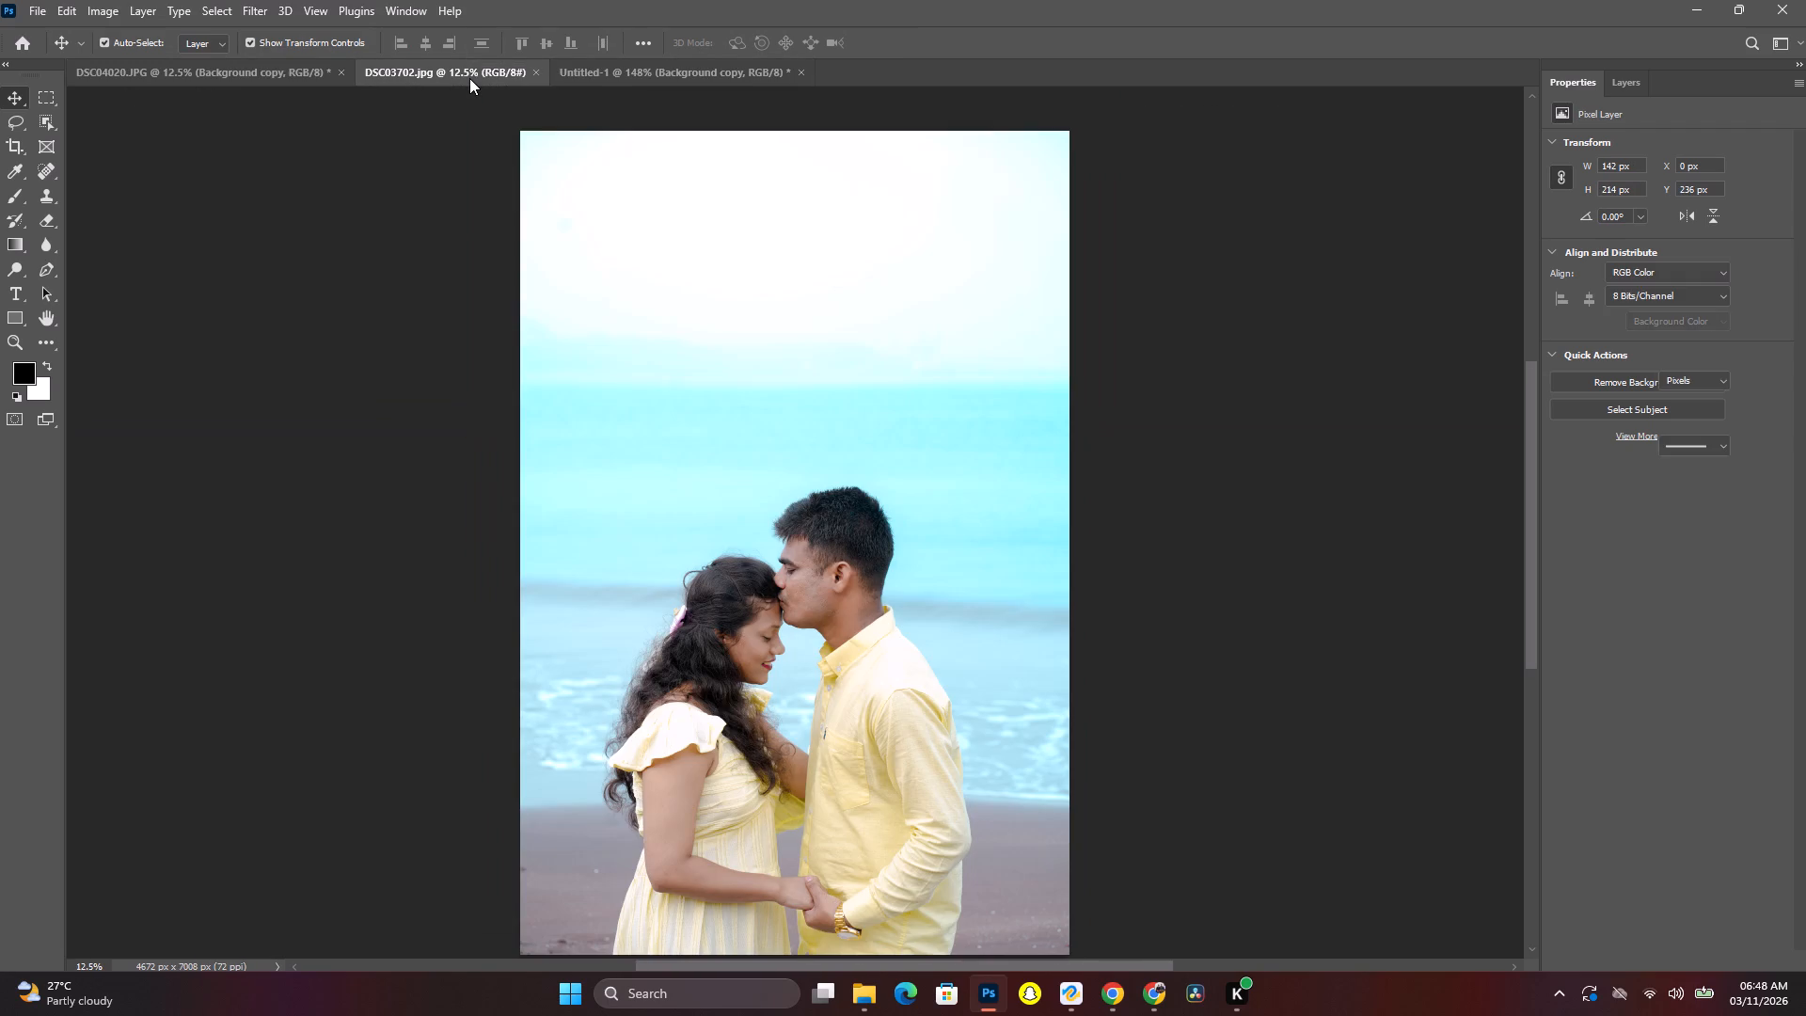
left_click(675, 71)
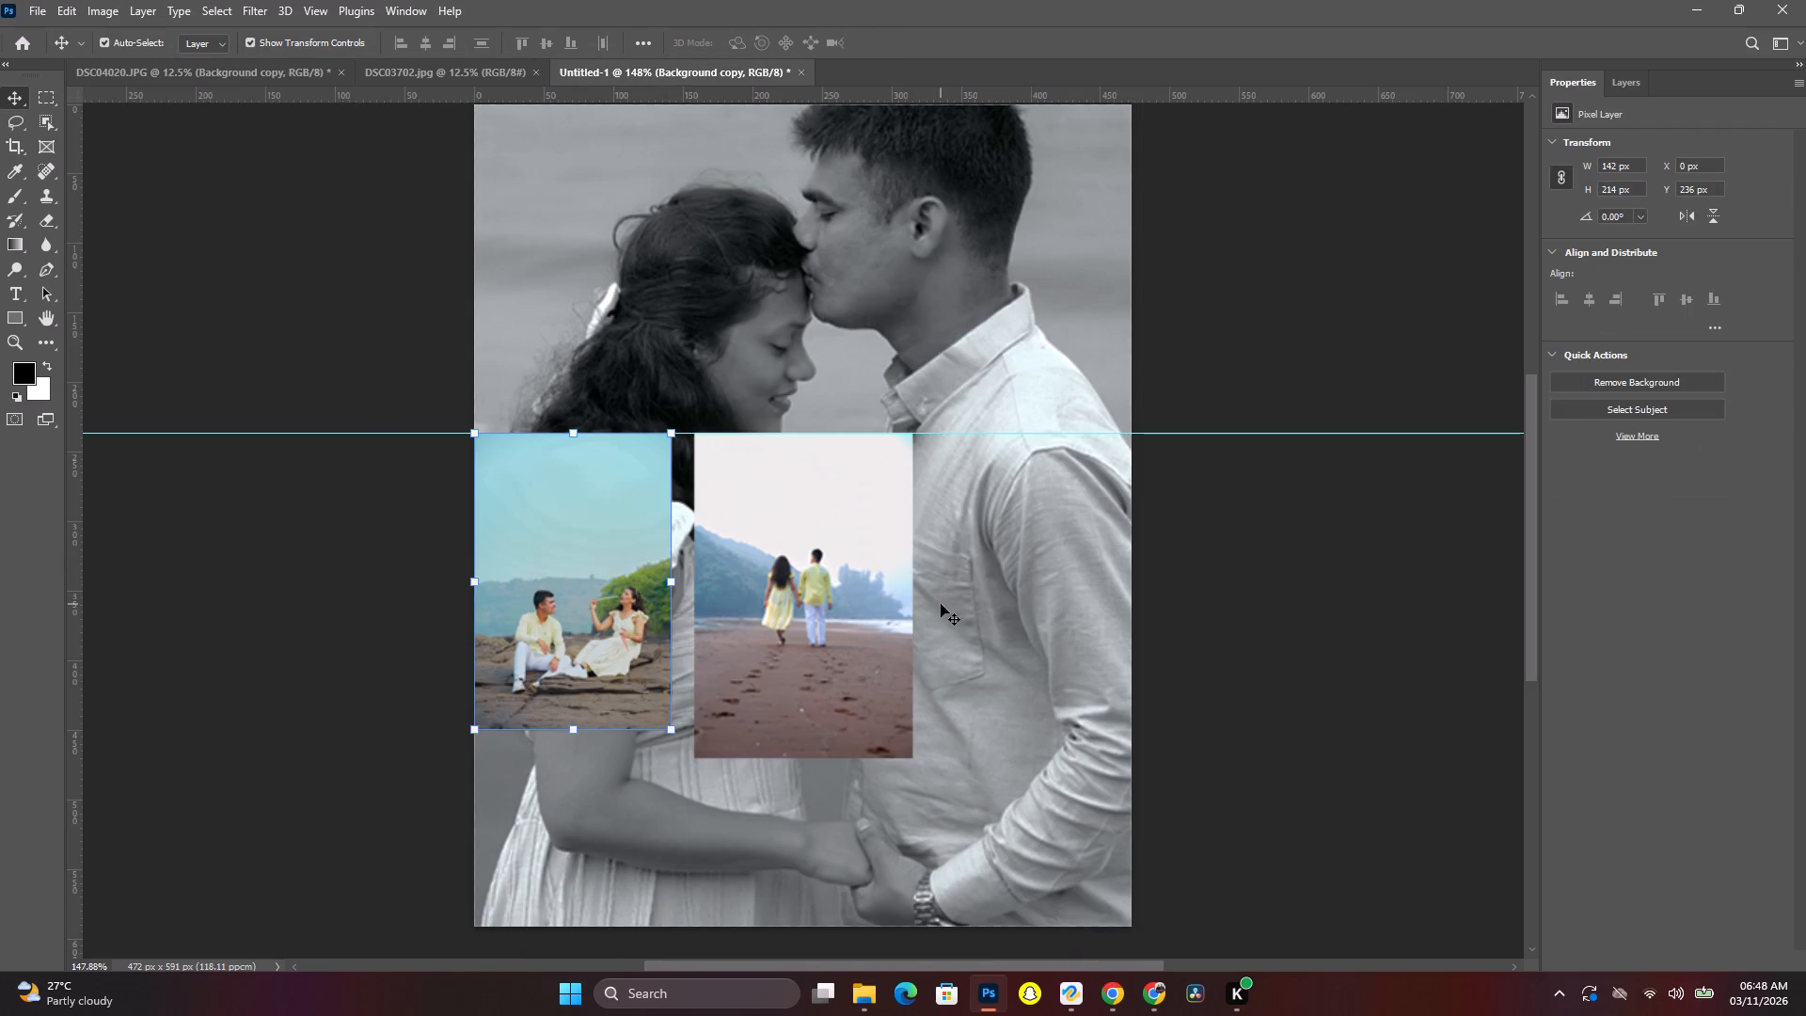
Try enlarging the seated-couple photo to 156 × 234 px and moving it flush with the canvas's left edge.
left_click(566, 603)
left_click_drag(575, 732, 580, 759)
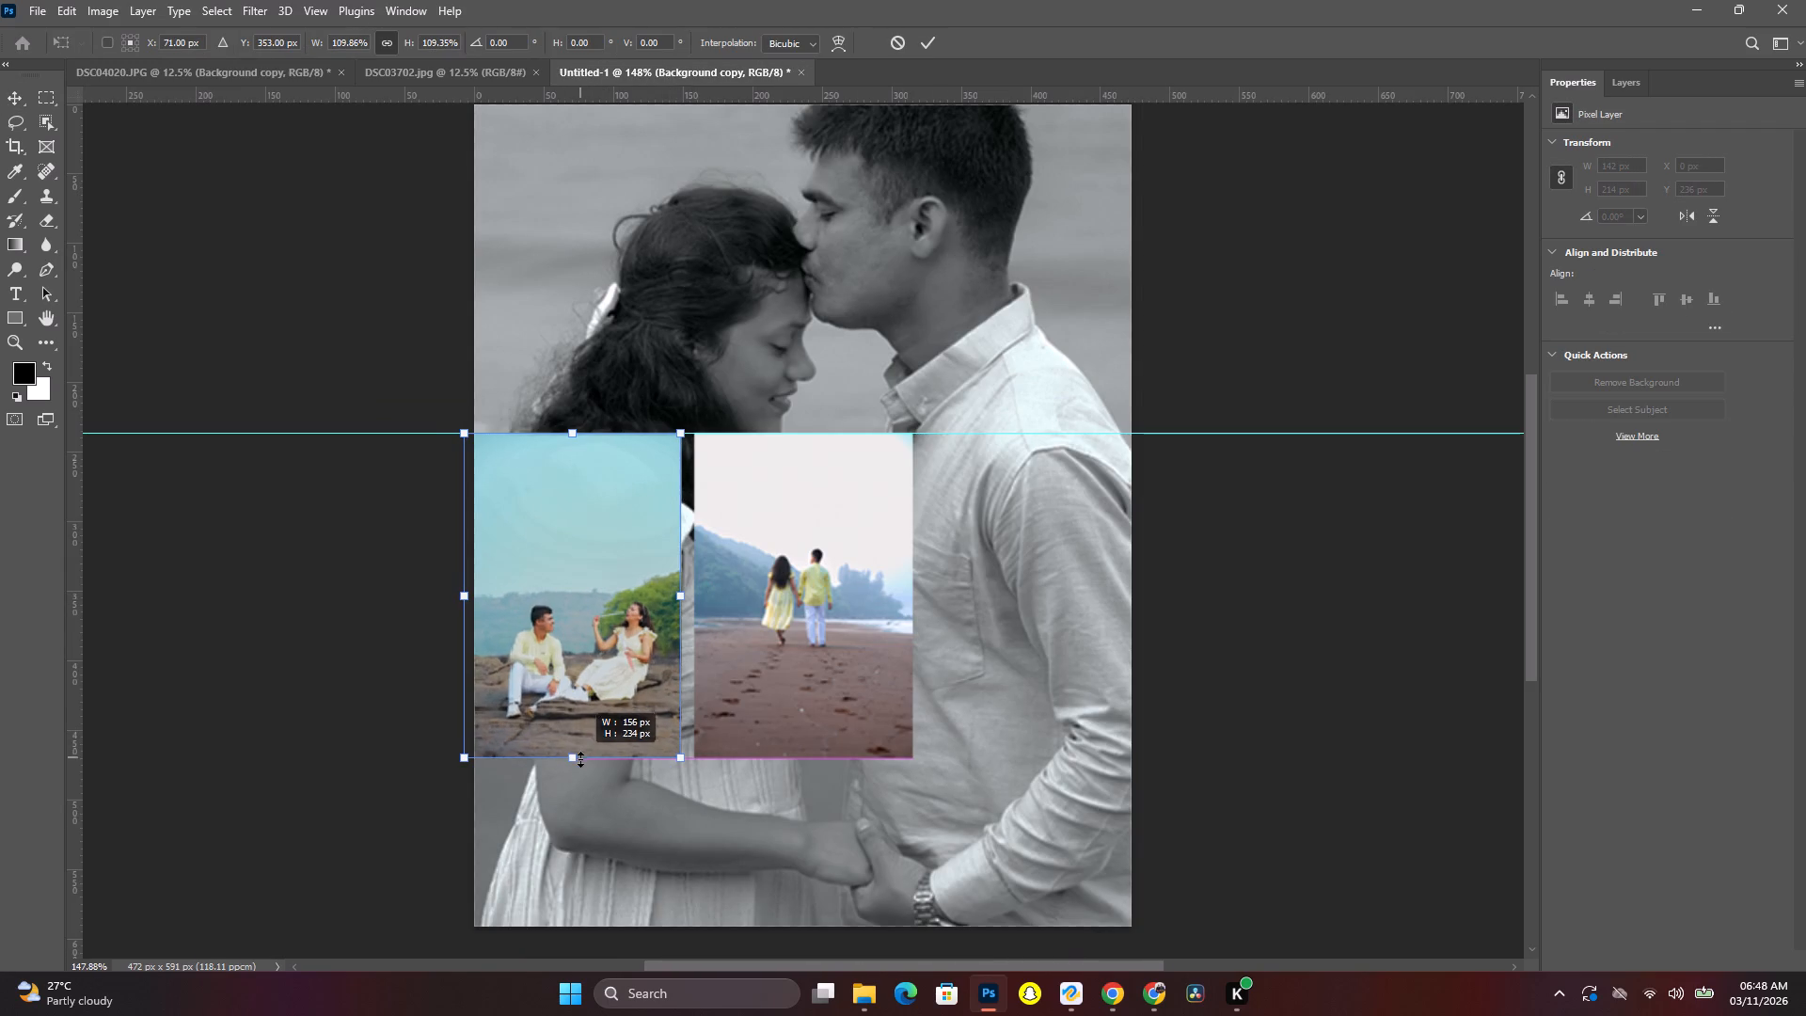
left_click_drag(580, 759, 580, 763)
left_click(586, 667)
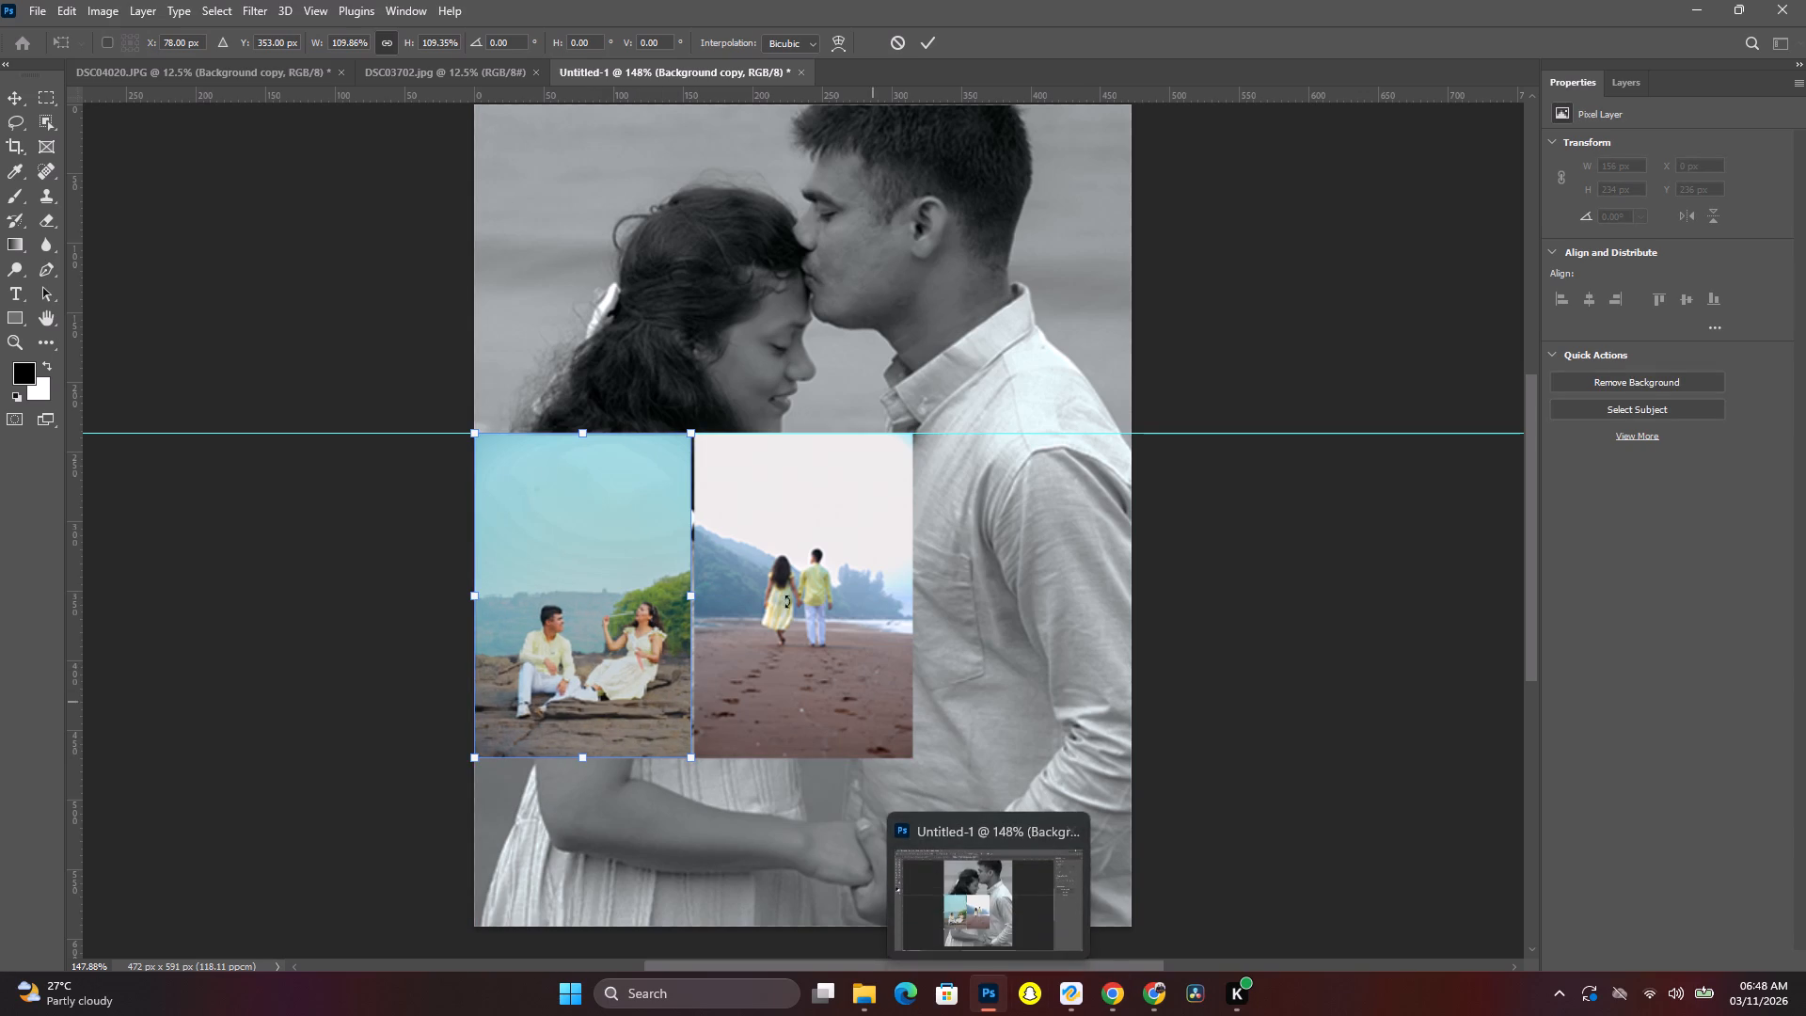
Close the seated-couple source document DSC04020 without saving it.
left_click(341, 70)
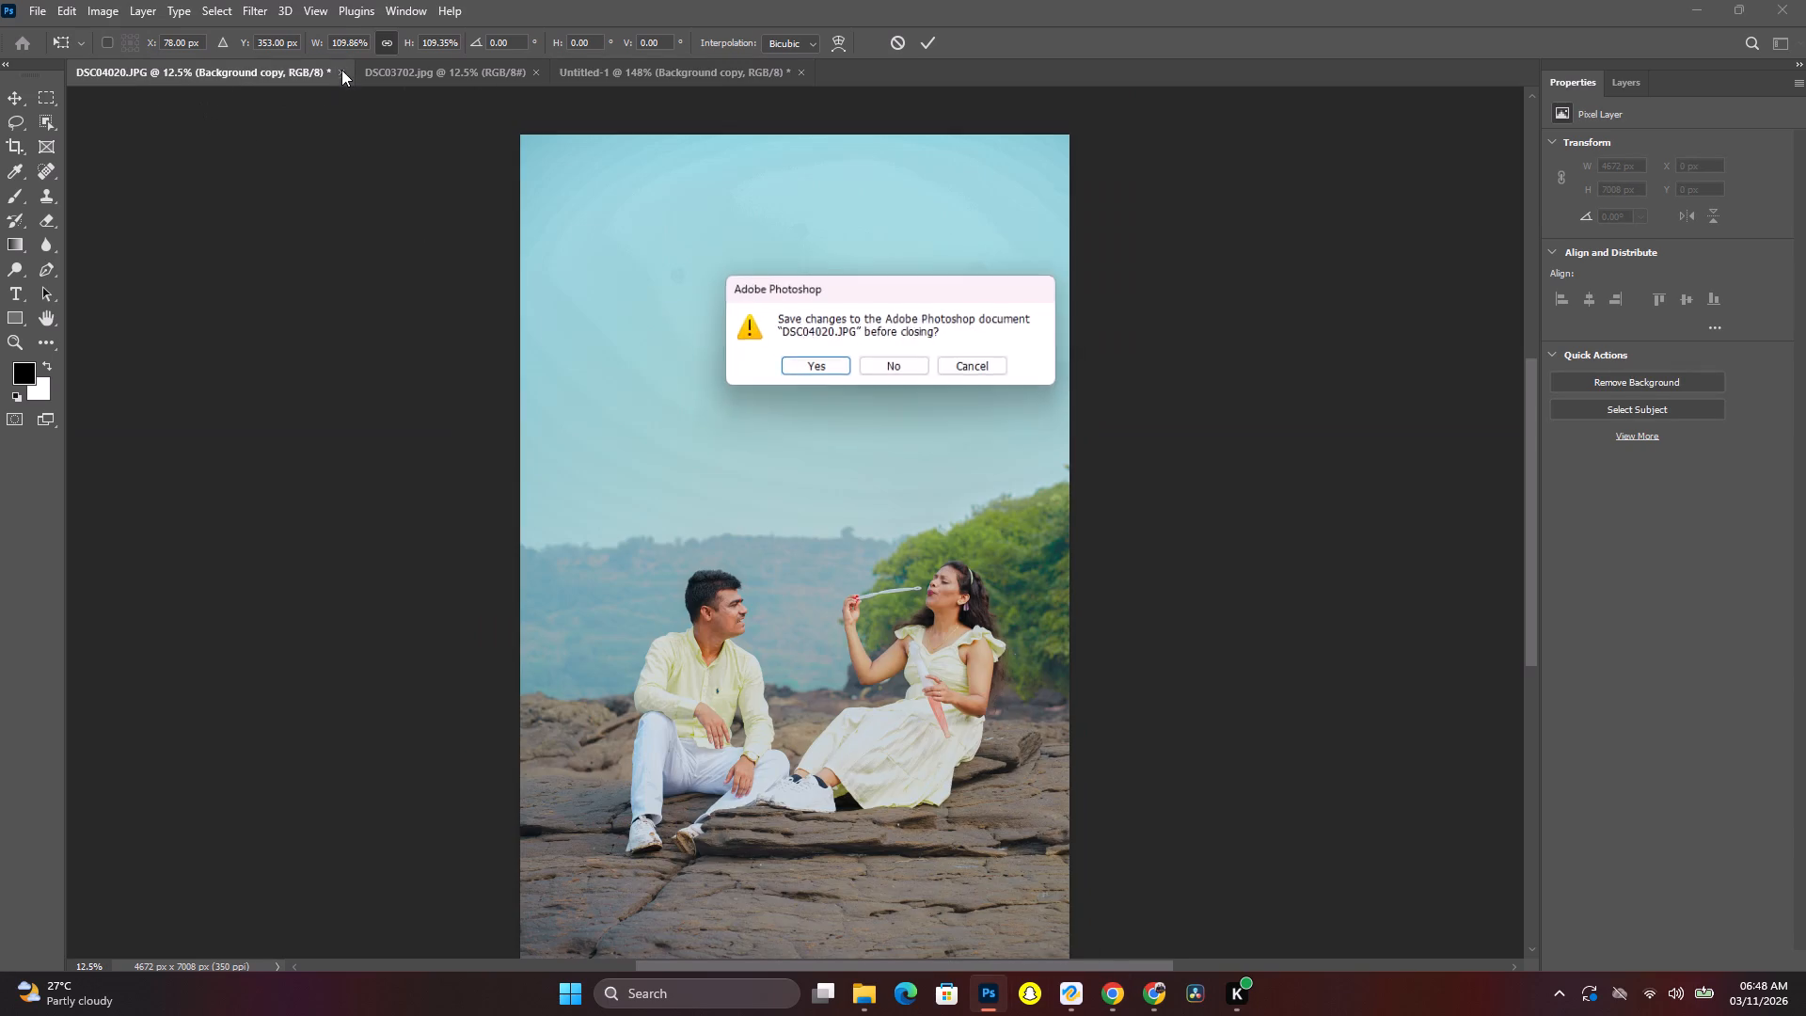
left_click(910, 368)
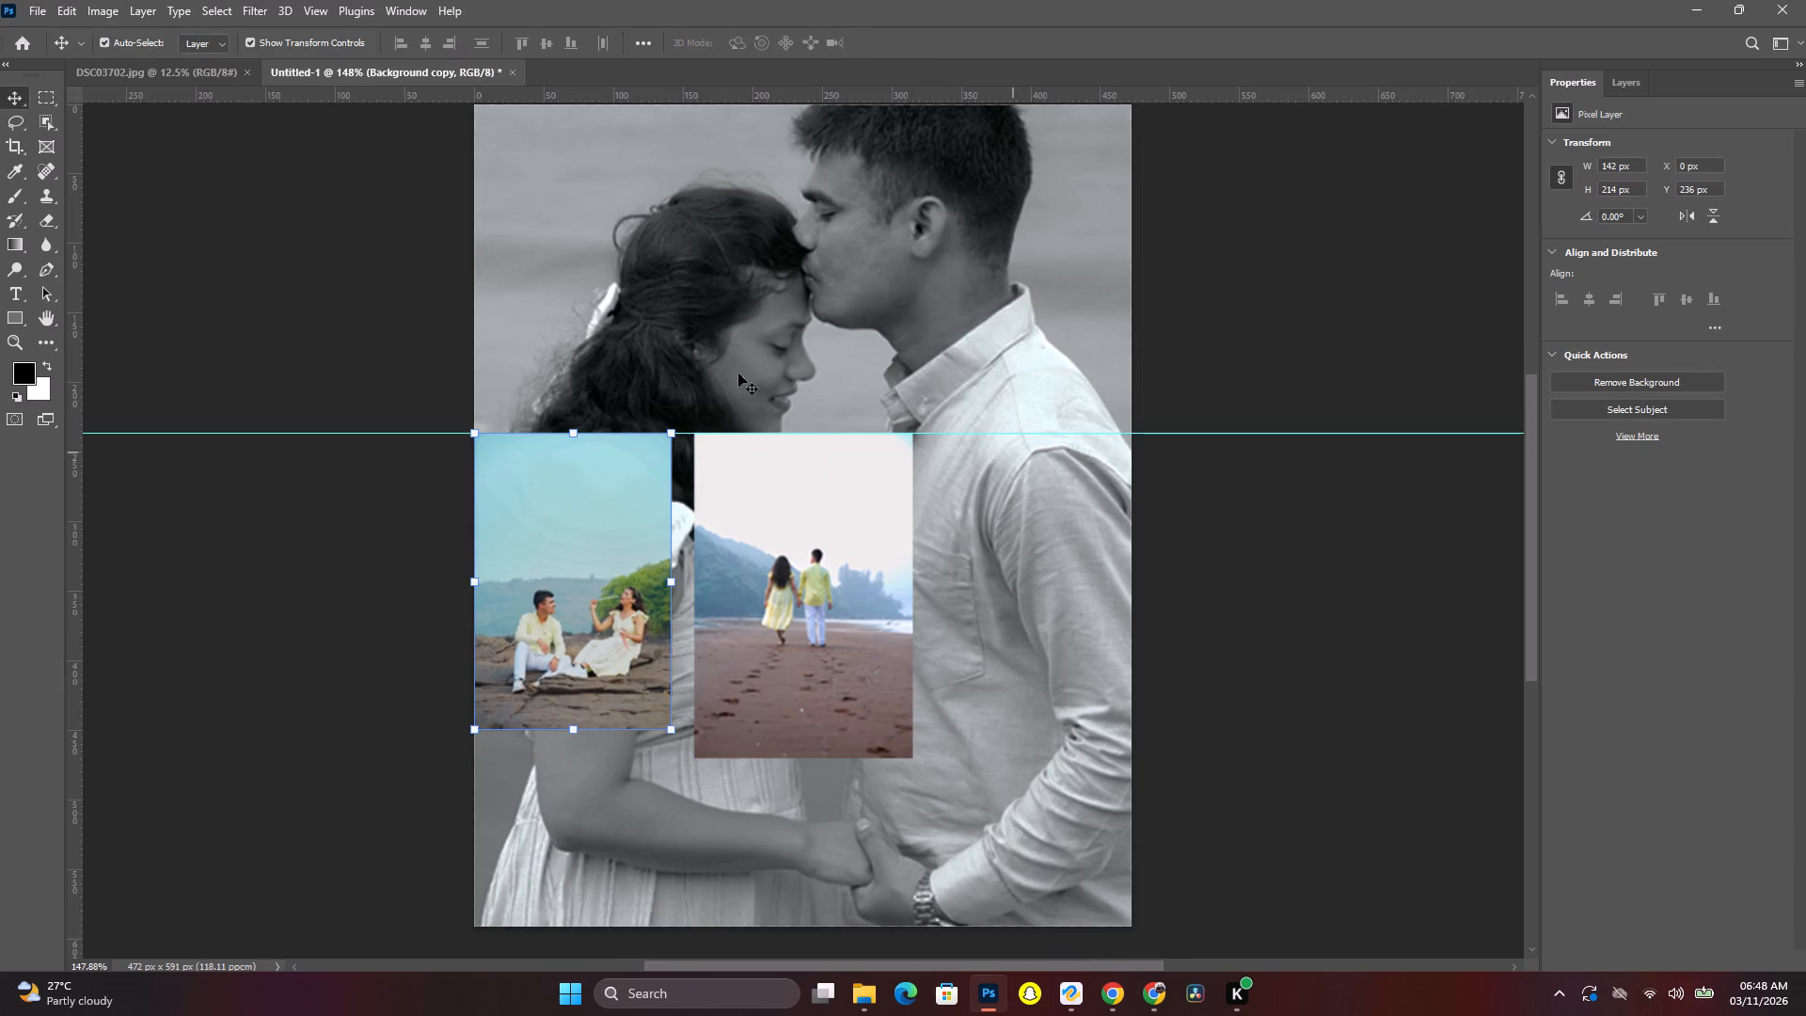
Open the photo DSC03626 from the Alarms folder, displaying the files as extra large icons.
left_click(29, 29)
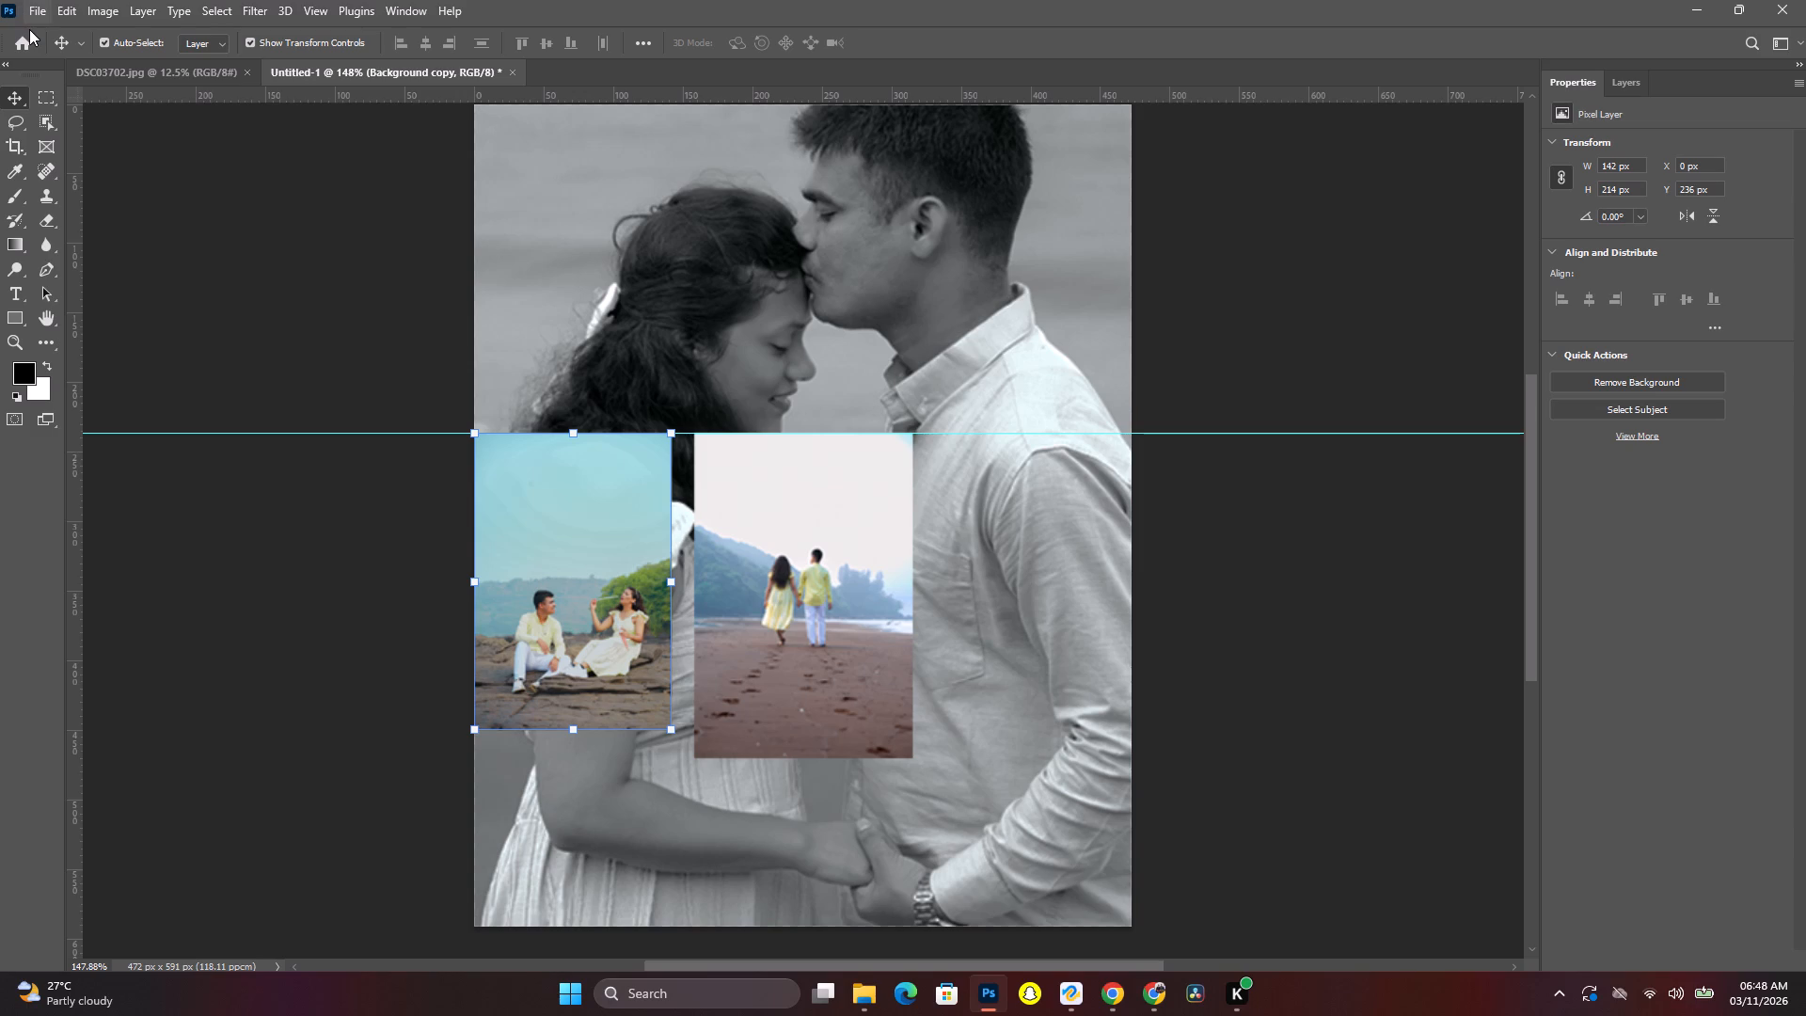
left_click(44, 12)
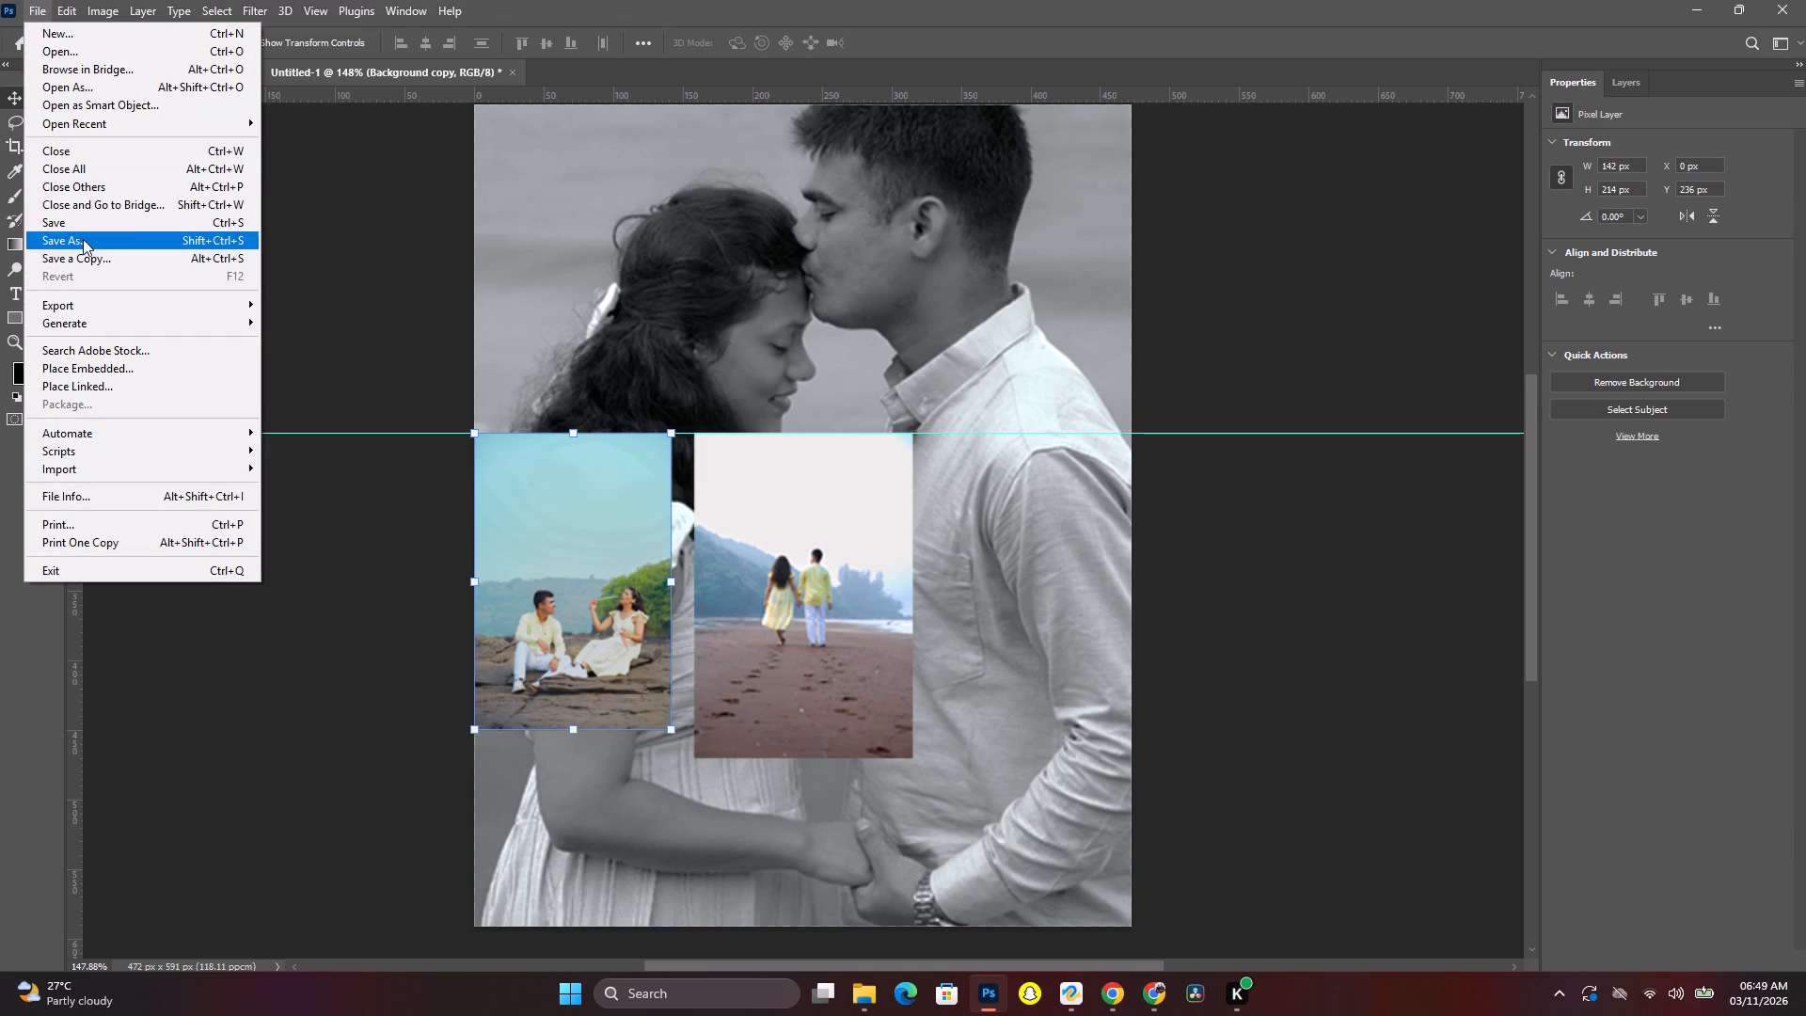
left_click(87, 303)
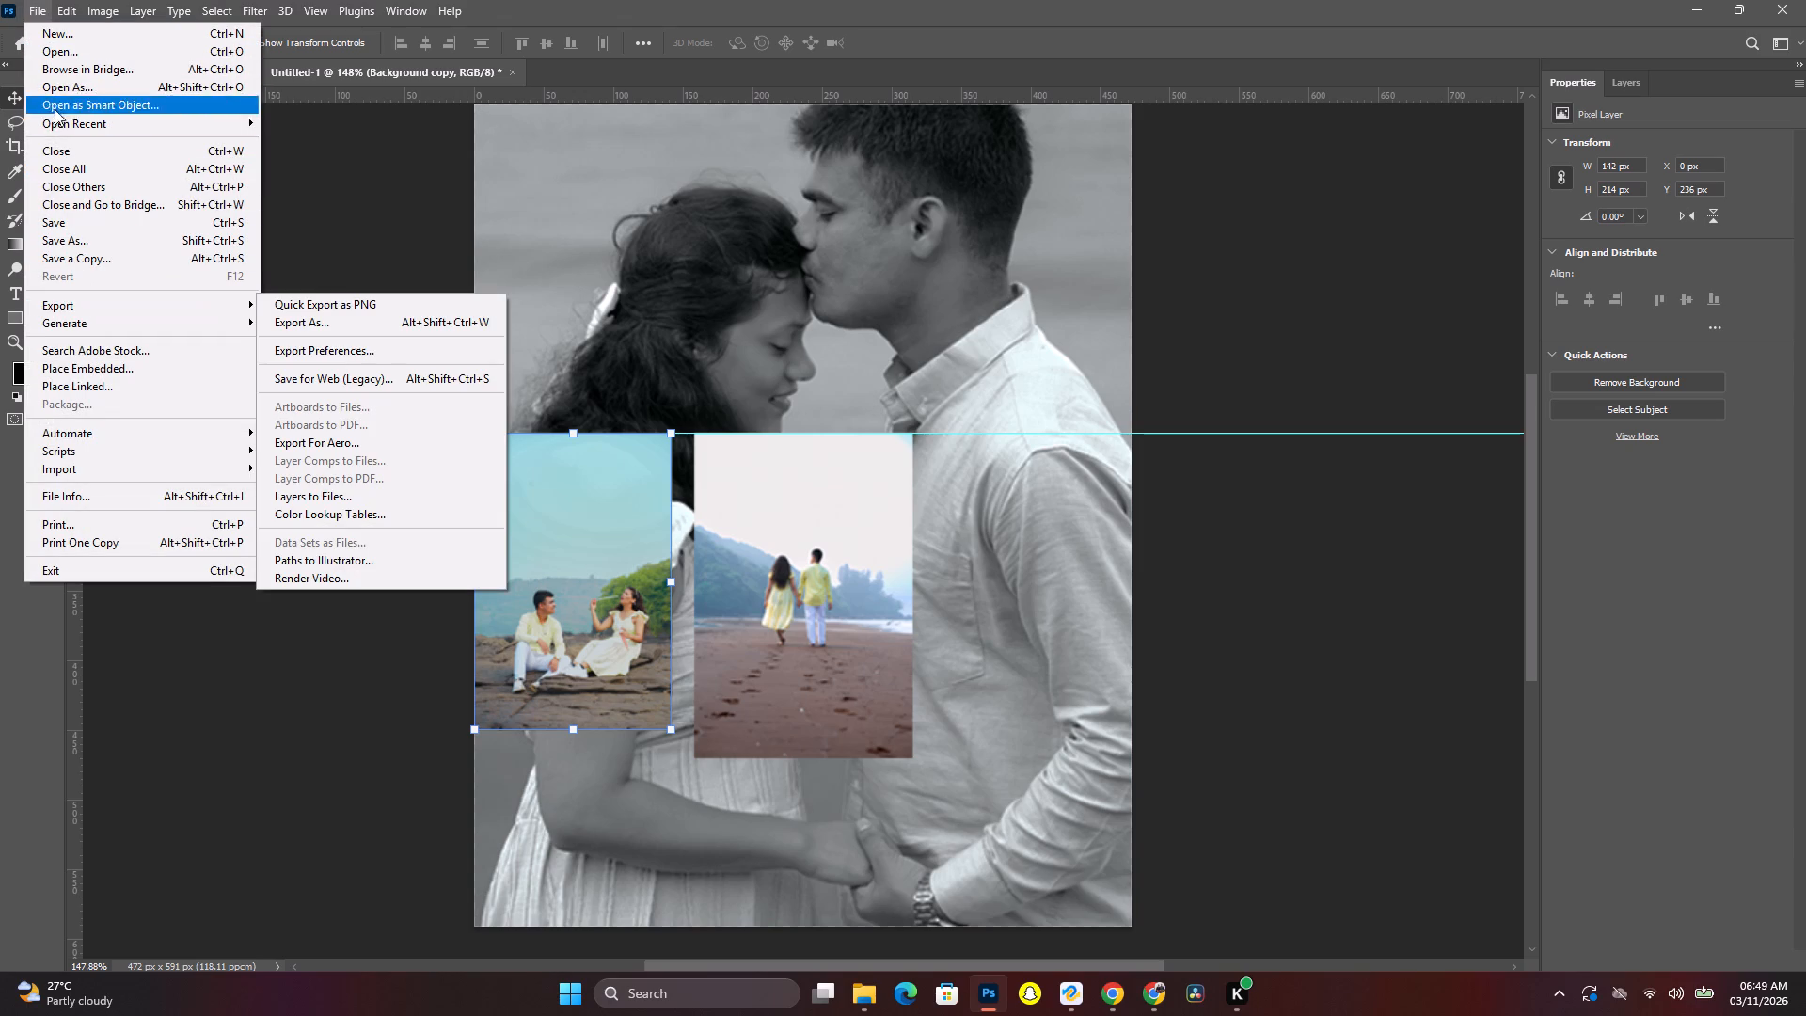
left_click(107, 55)
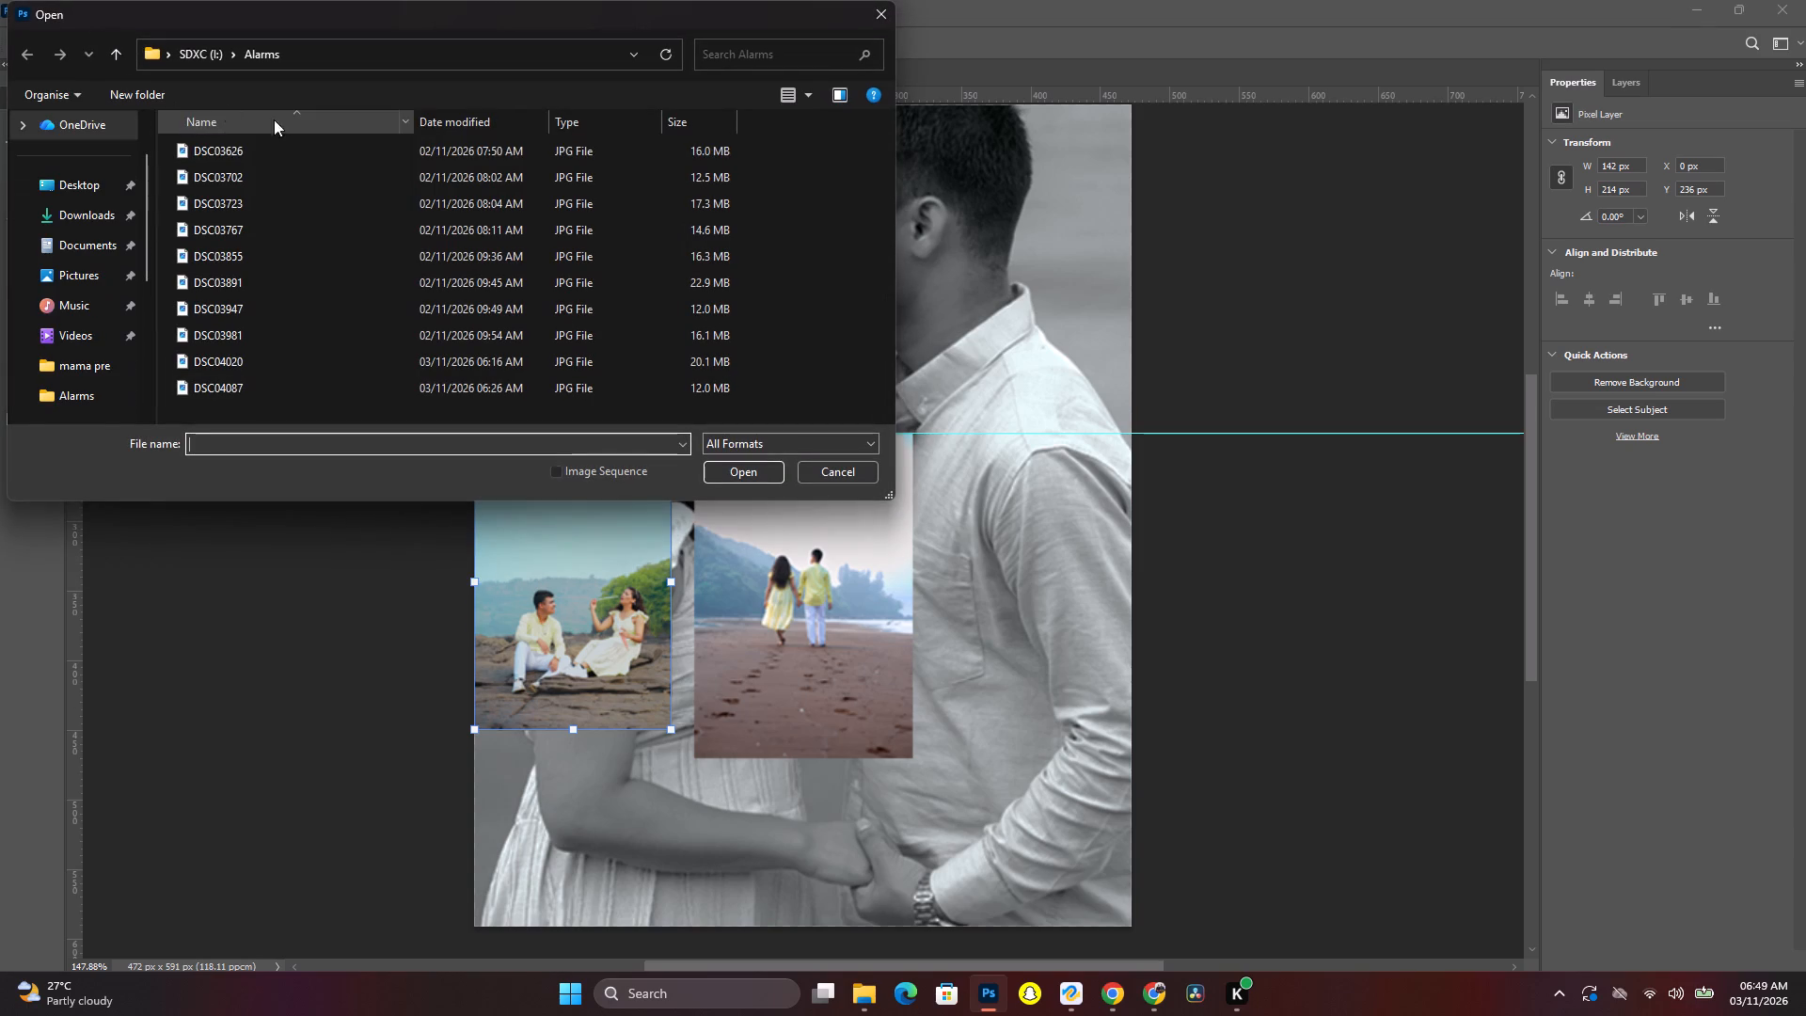
left_click(801, 89)
left_click(858, 2)
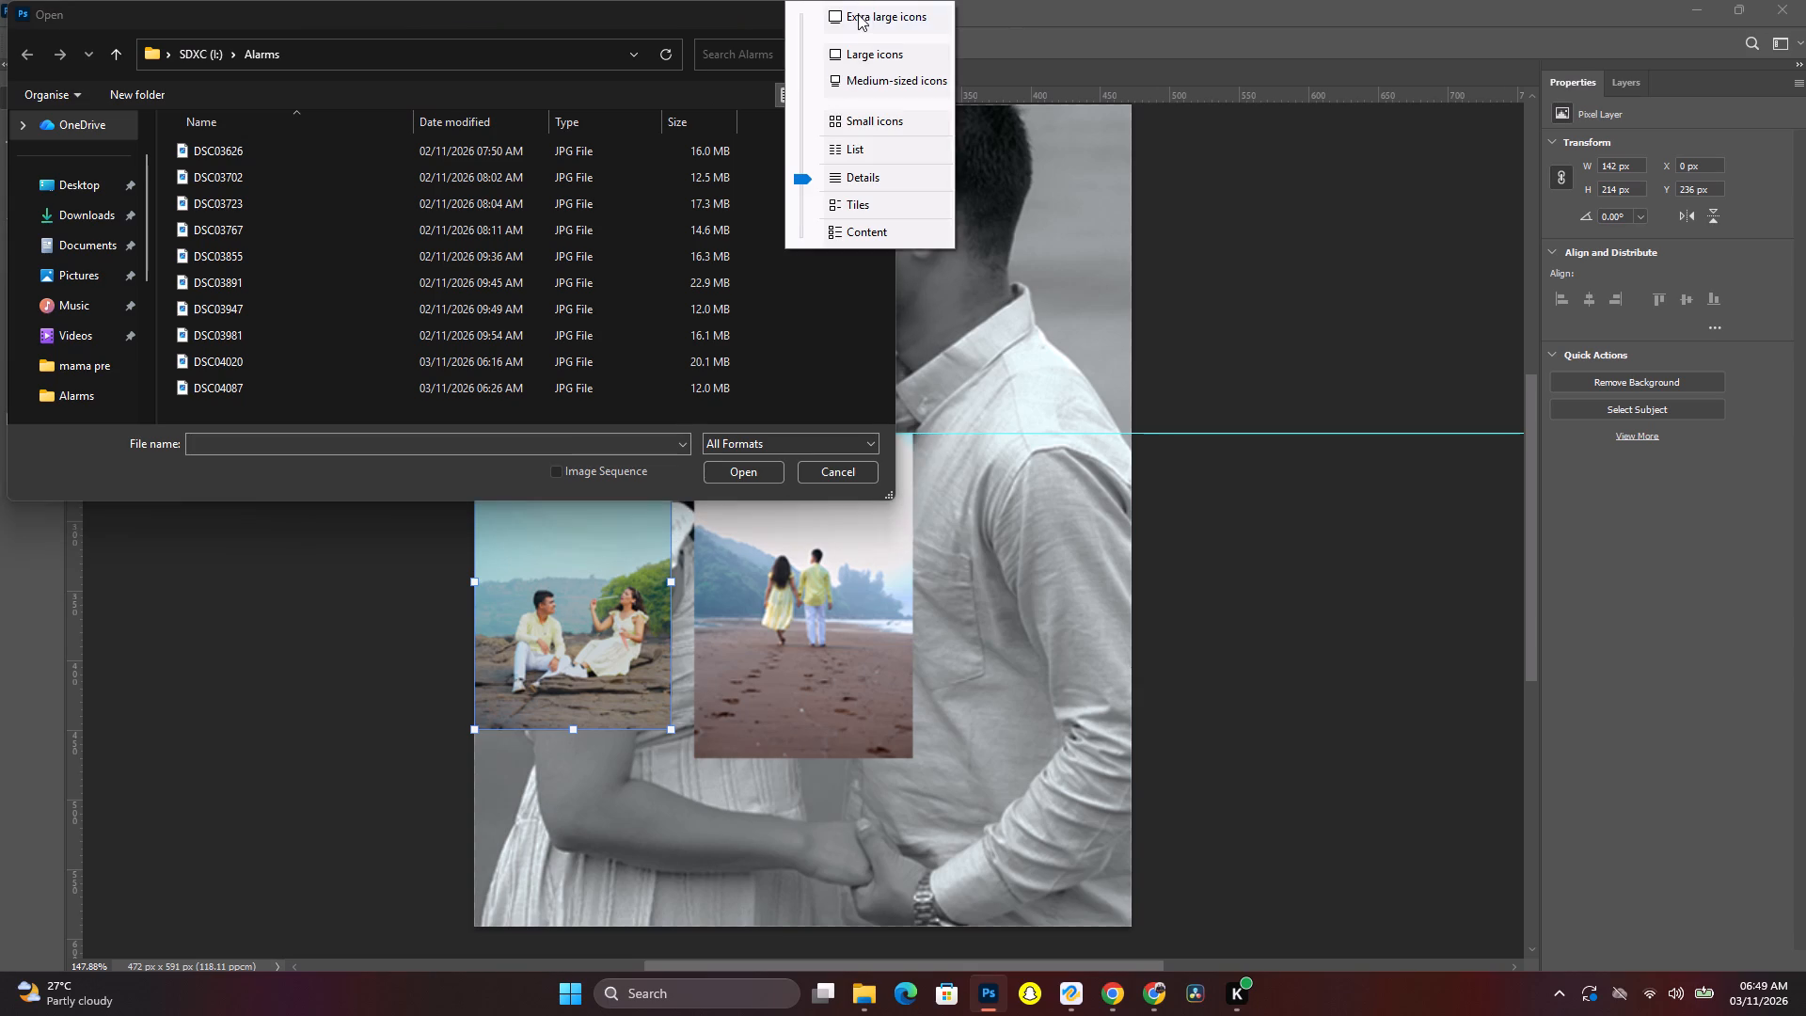
left_click(858, 15)
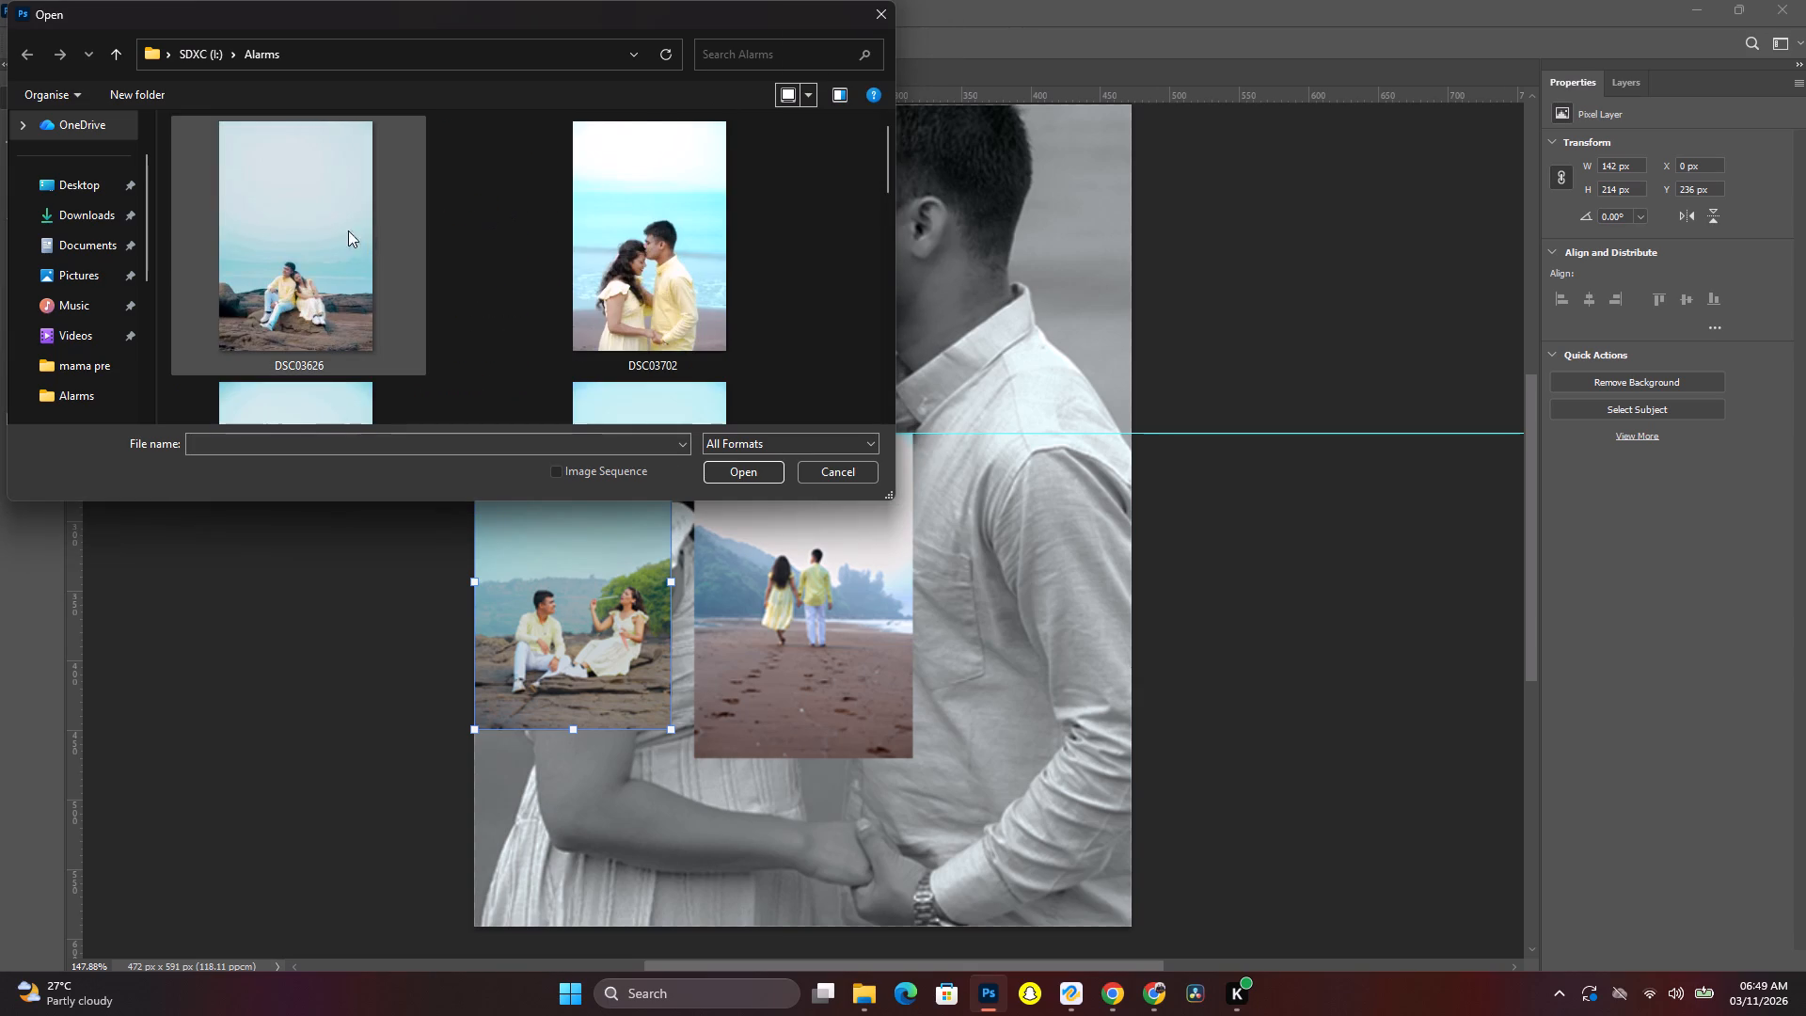
double_click(334, 223)
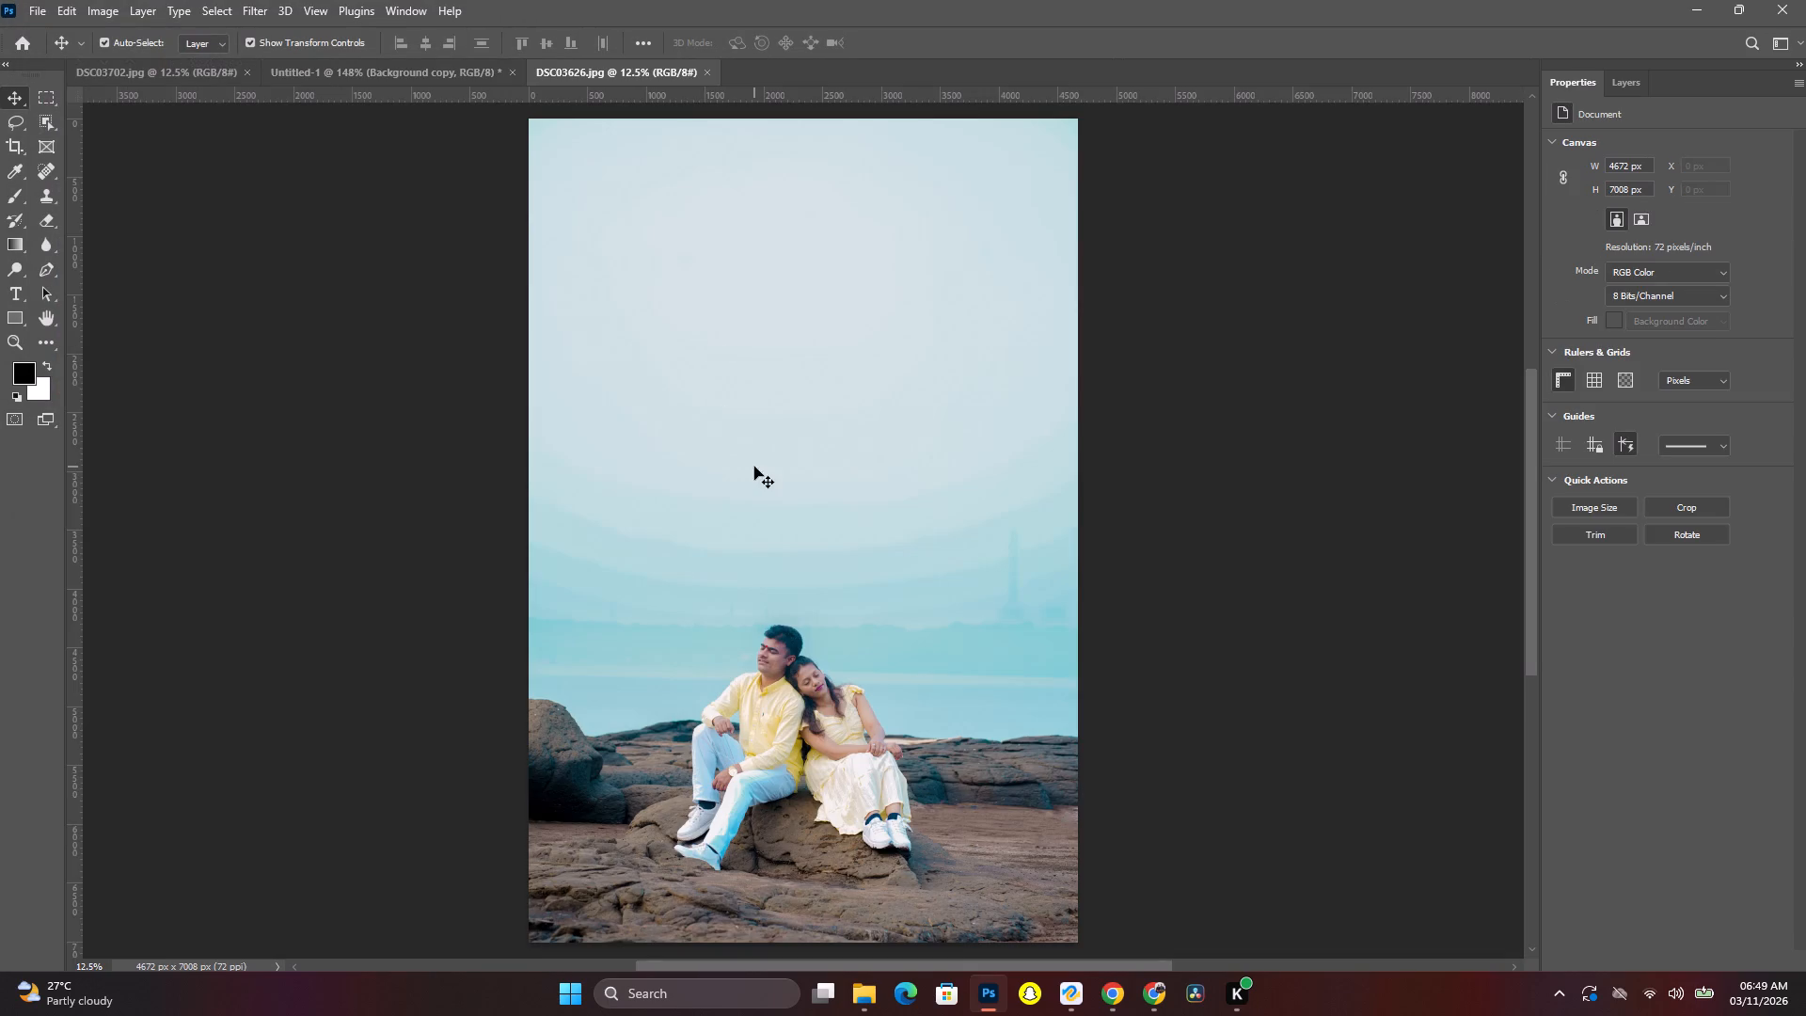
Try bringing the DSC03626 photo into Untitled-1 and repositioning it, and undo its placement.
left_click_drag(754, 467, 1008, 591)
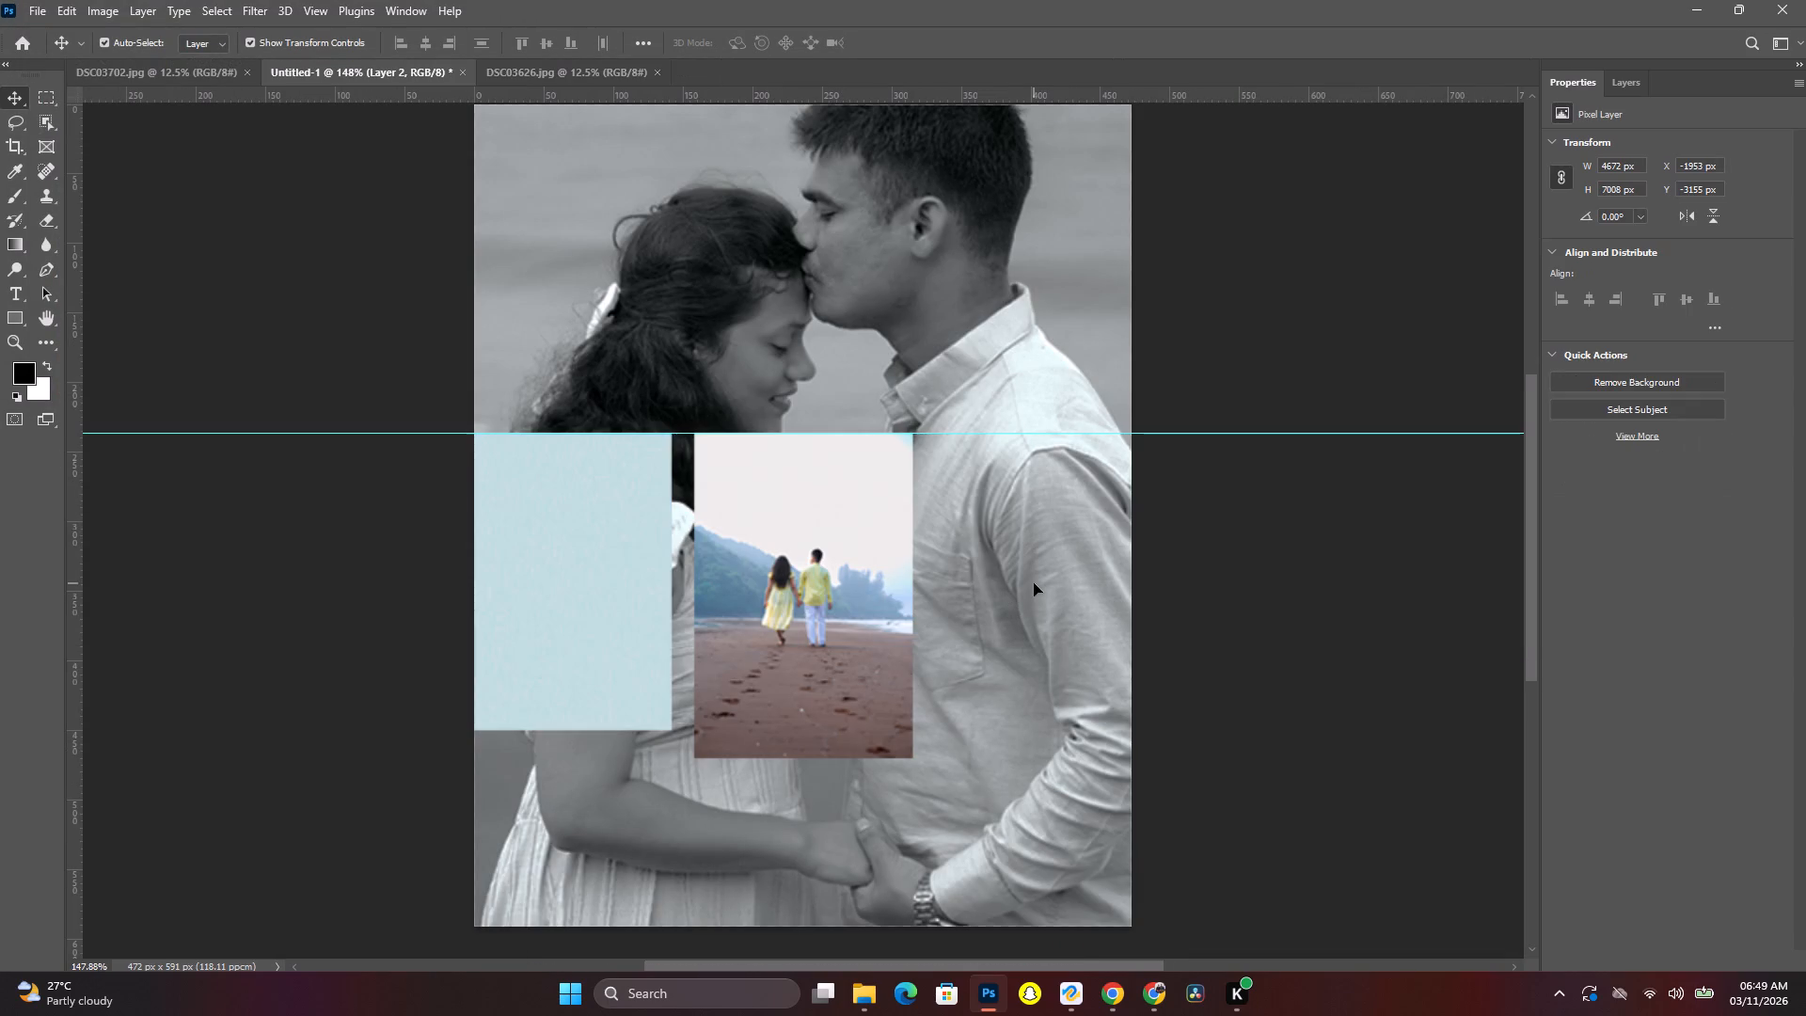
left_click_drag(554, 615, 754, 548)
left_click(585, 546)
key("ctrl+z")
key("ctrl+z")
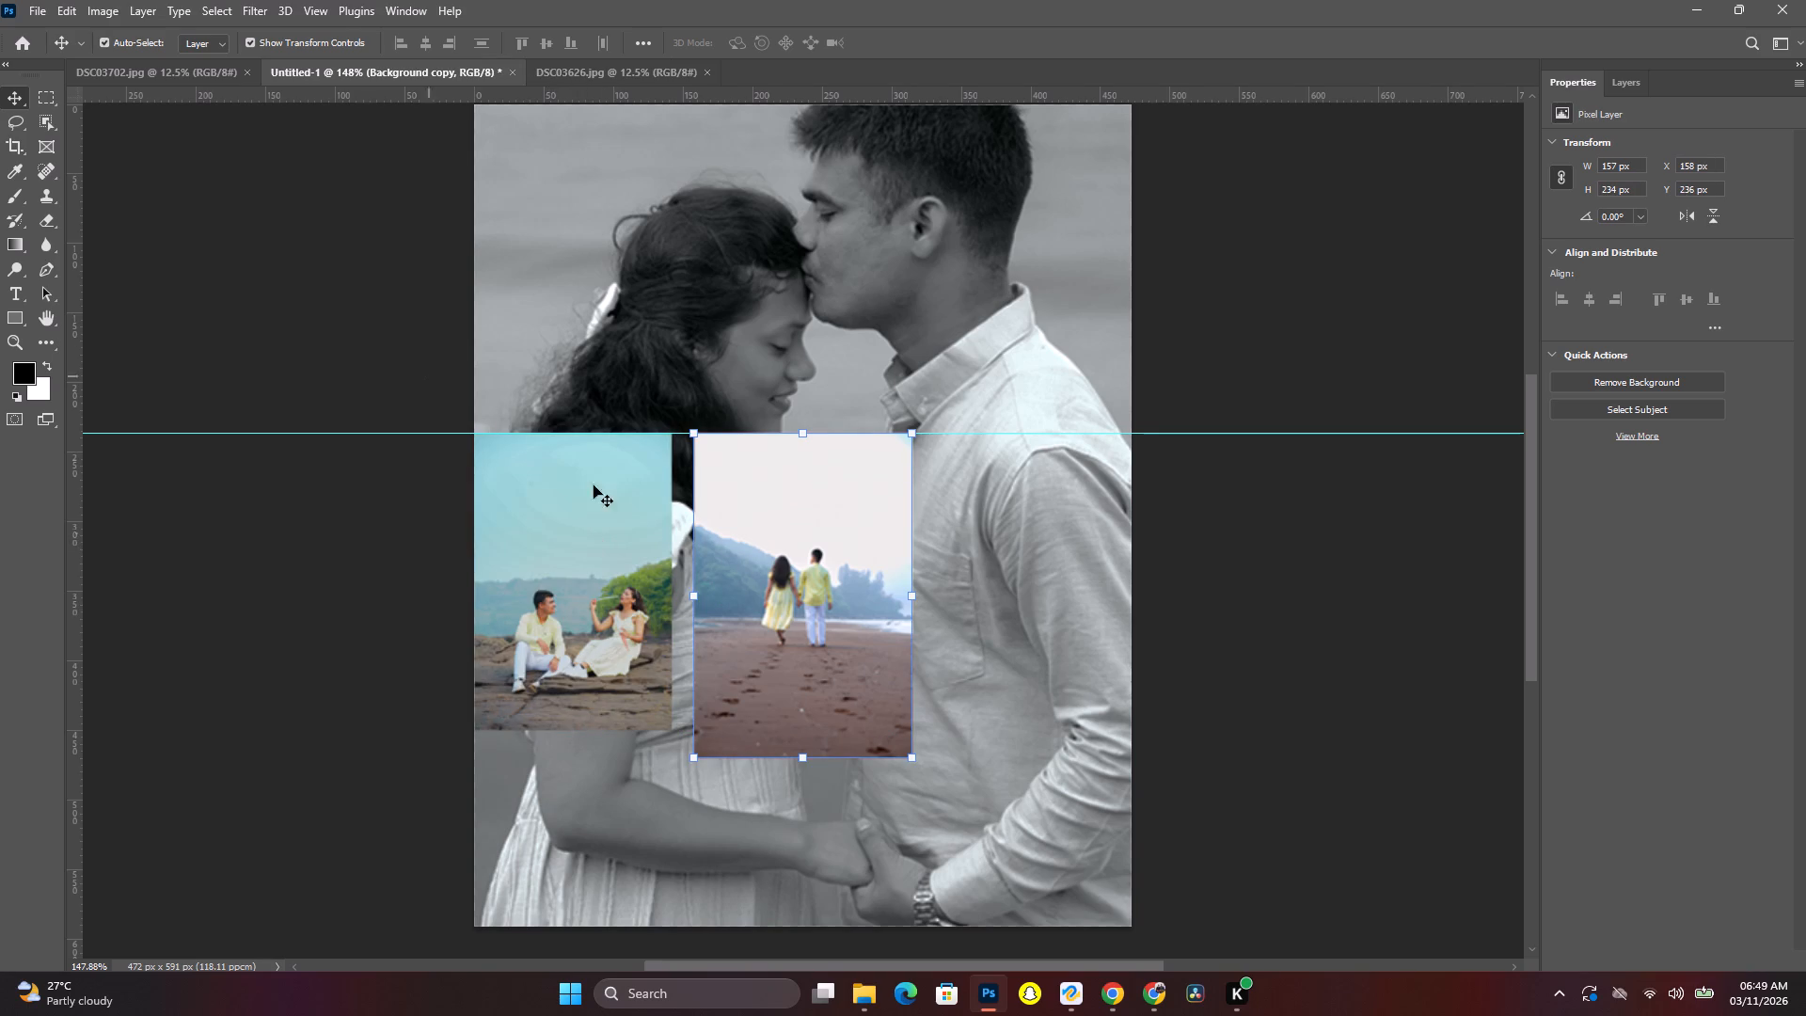
Open DSC03626 again from the Alarms folder and bring it into Untitled-1 directly above the black-and-white backdrop layer.
left_click(1107, 556)
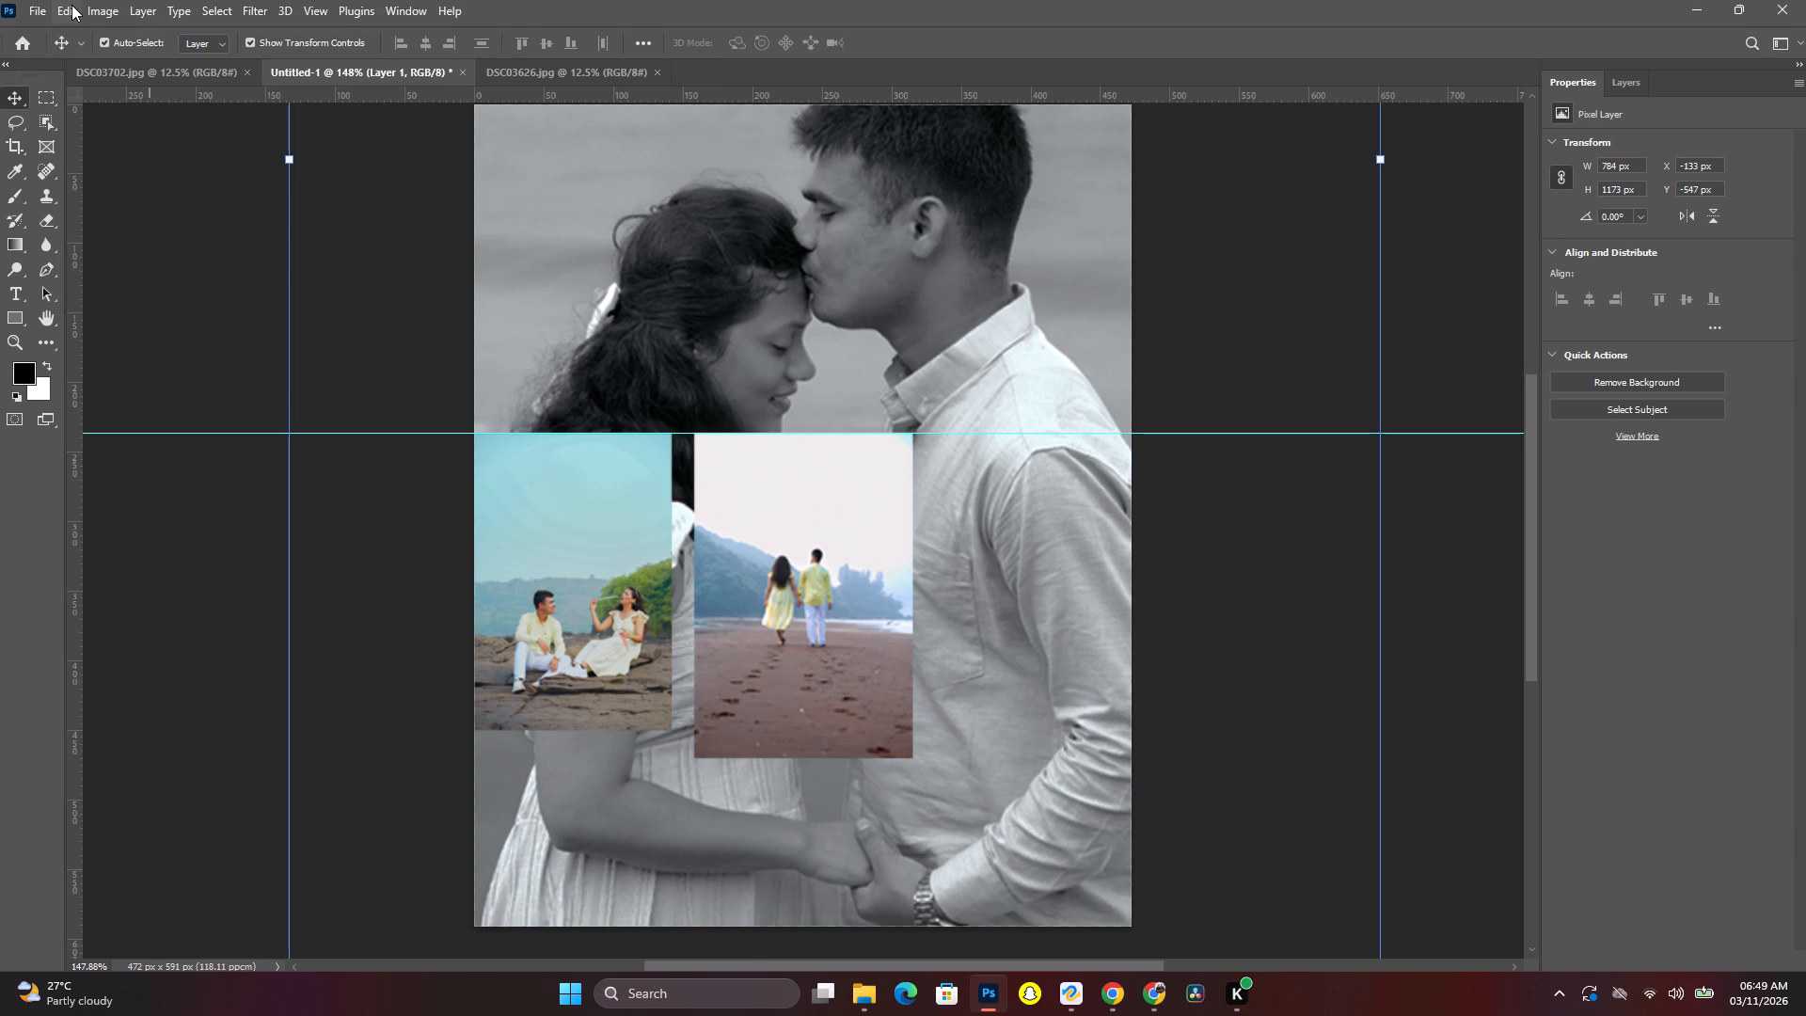
left_click(51, 13)
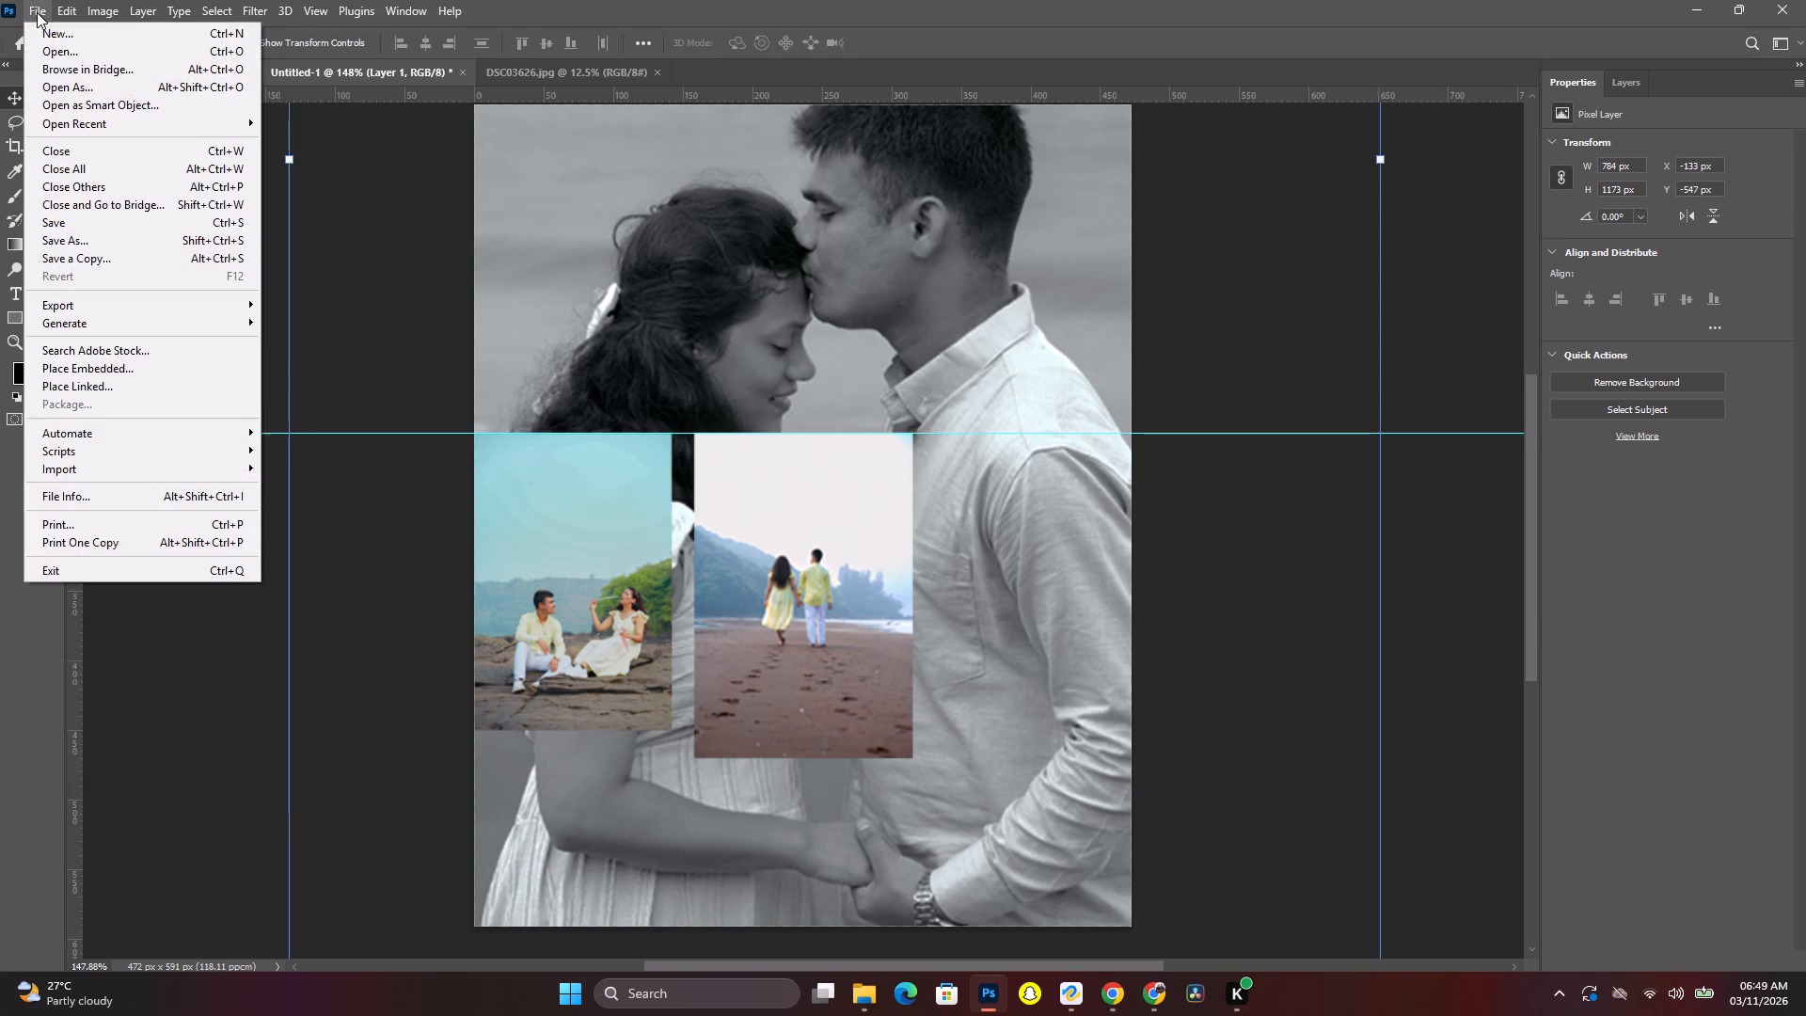
left_click(47, 53)
double_click(277, 250)
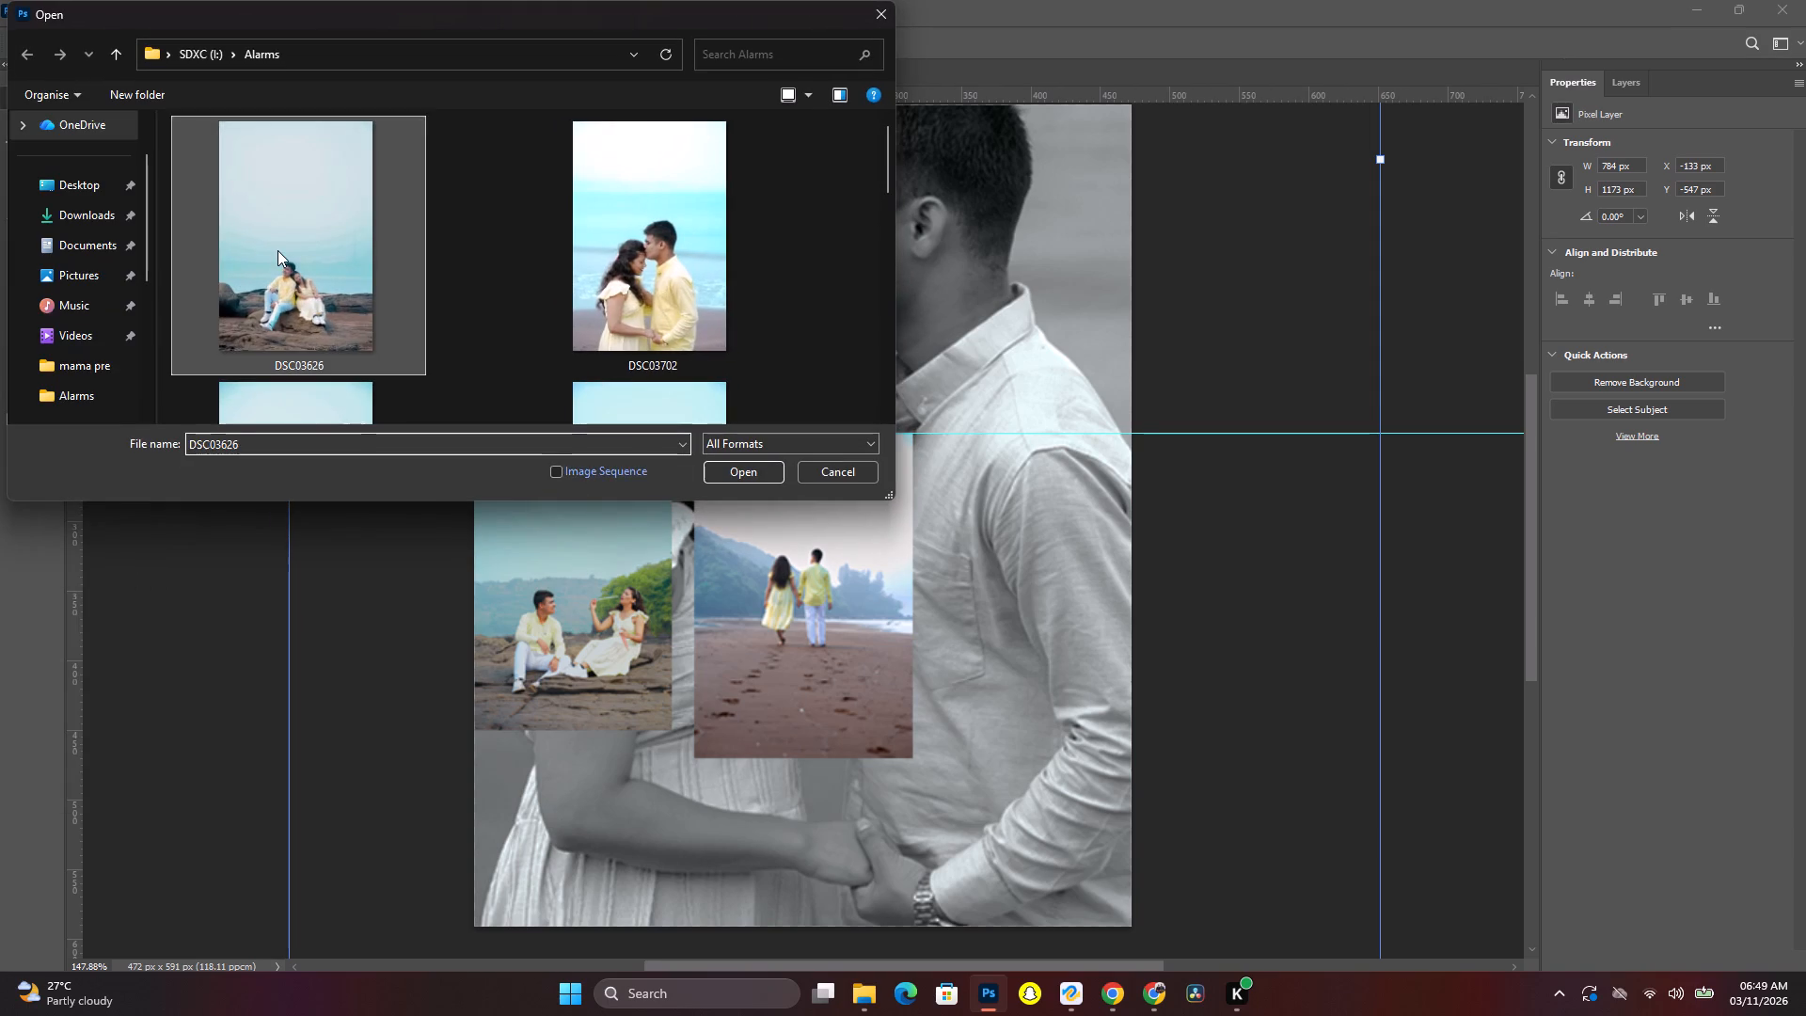
left_click_drag(768, 498, 699, 80)
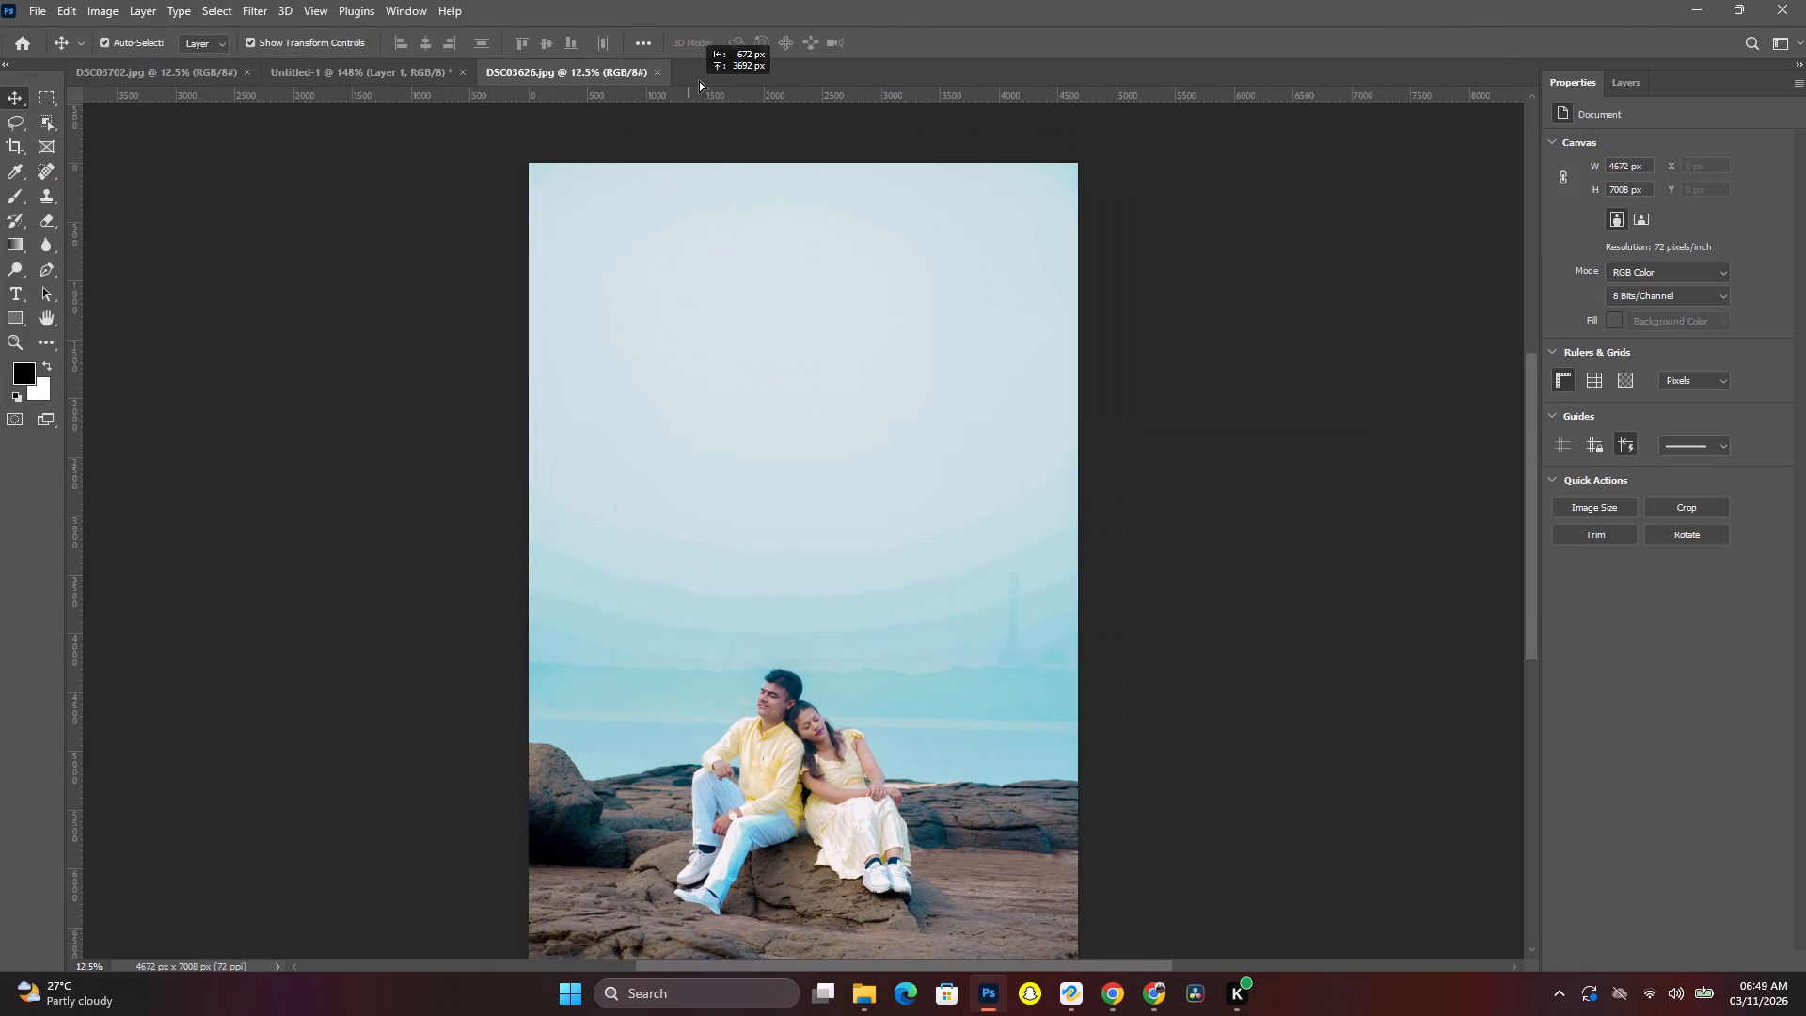
left_click_drag(699, 80, 845, 503)
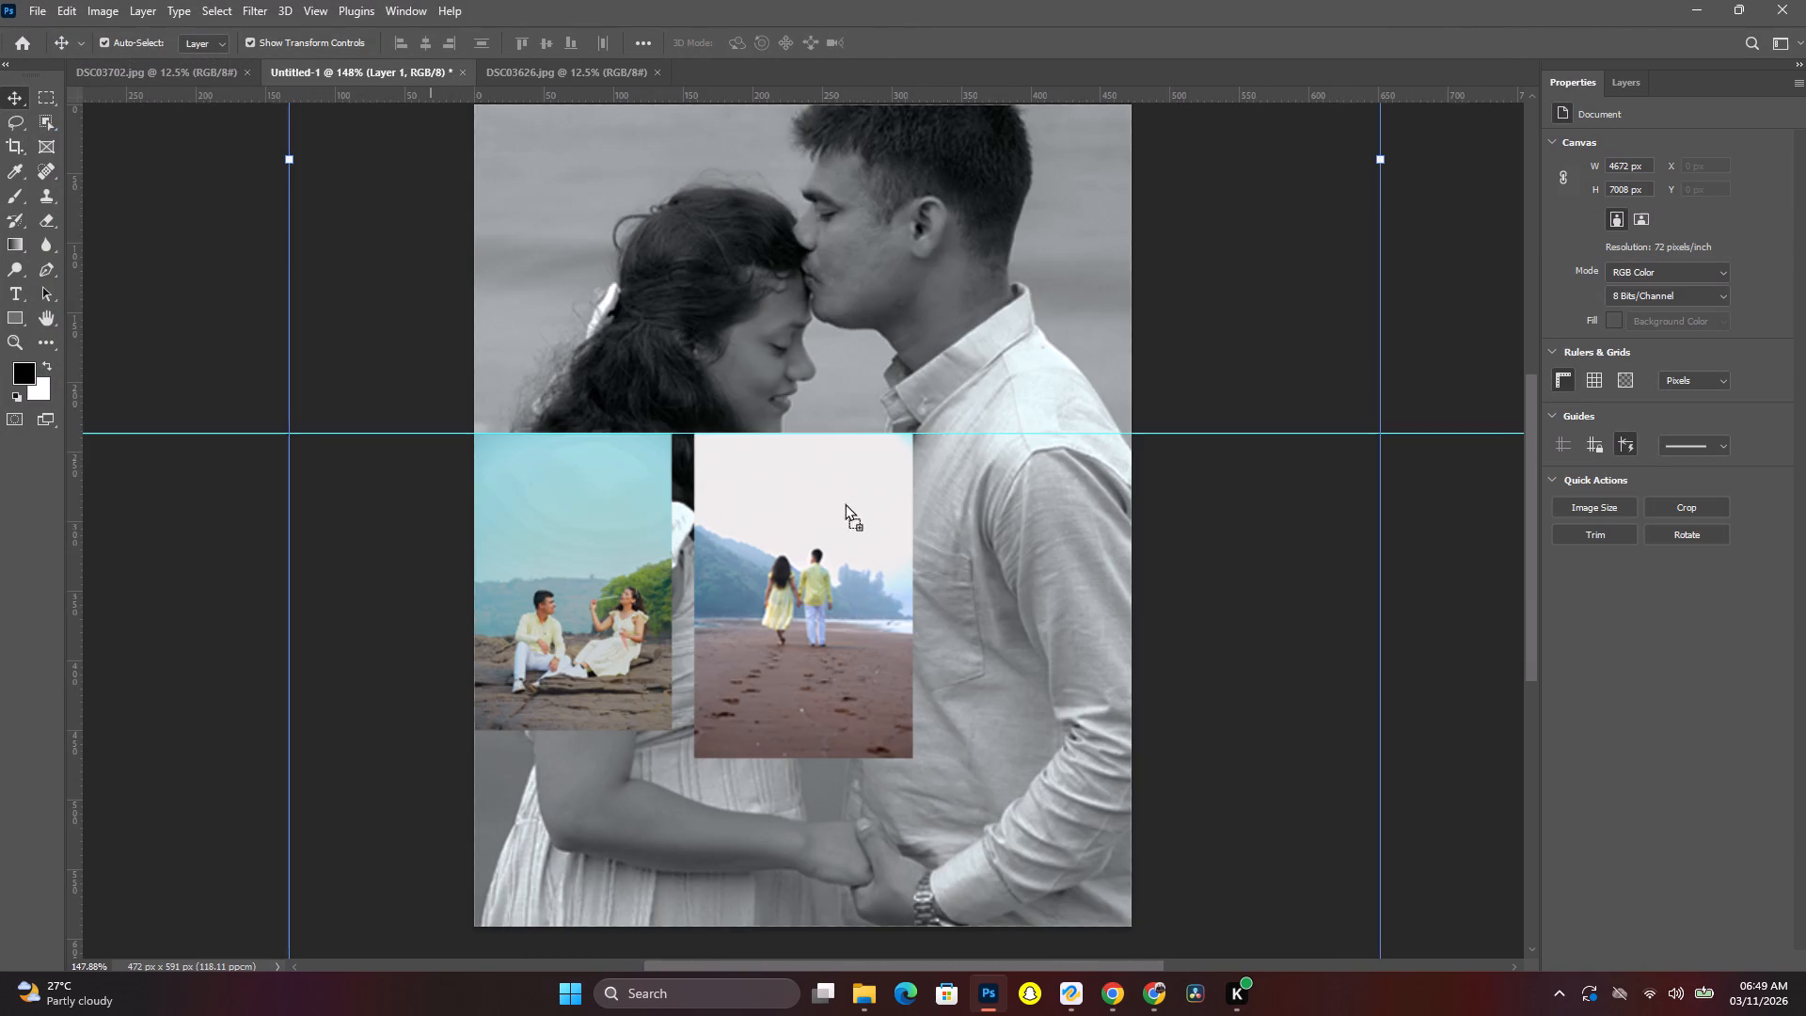
left_click_drag(845, 503, 944, 507)
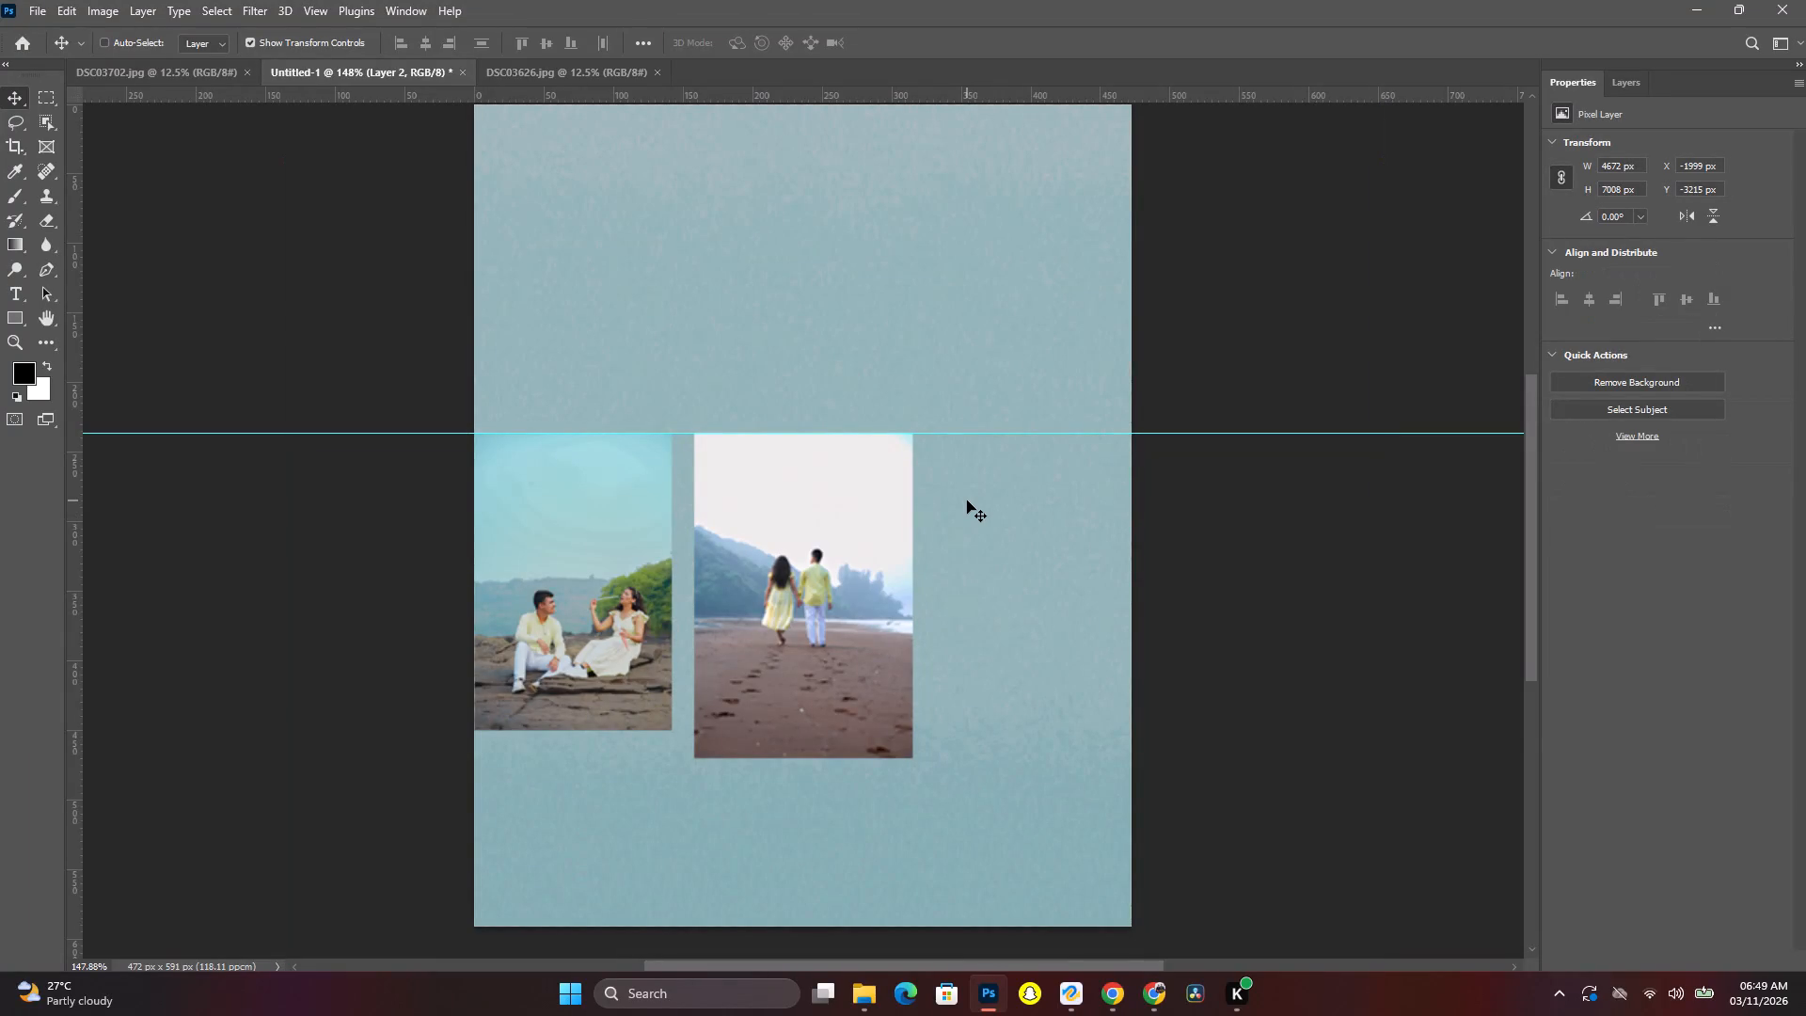
Scale the DSC03626 photo down to 3.45% and place it as the third photo, beside the beach-walk photo.
key("ctrl+0")
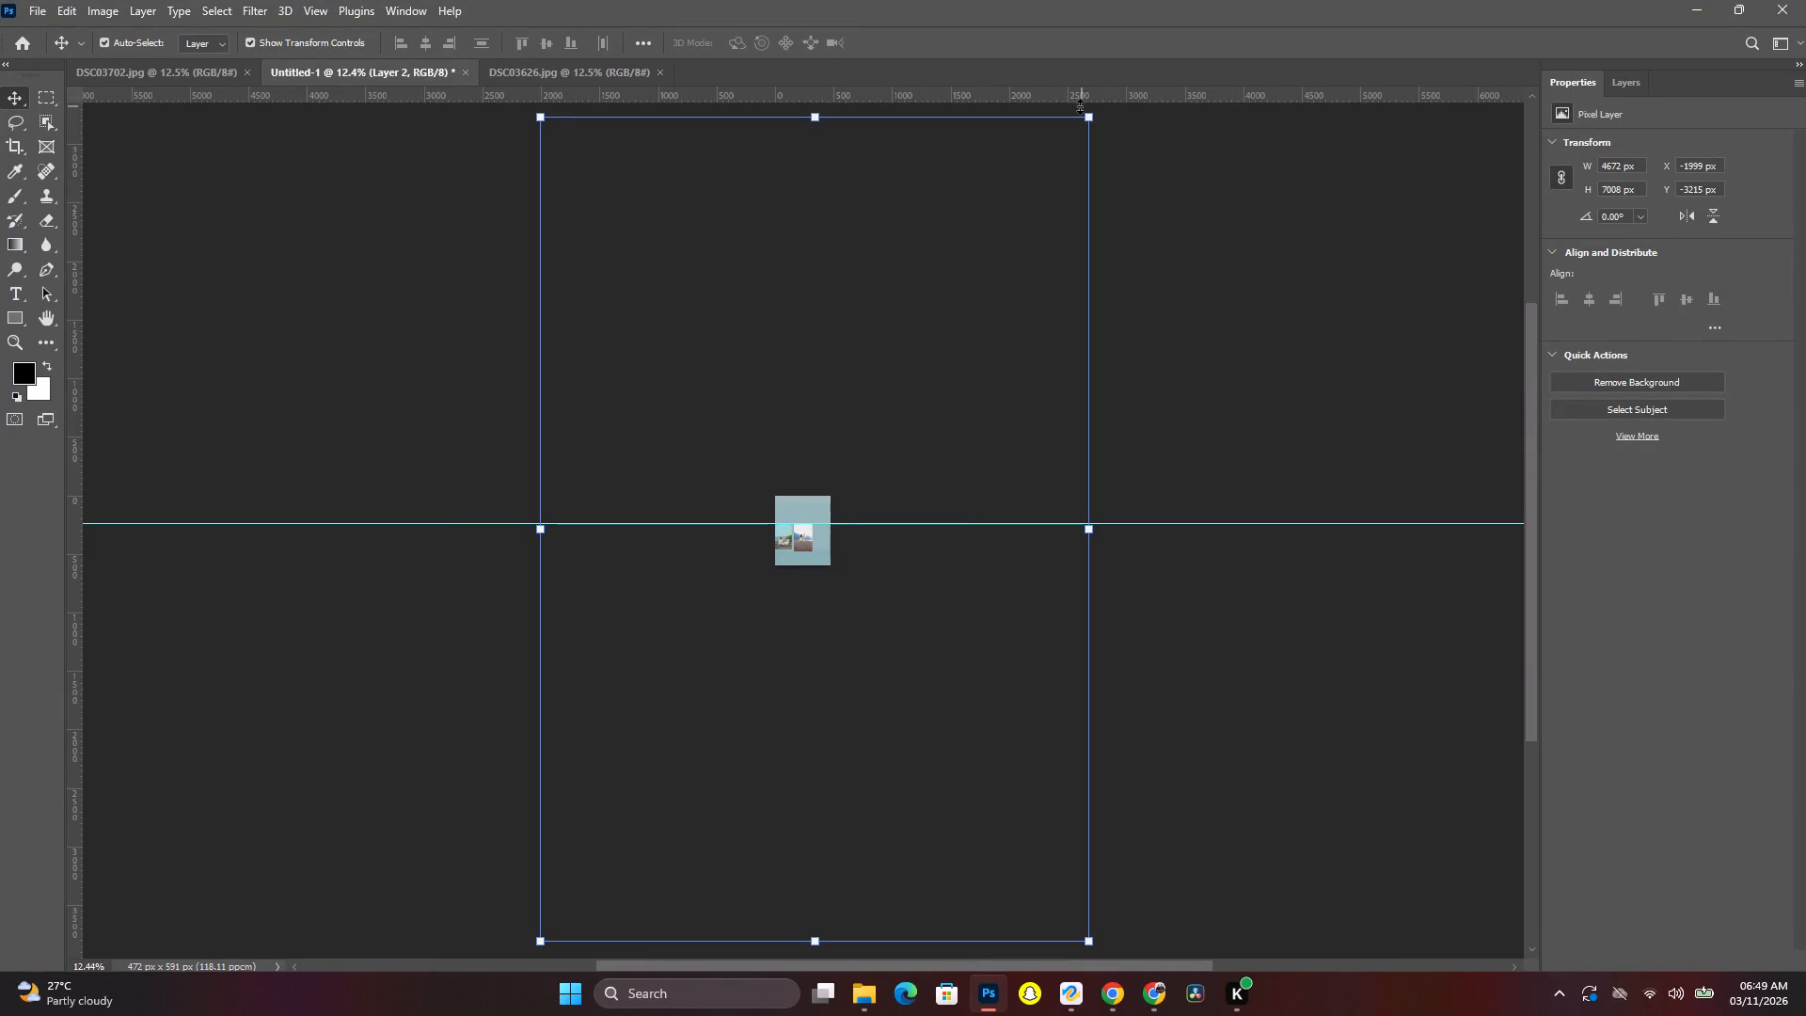
left_click_drag(1085, 114, 558, 870)
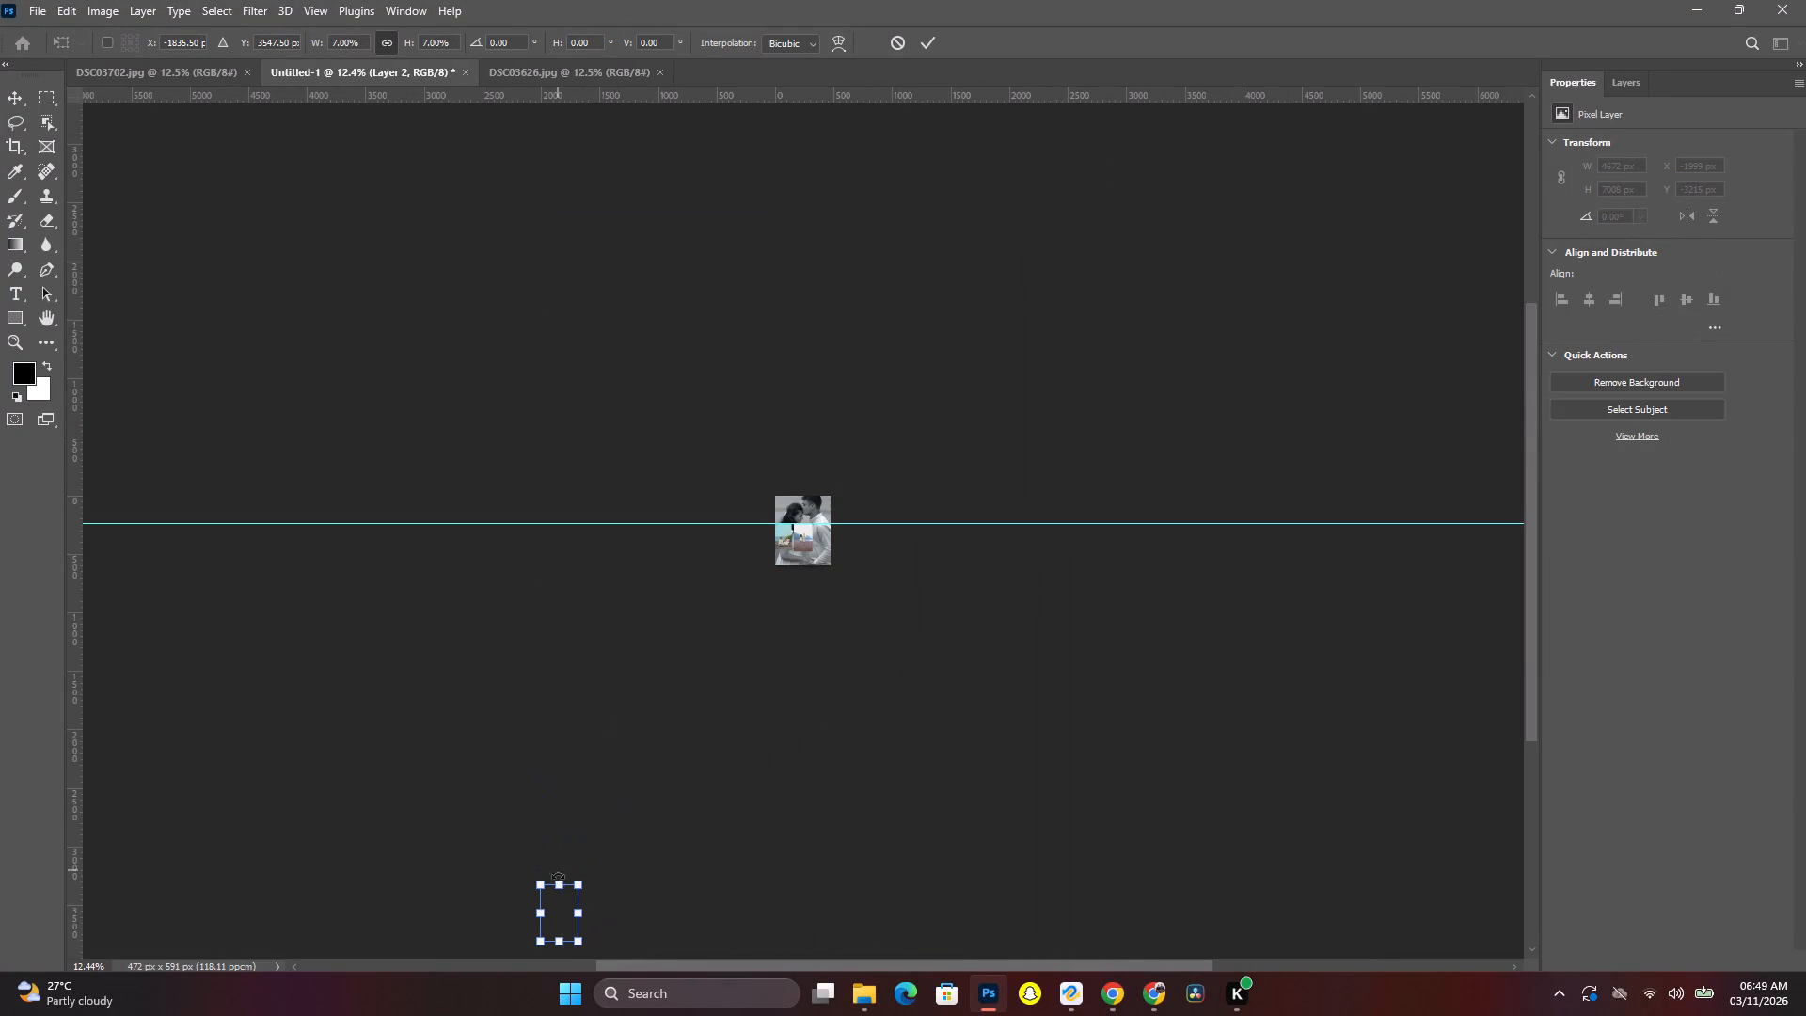
left_click_drag(566, 907, 800, 520)
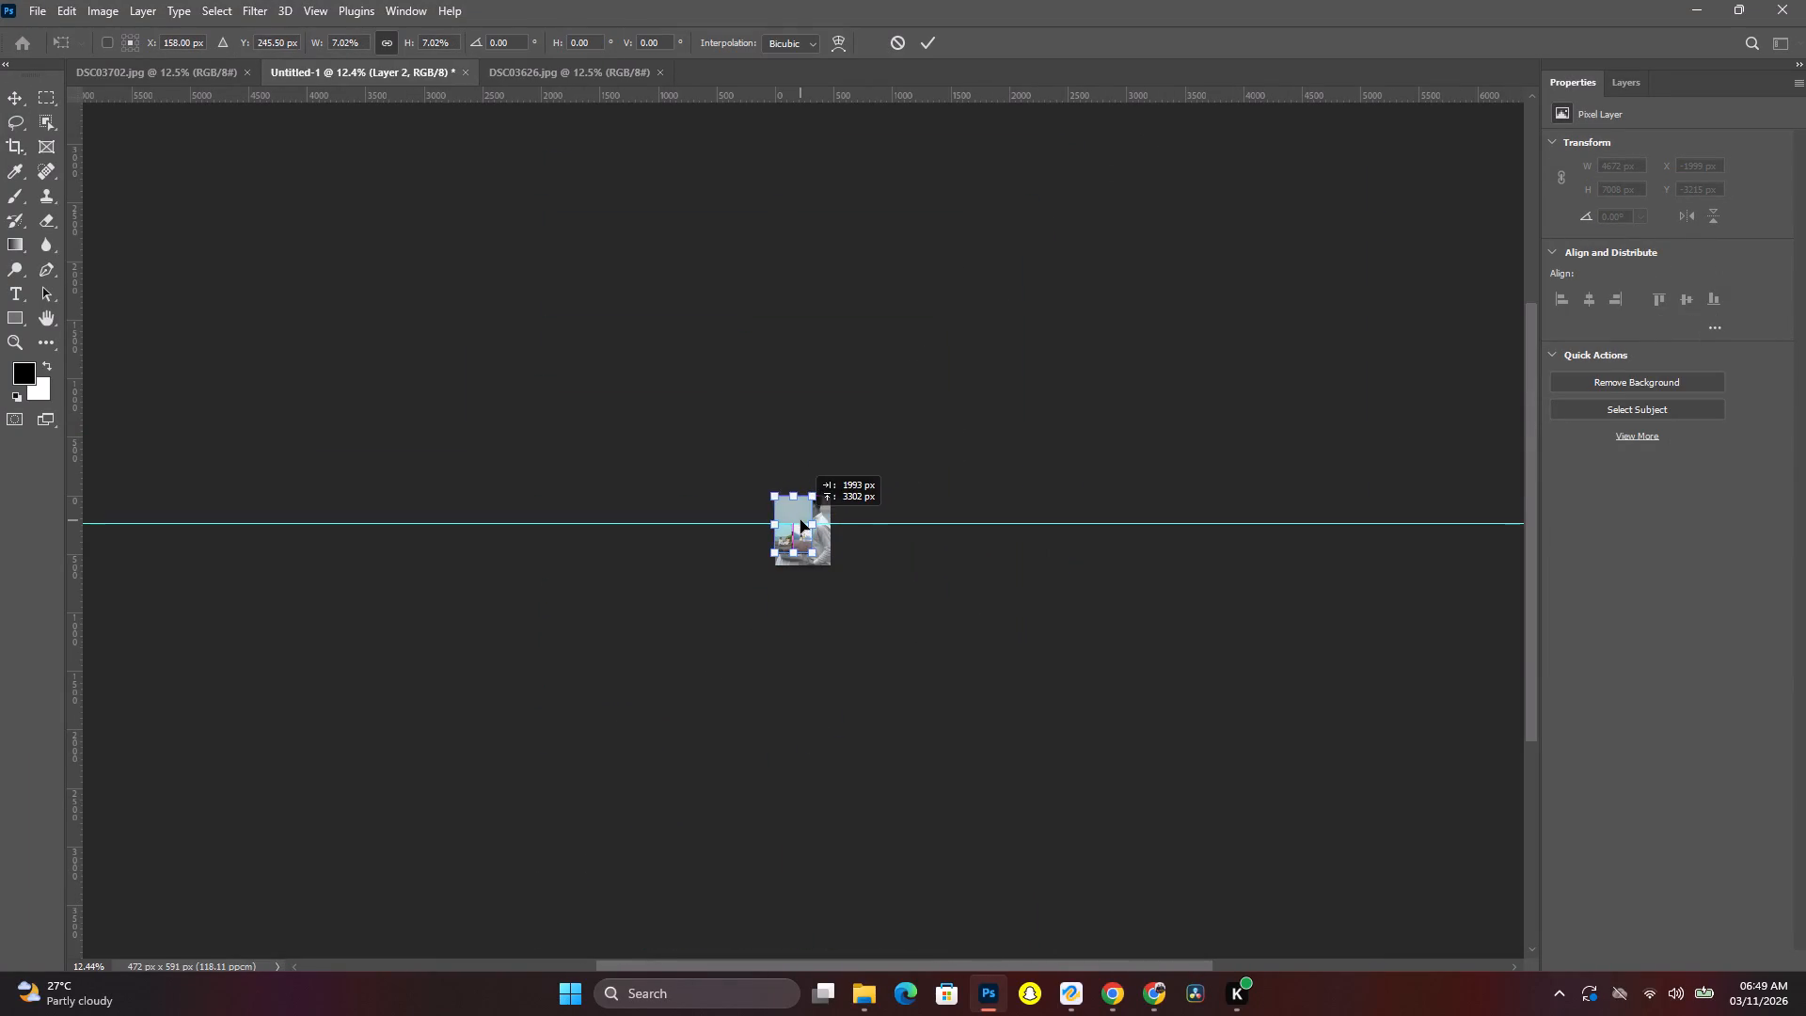
left_click_drag(800, 520, 806, 522)
key("ctrl+0")
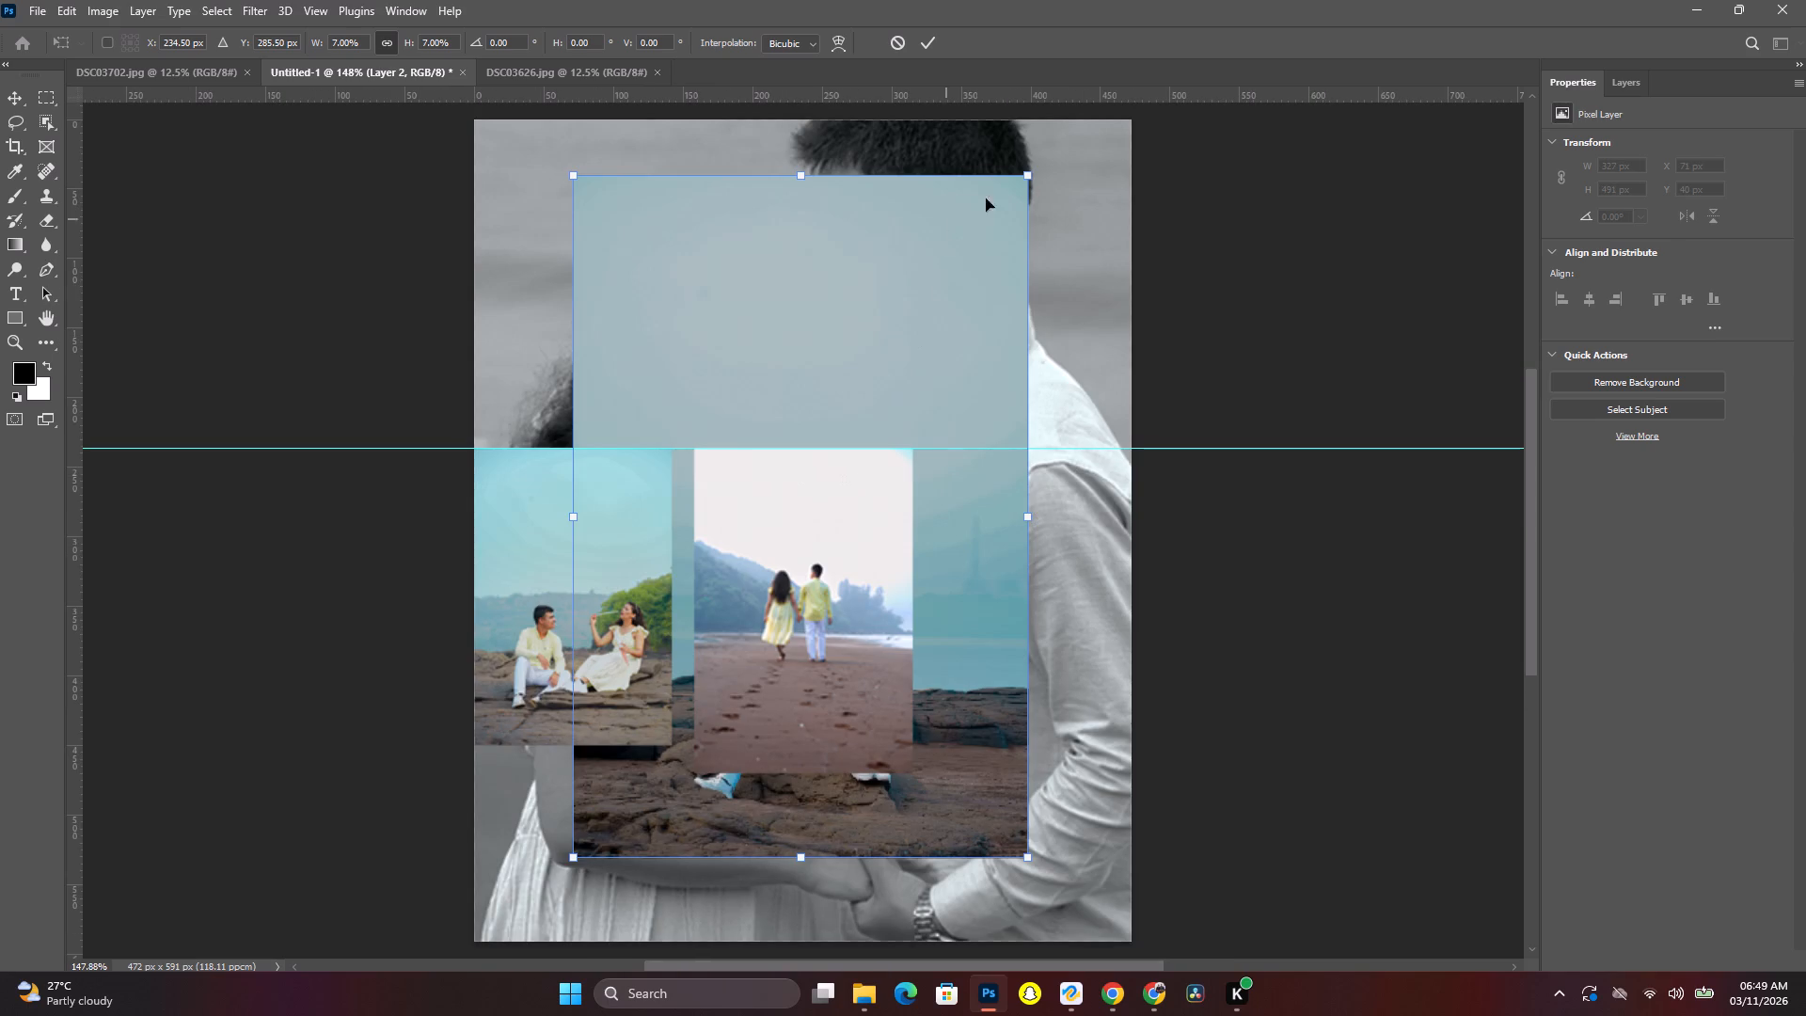
left_click_drag(1024, 178, 794, 469)
left_click_drag(673, 777, 674, 781)
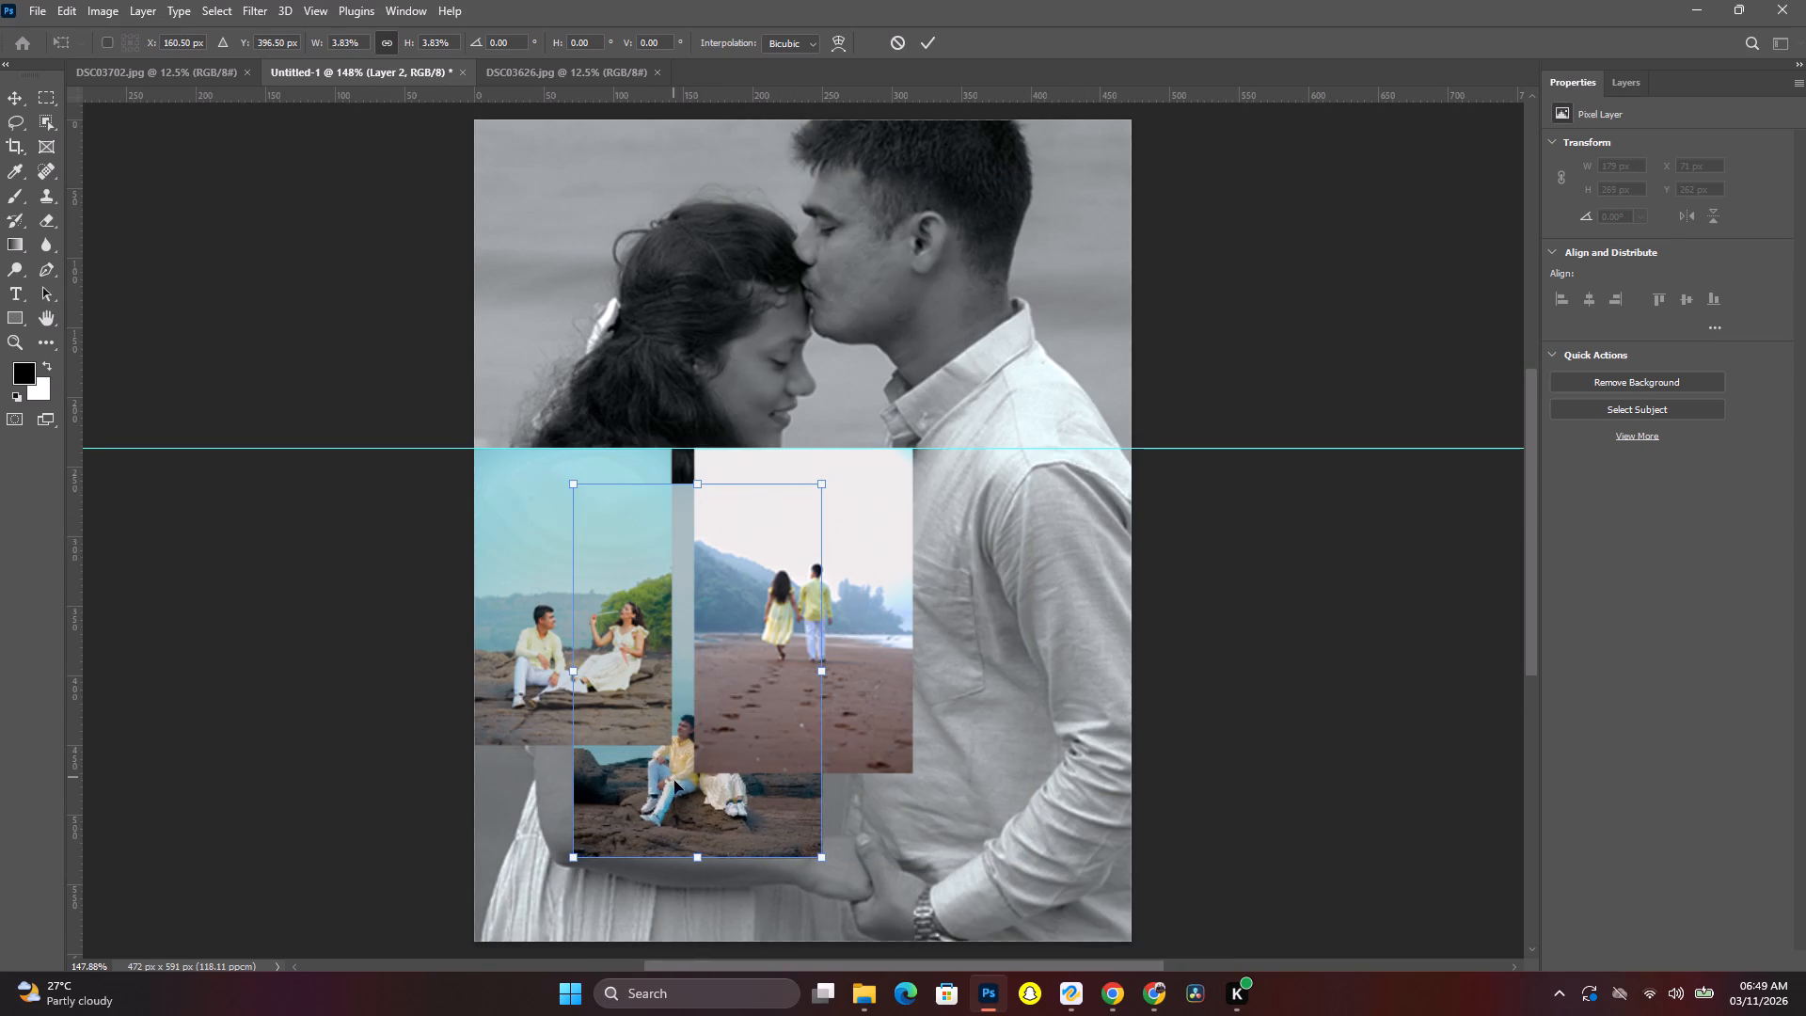
left_click_drag(674, 781, 990, 728)
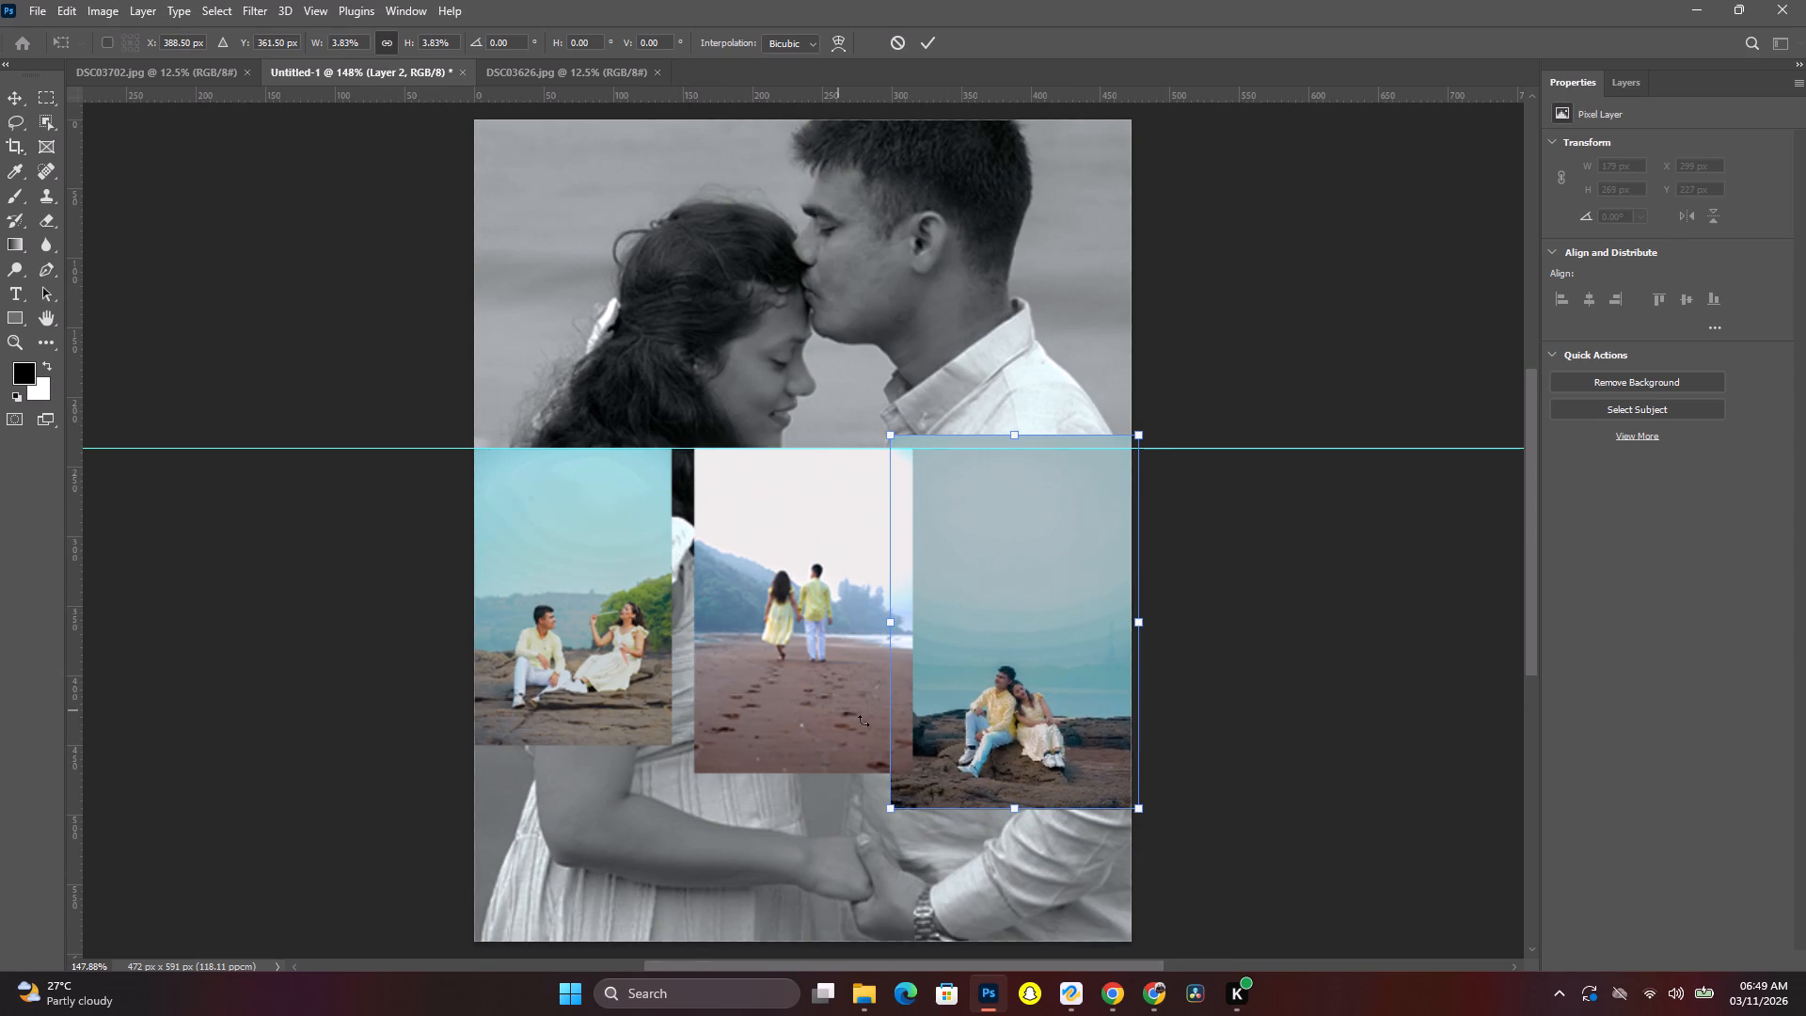
left_click_drag(1010, 806, 1013, 777)
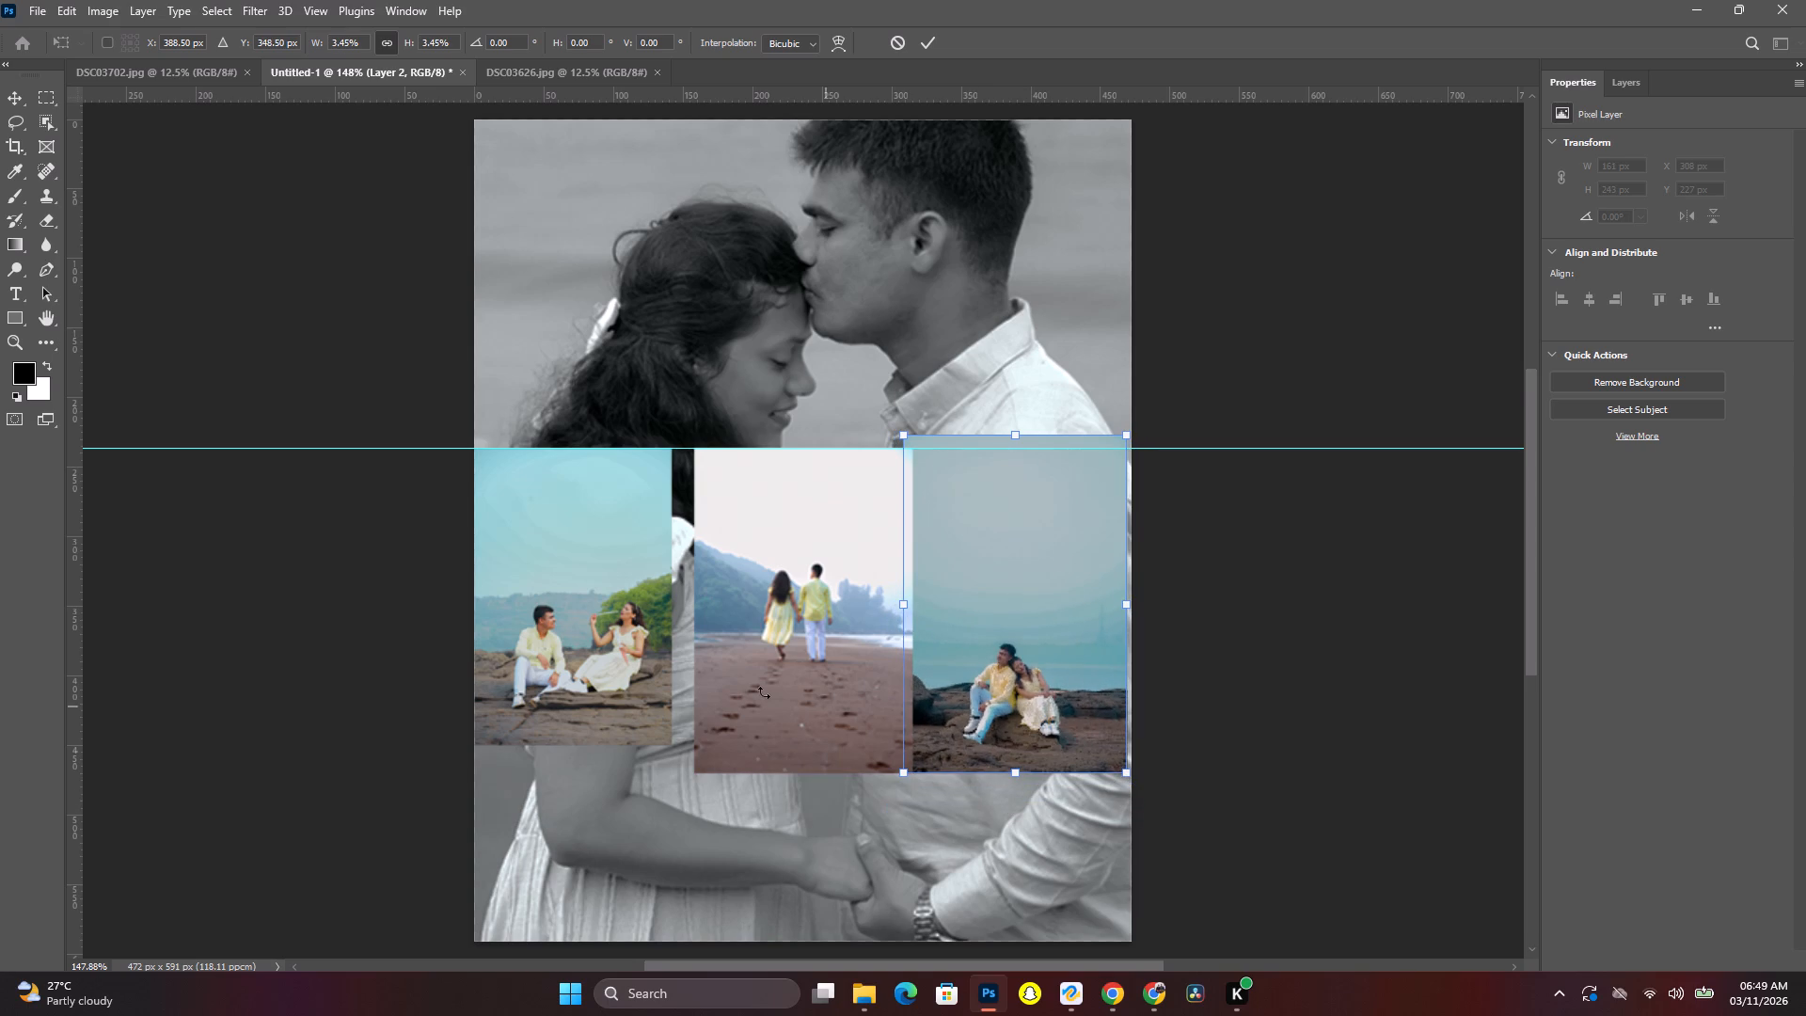
left_click(764, 692)
left_click(931, 43)
Enlarge the first seated-couple photo to 159 × 241 px, keeping its top on the guide and its left side flush with the canvas.
left_click(619, 652)
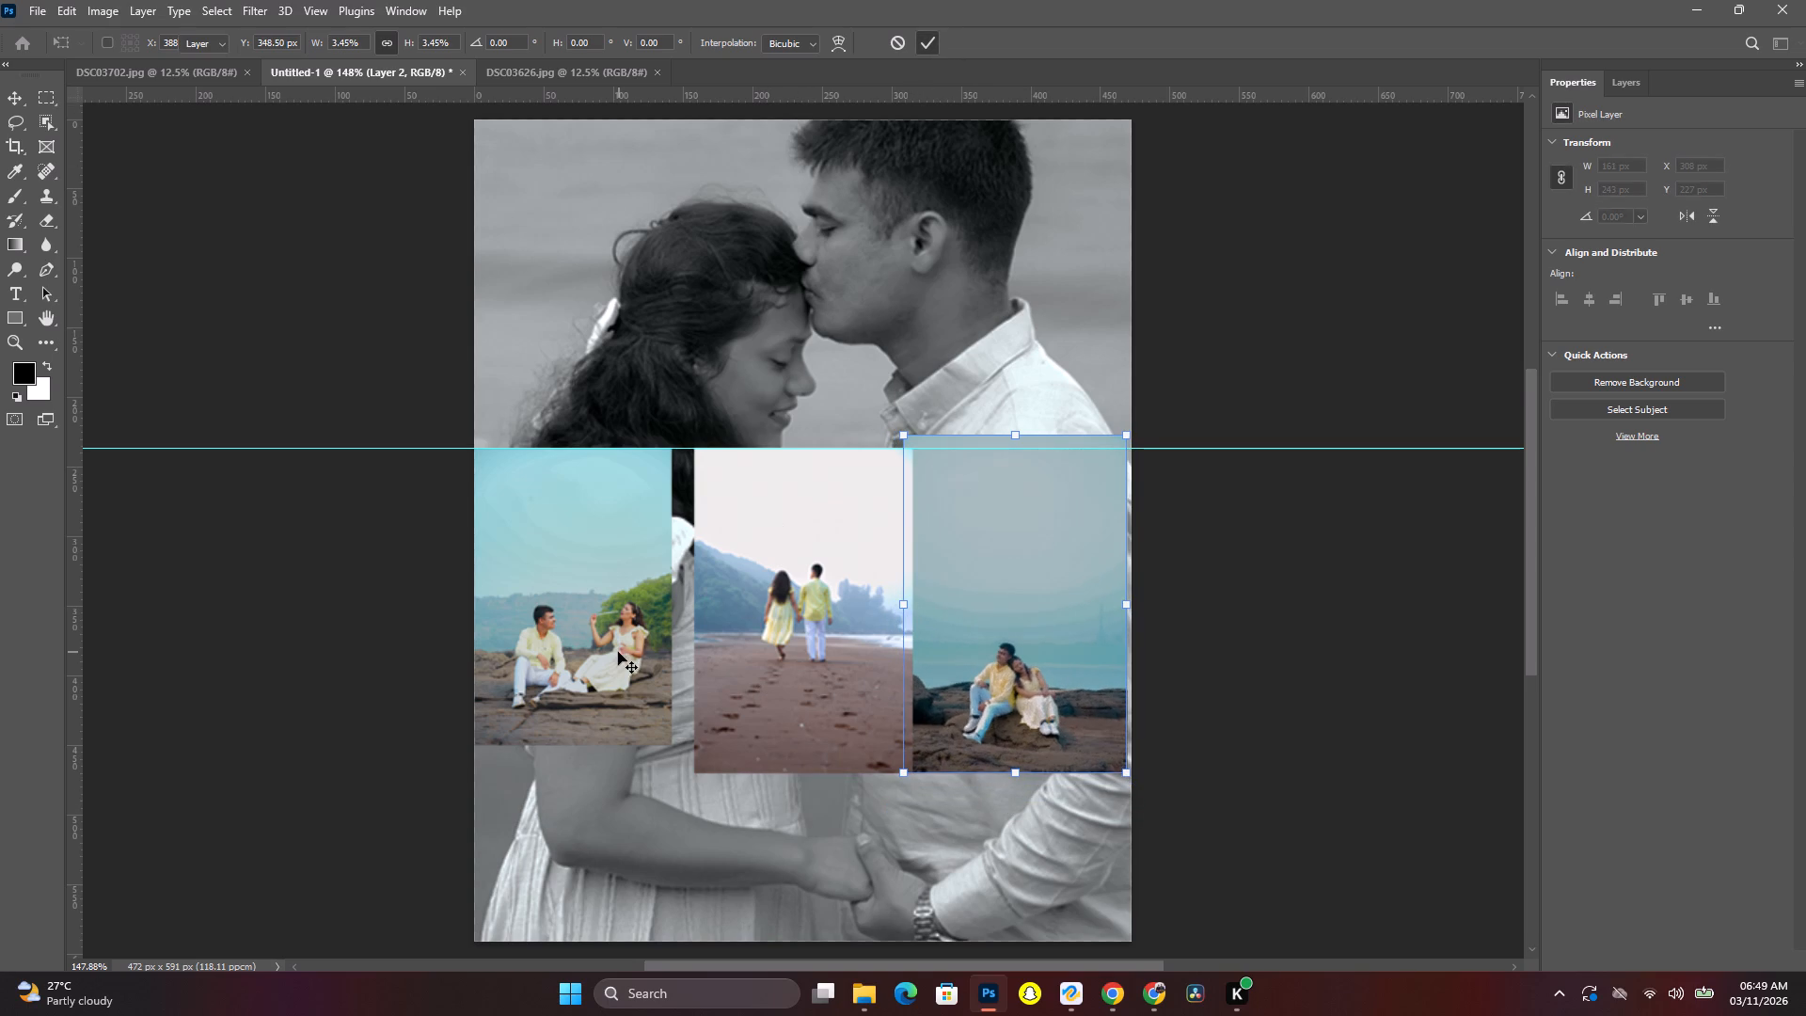
left_click_drag(669, 740, 691, 779)
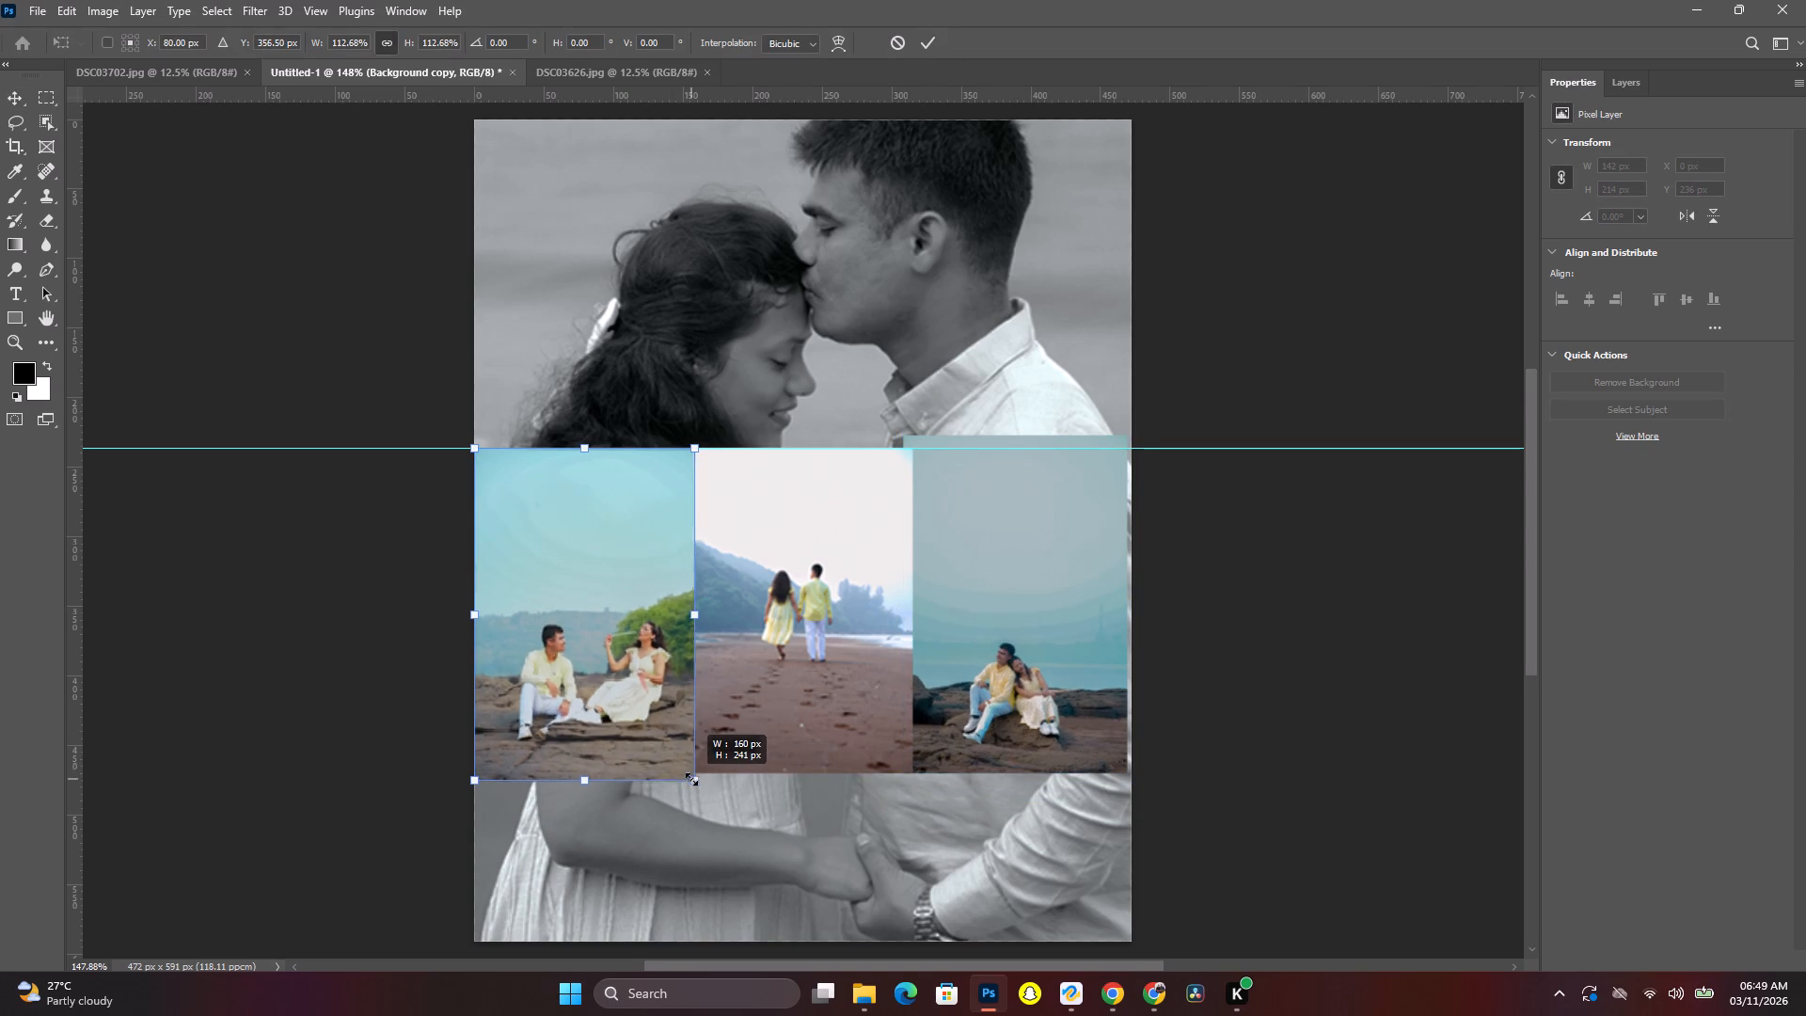
left_click_drag(691, 779, 692, 774)
left_click(691, 781)
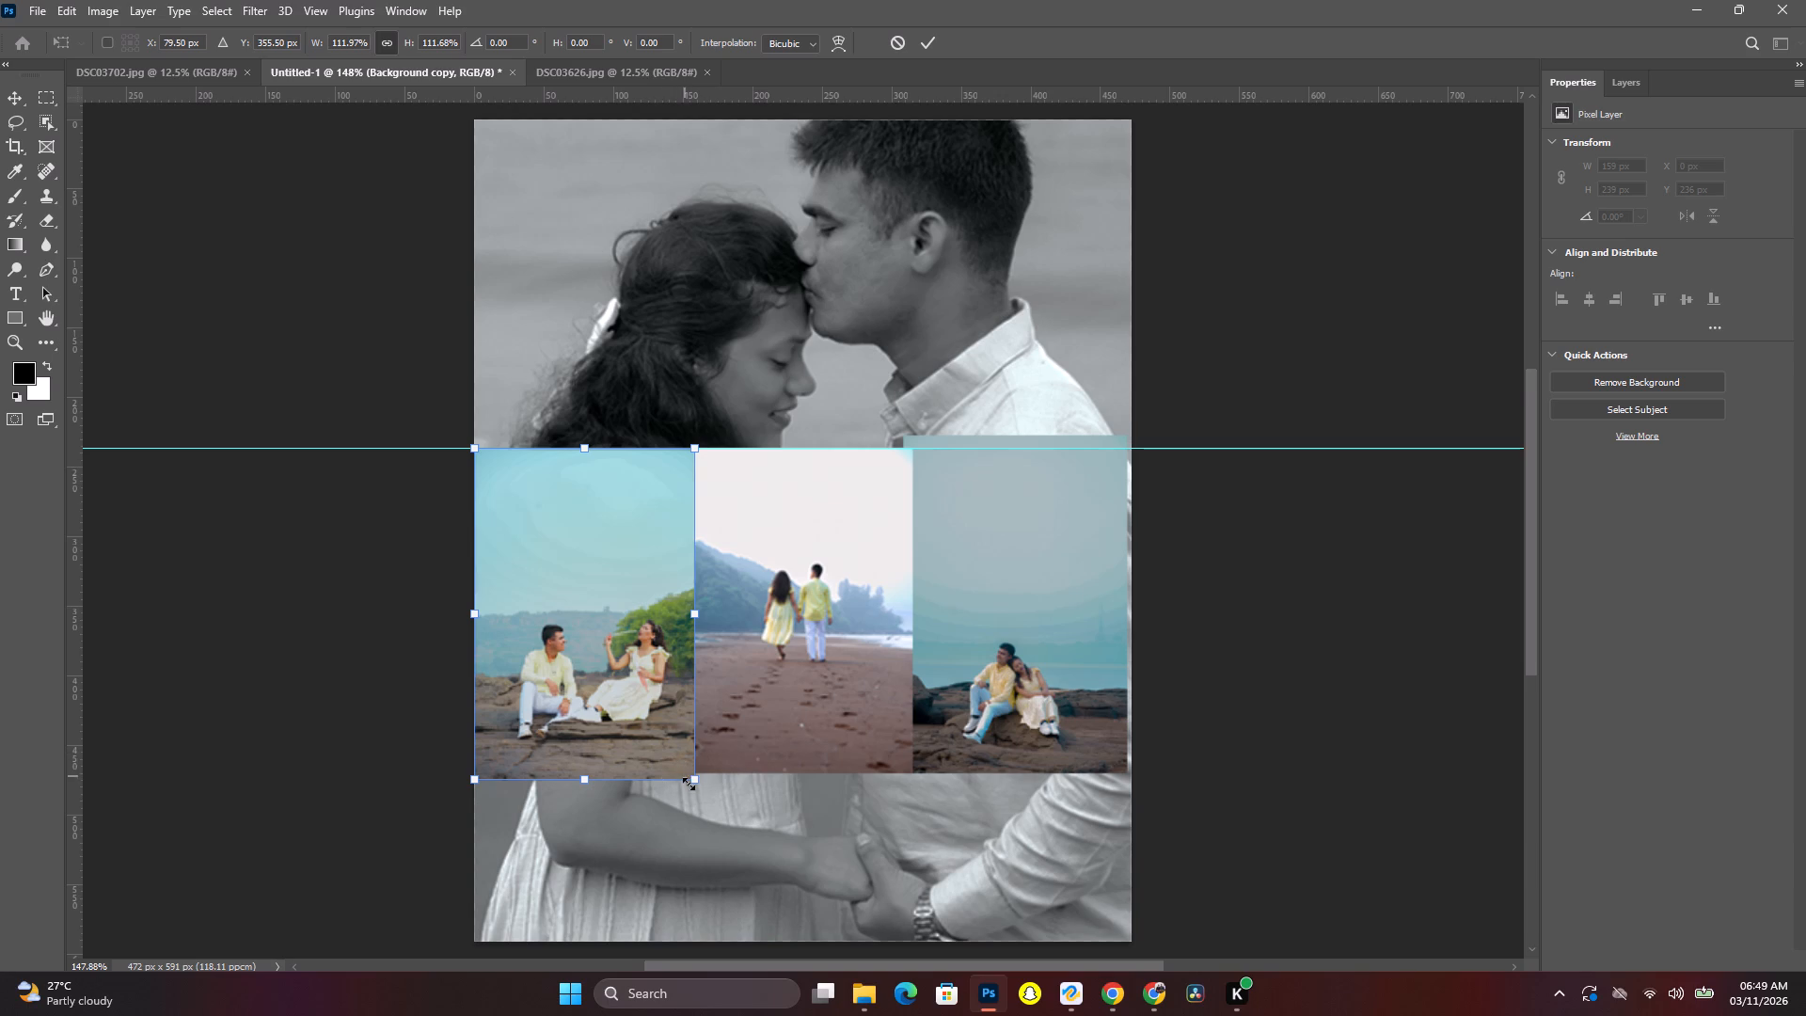
left_click(587, 780)
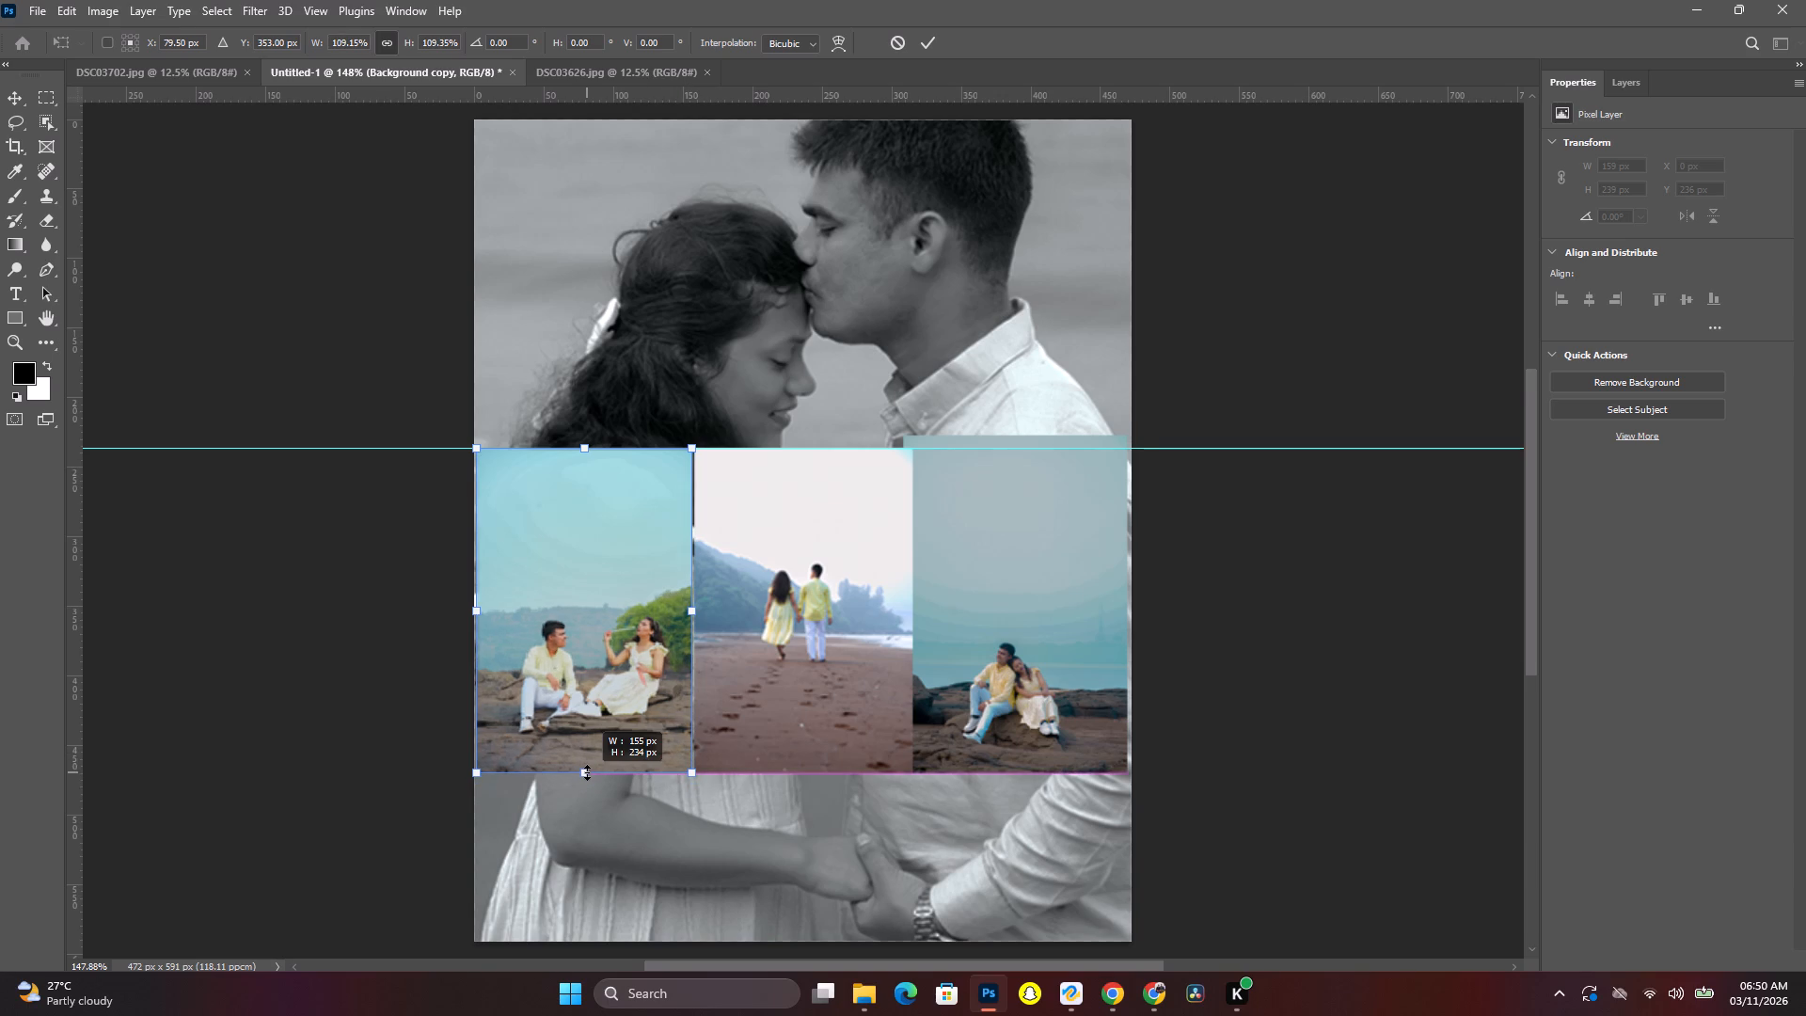
left_click(737, 660)
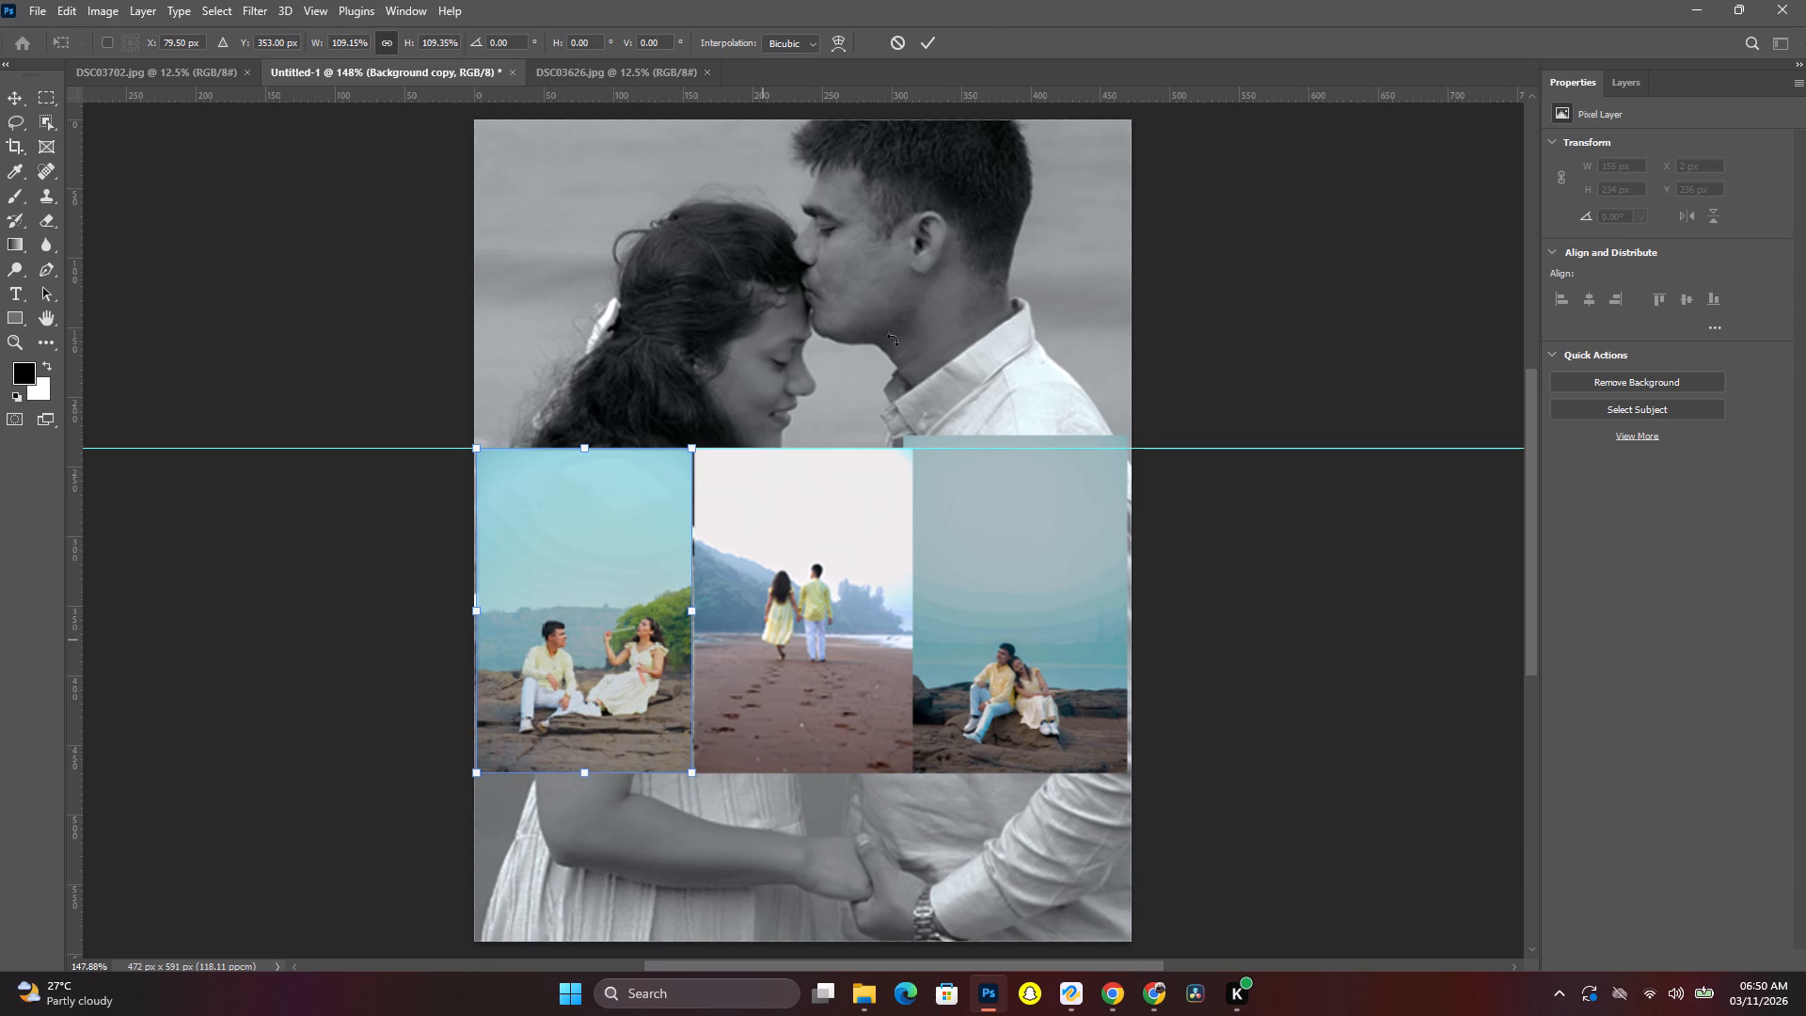
left_click(934, 46)
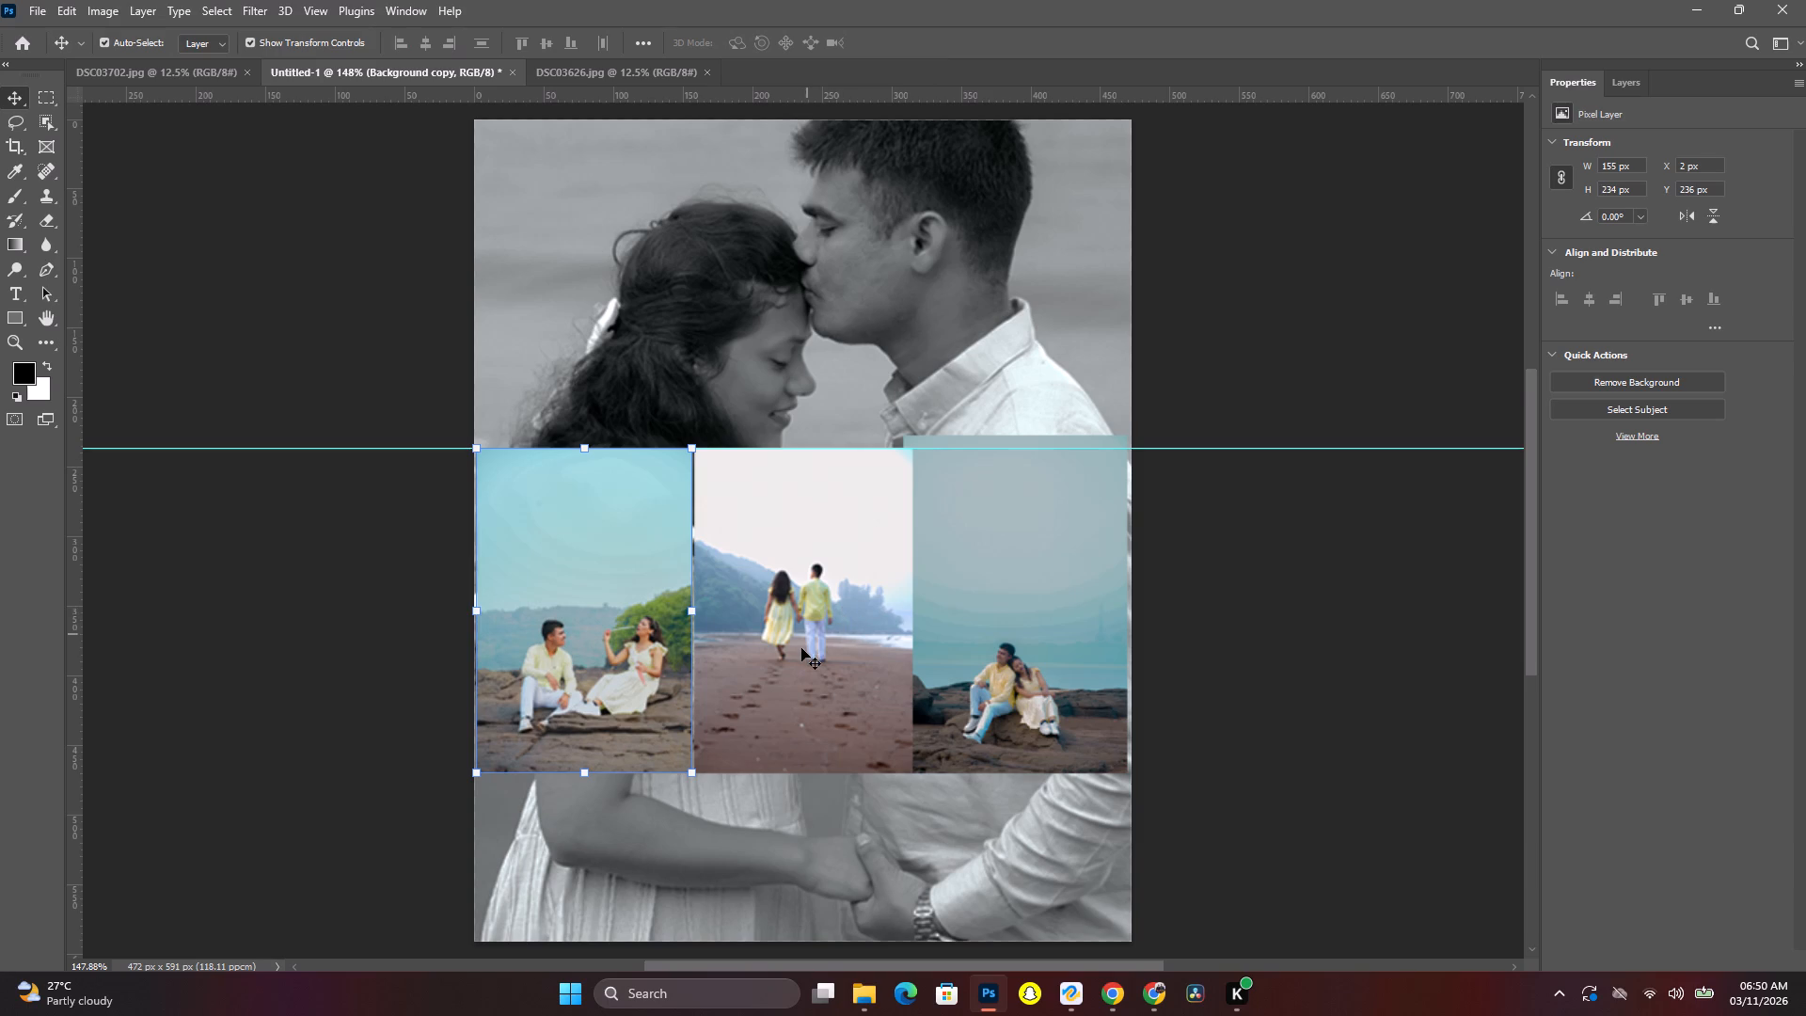
left_click(801, 648)
left_click(642, 630)
left_click_drag(582, 773, 580, 777)
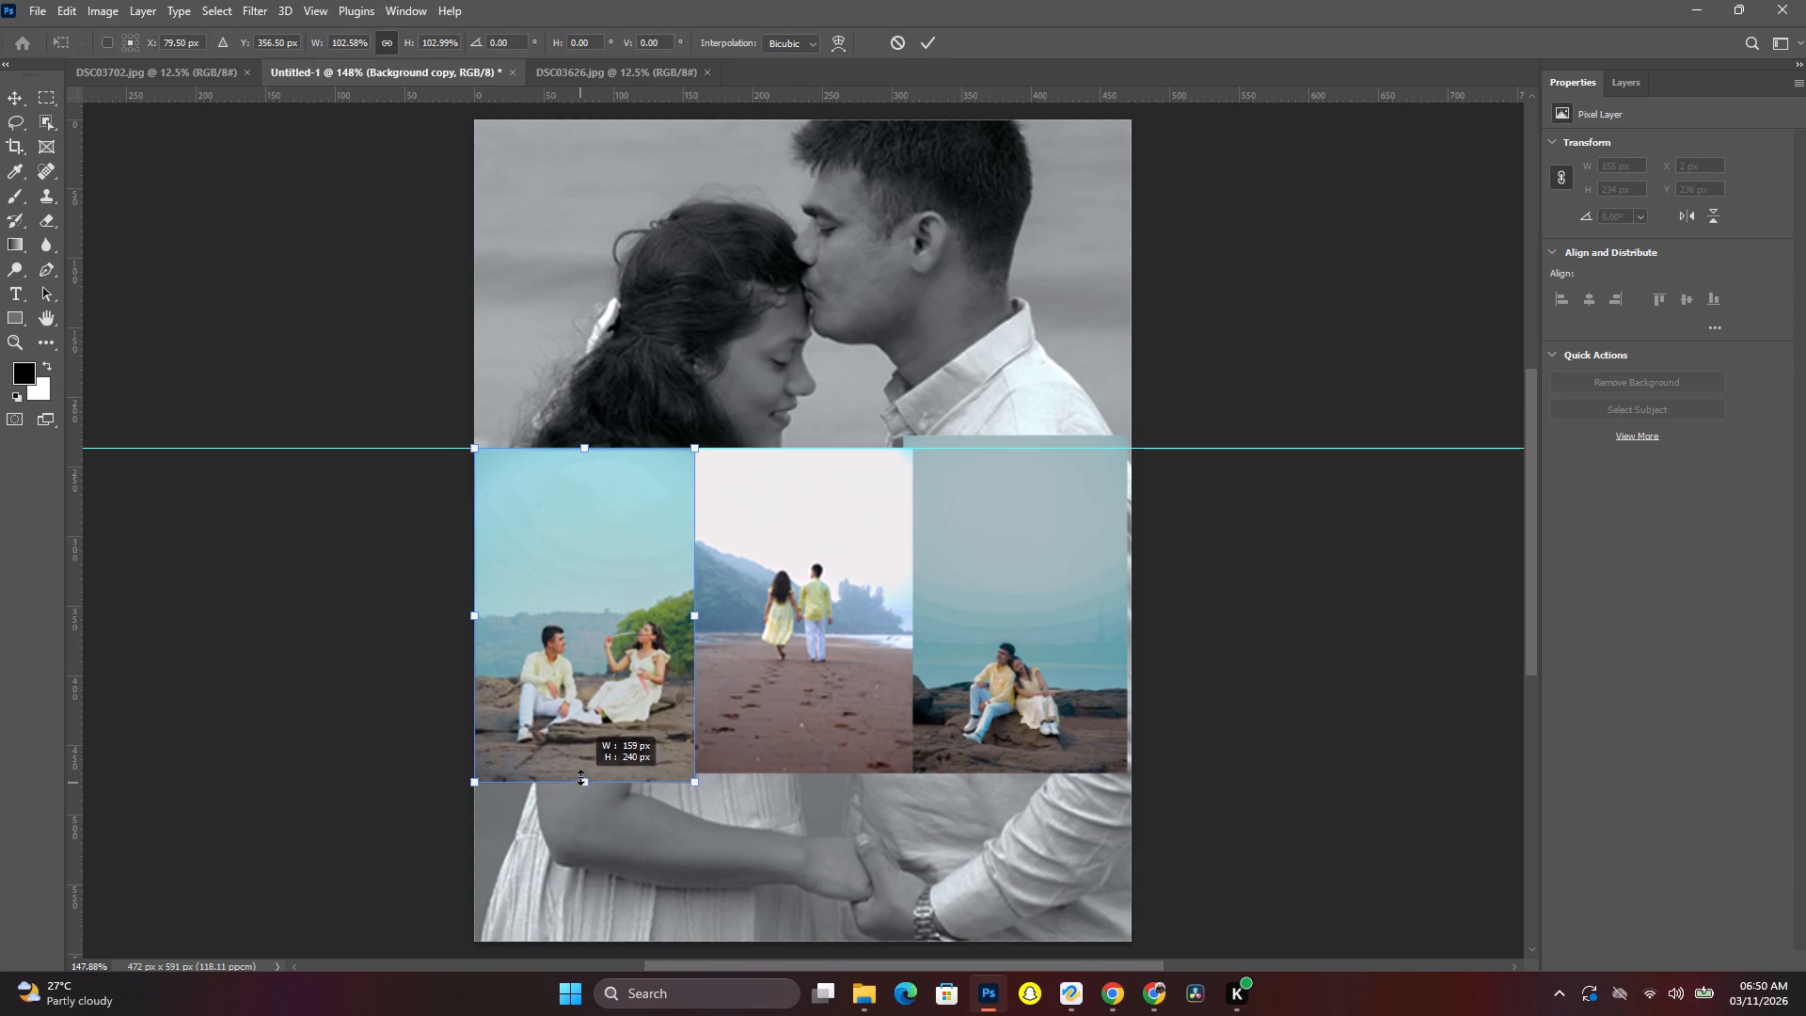
left_click_drag(580, 777, 579, 784)
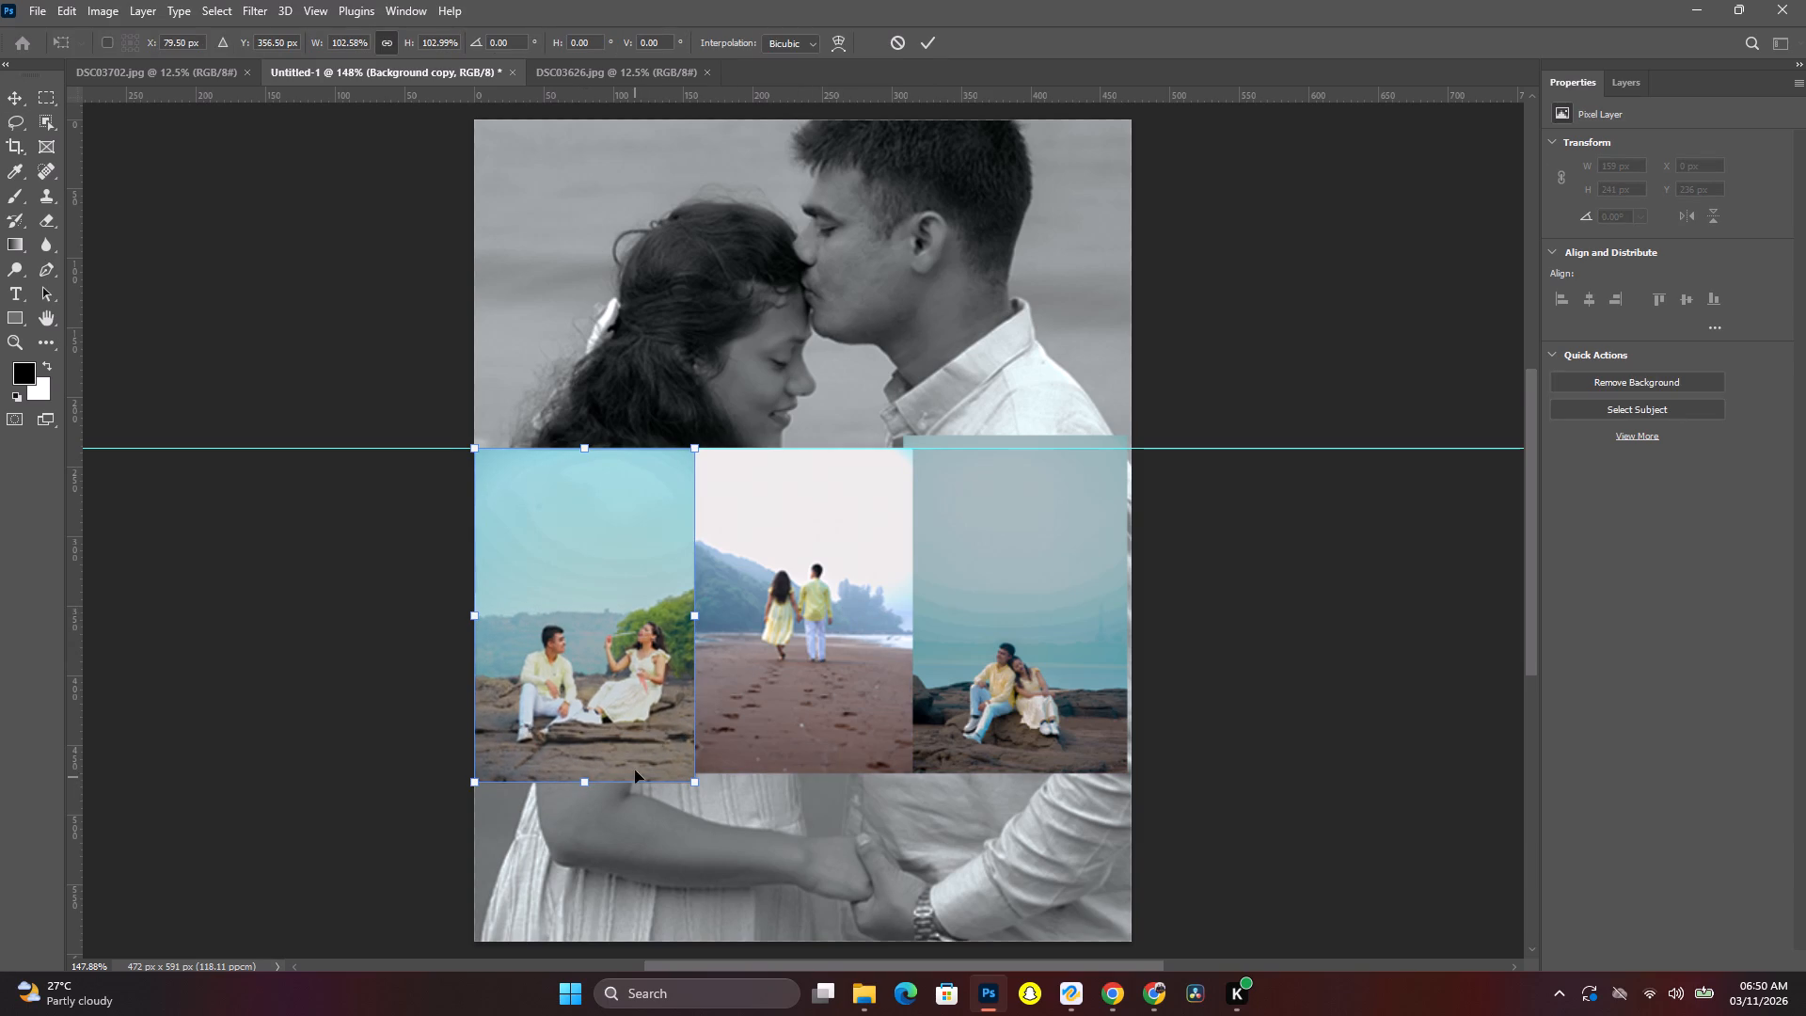
left_click(933, 35)
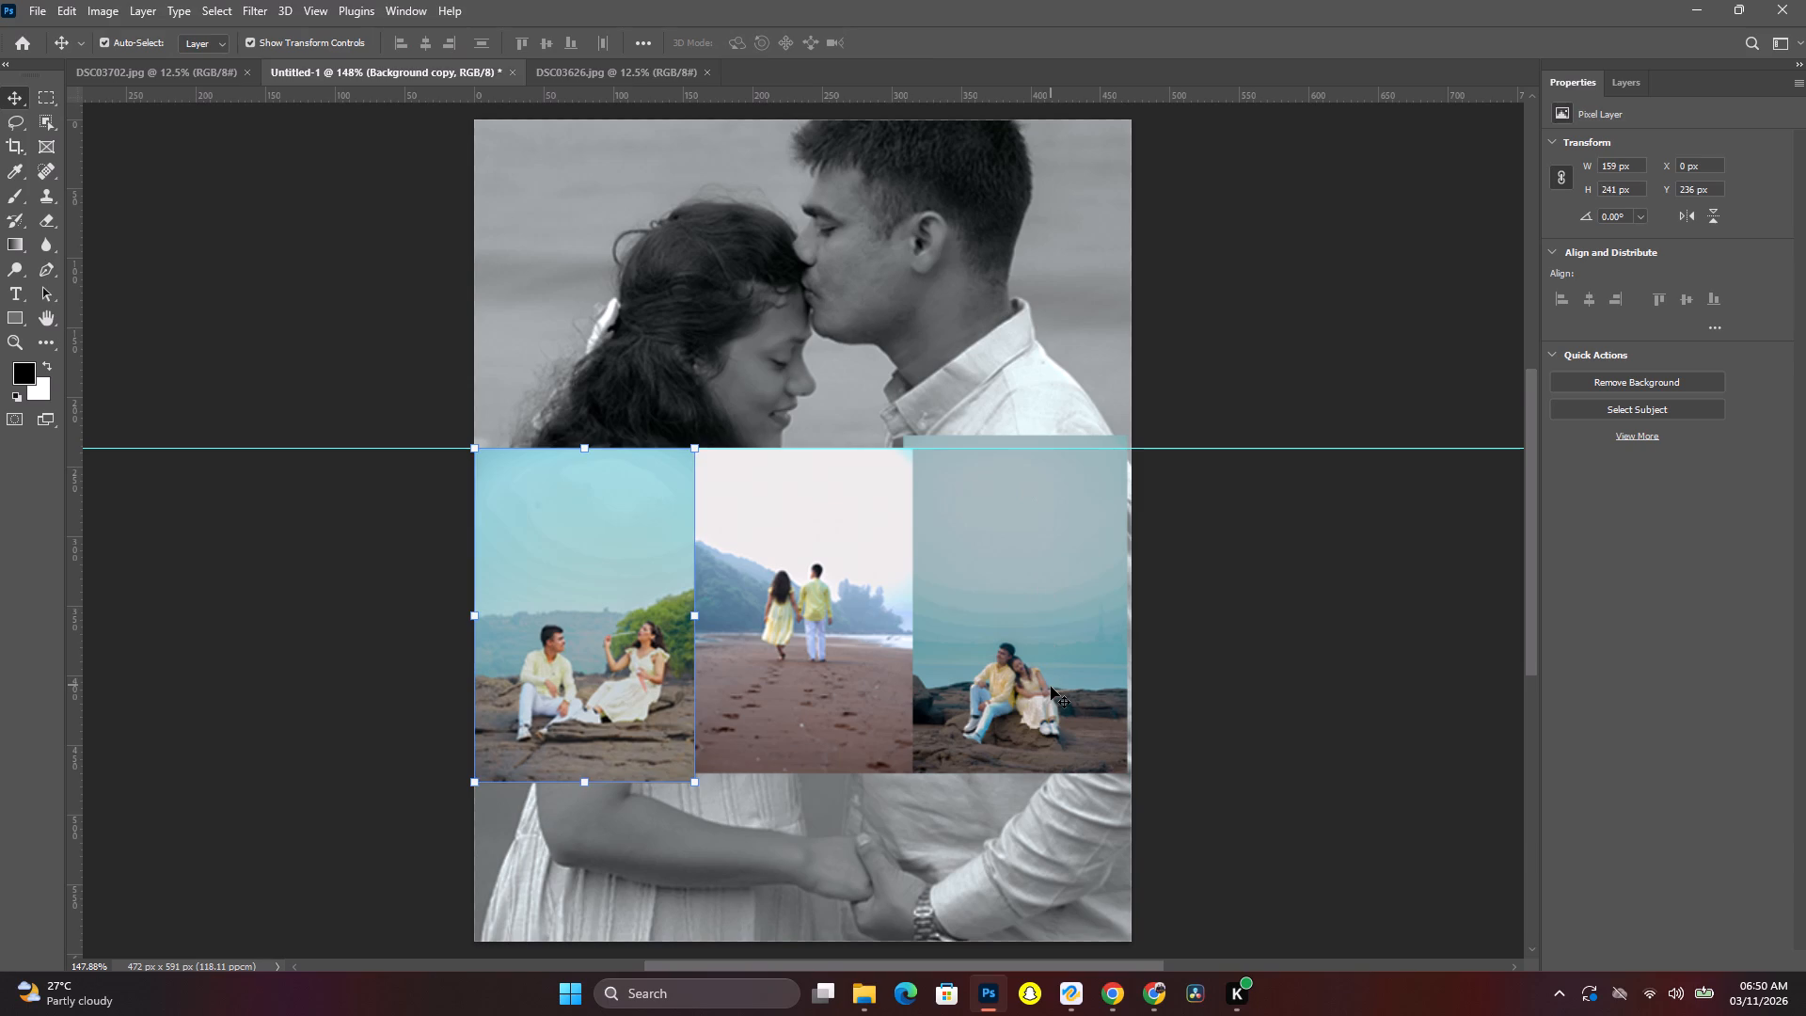
Resize the DSC03626 photo to 155 × 234 px, with its top on the guide and its outer side flush with the canvas's right edge.
left_click(1051, 687)
left_click_drag(1045, 653, 1051, 665)
left_click_drag(1022, 789, 1022, 780)
left_click(1025, 693)
left_click(1190, 716)
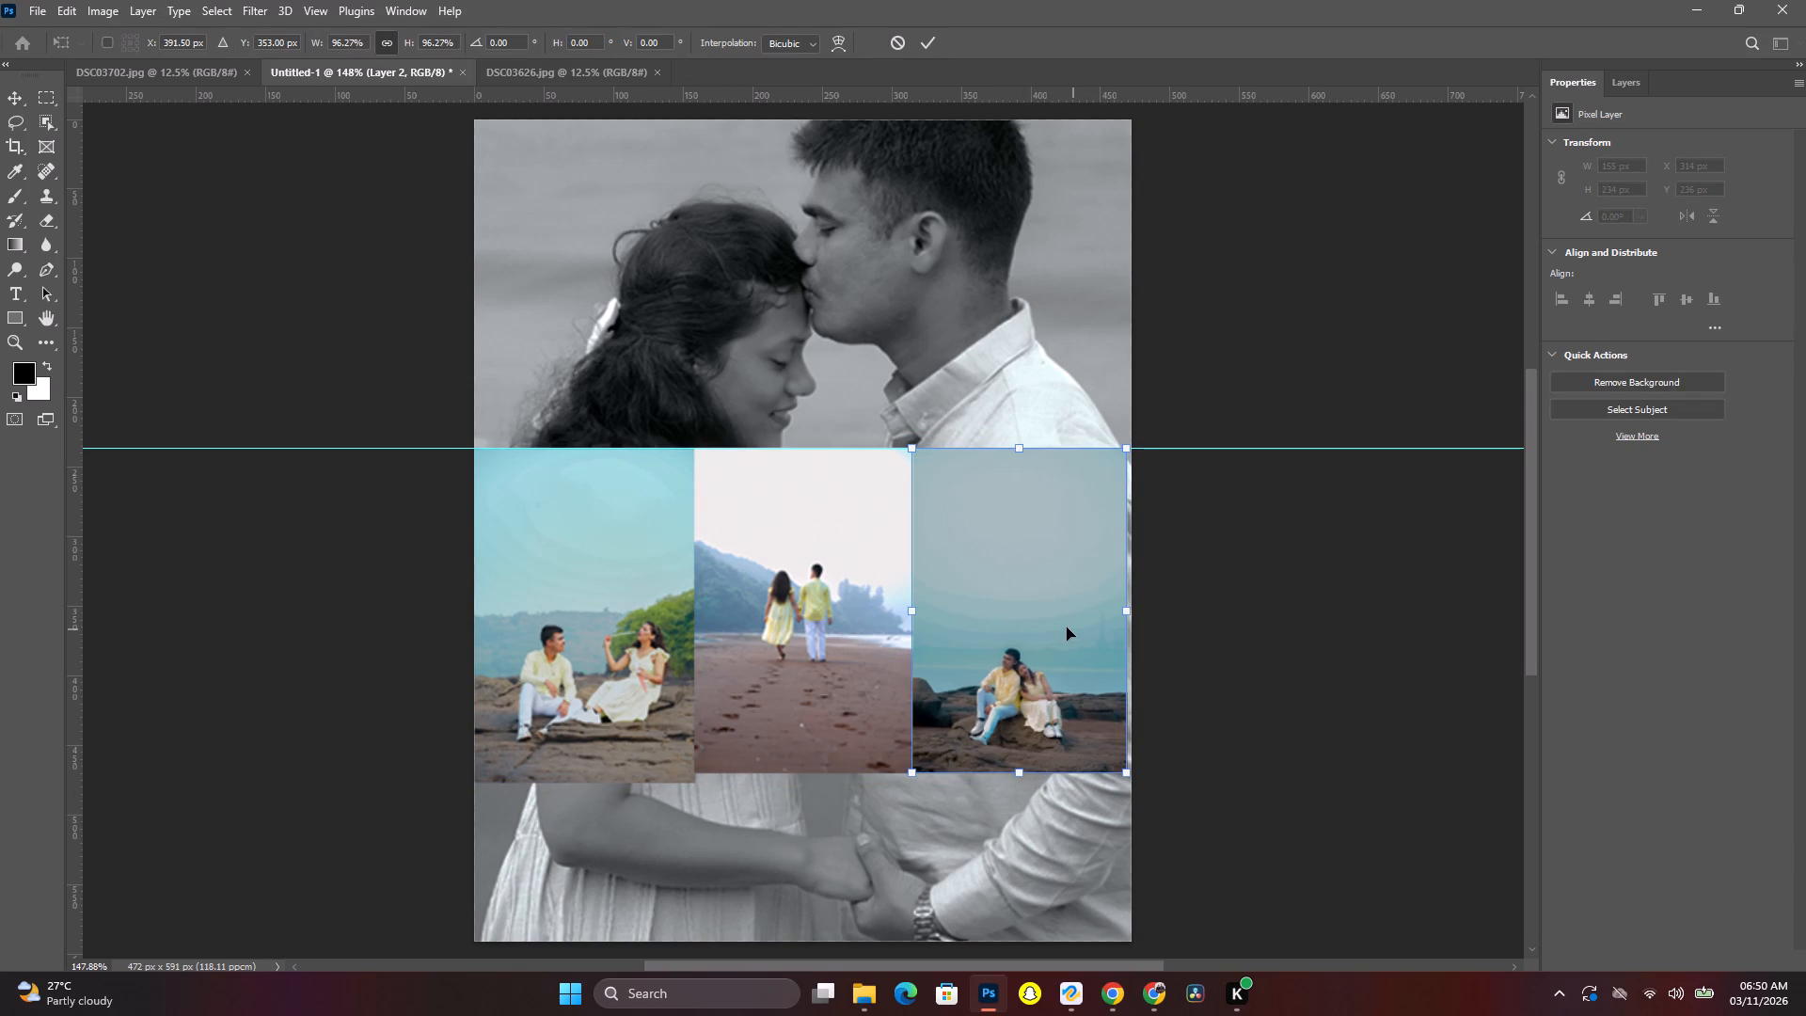
left_click_drag(1067, 627, 1076, 627)
left_click(866, 598)
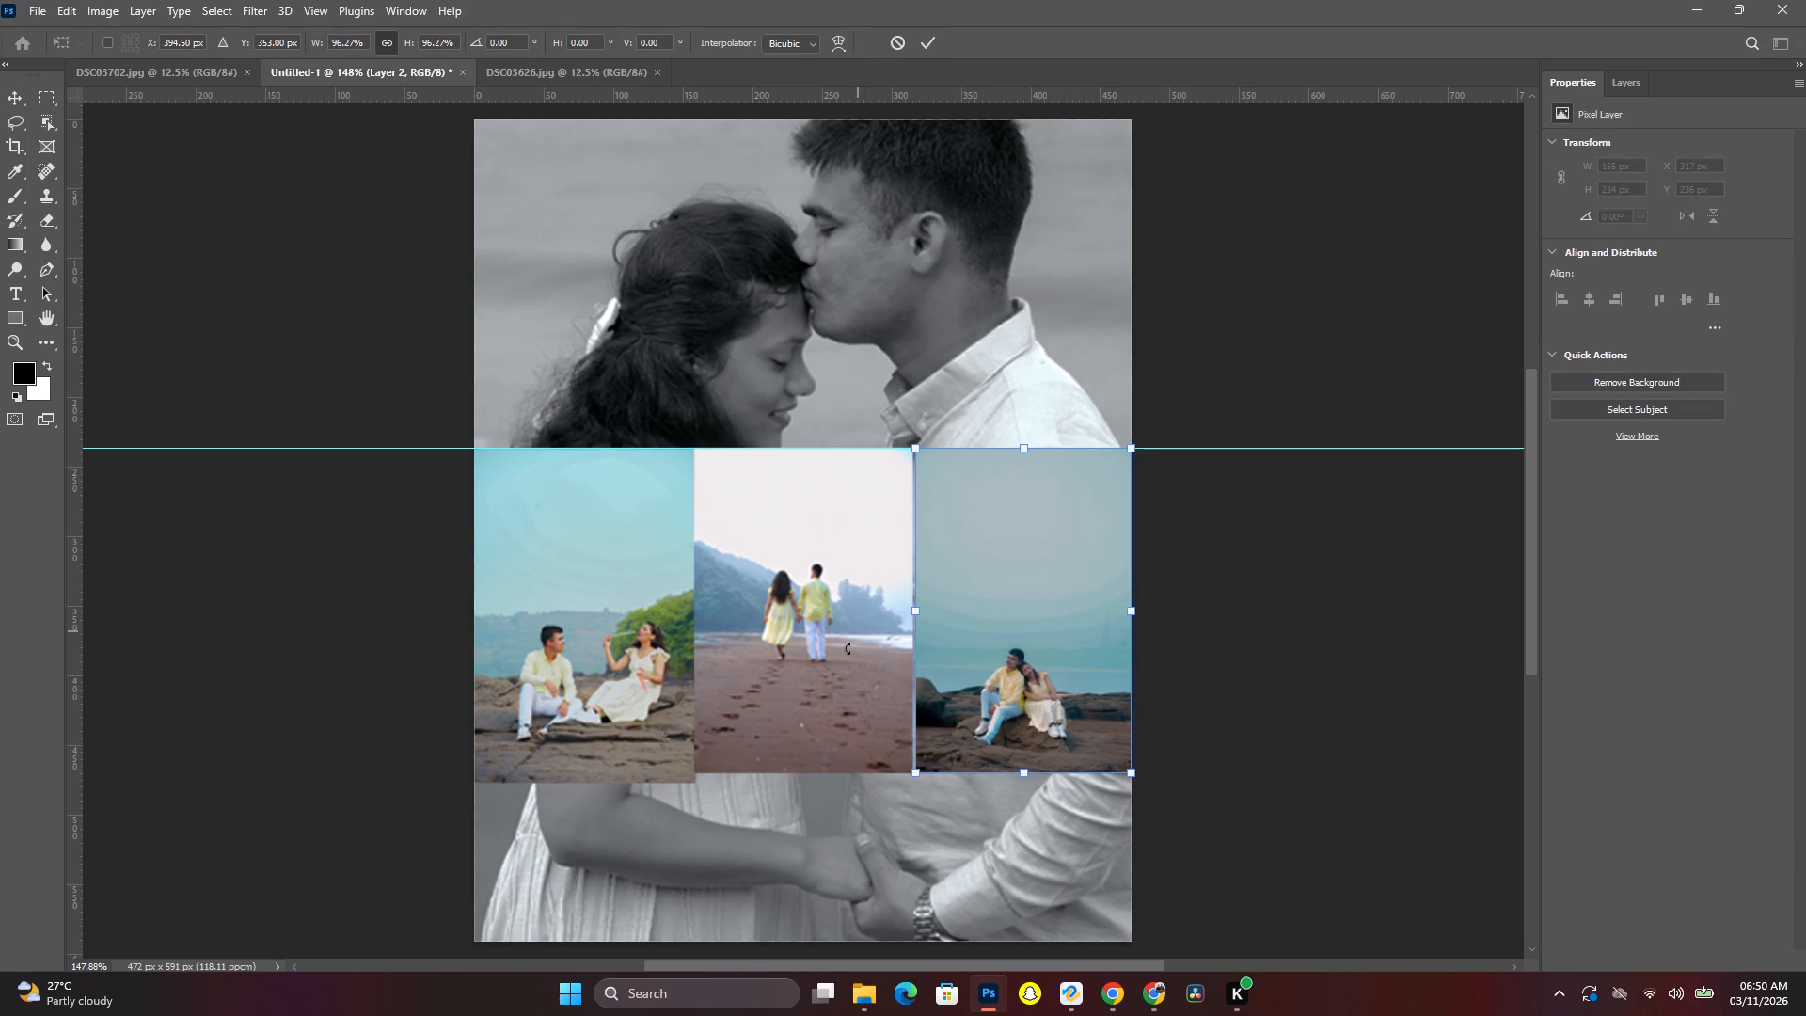
left_click(930, 37)
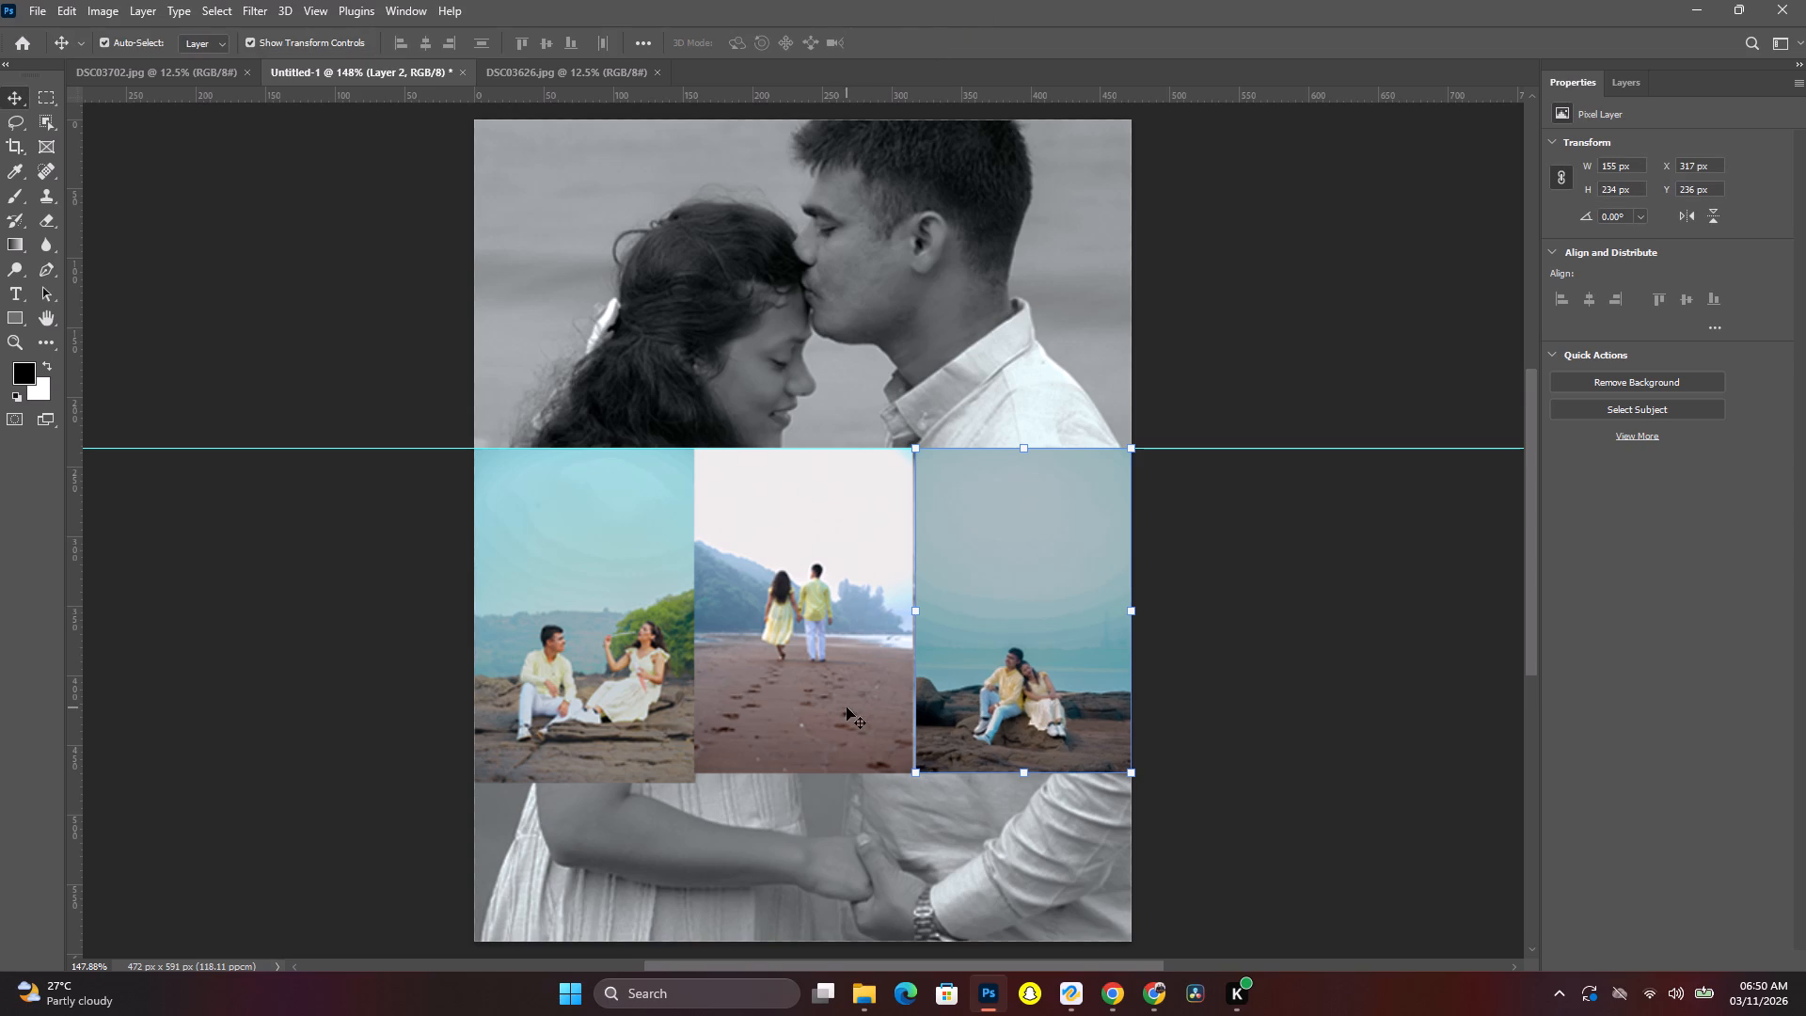
Enlarge the middle beach-walk photo to 161 × 241 px so its bottom lines up with the first photo.
left_click(847, 707)
left_click_drag(806, 772, 806, 781)
left_click(925, 39)
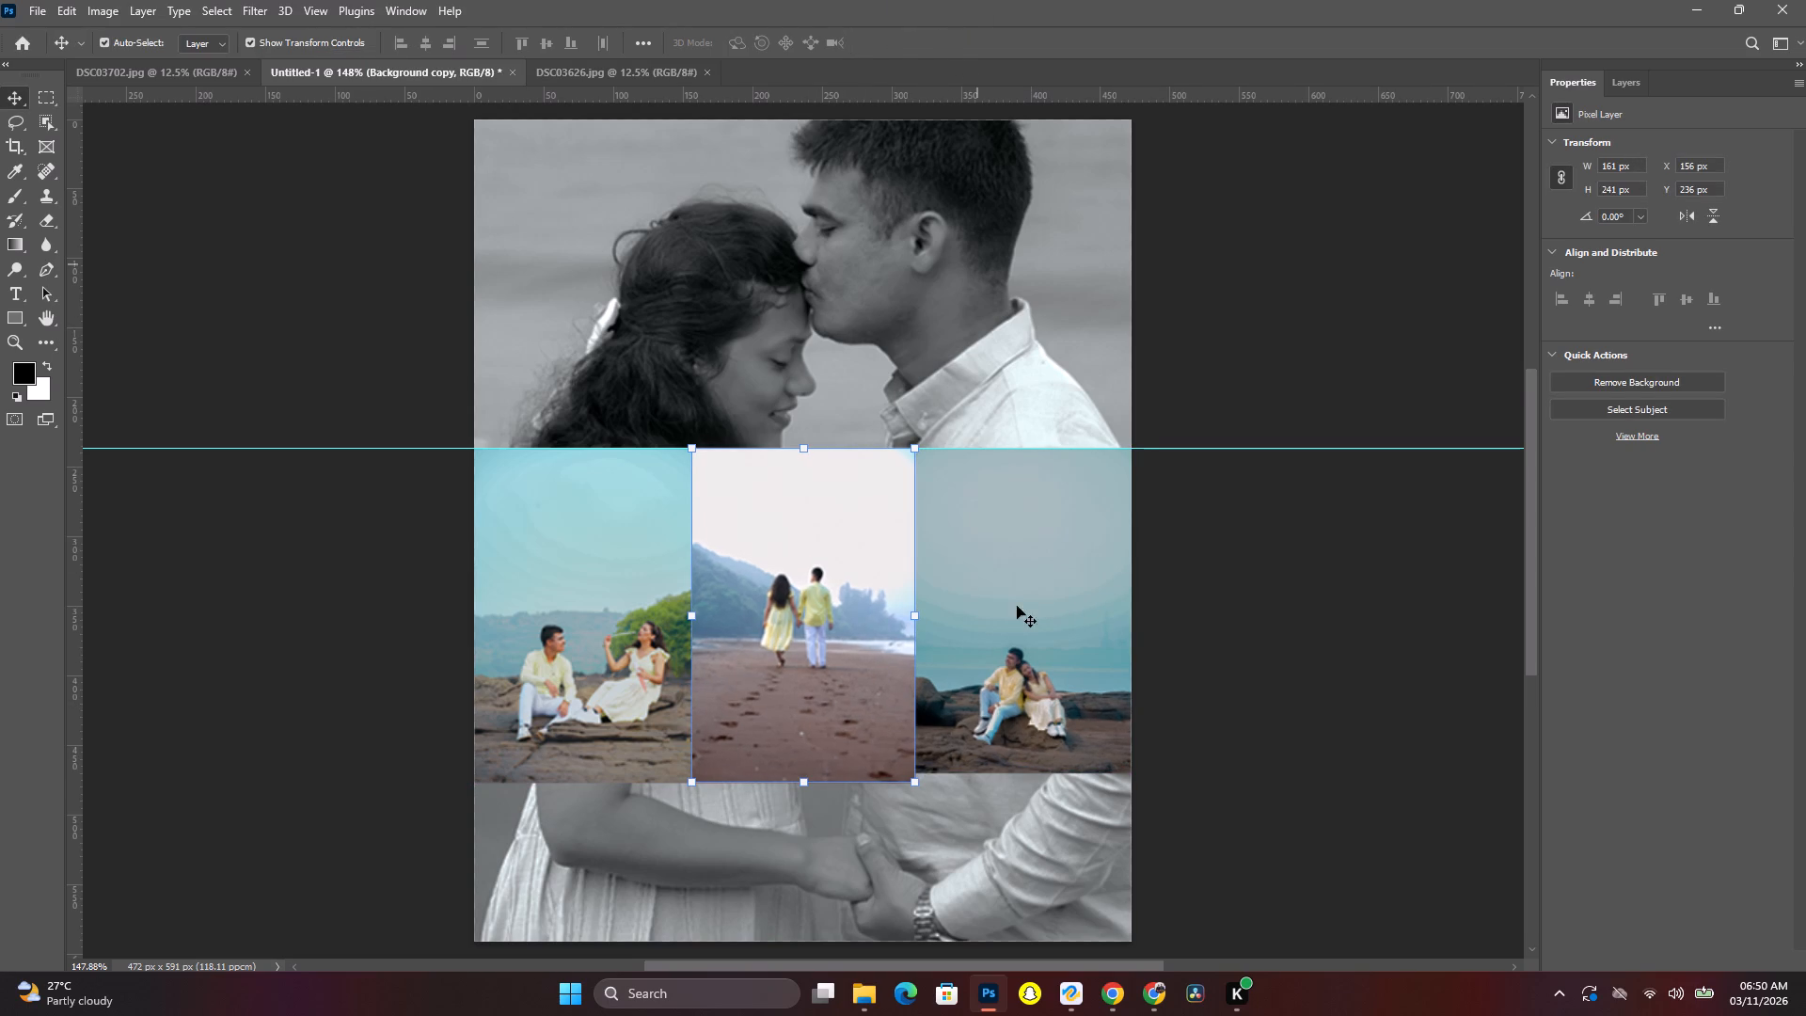
Enlarge the DSC03626 photo to 159 × 241 px so its bottom lines up with the other two photos.
left_click(1041, 729)
left_click_drag(1023, 777, 1025, 778)
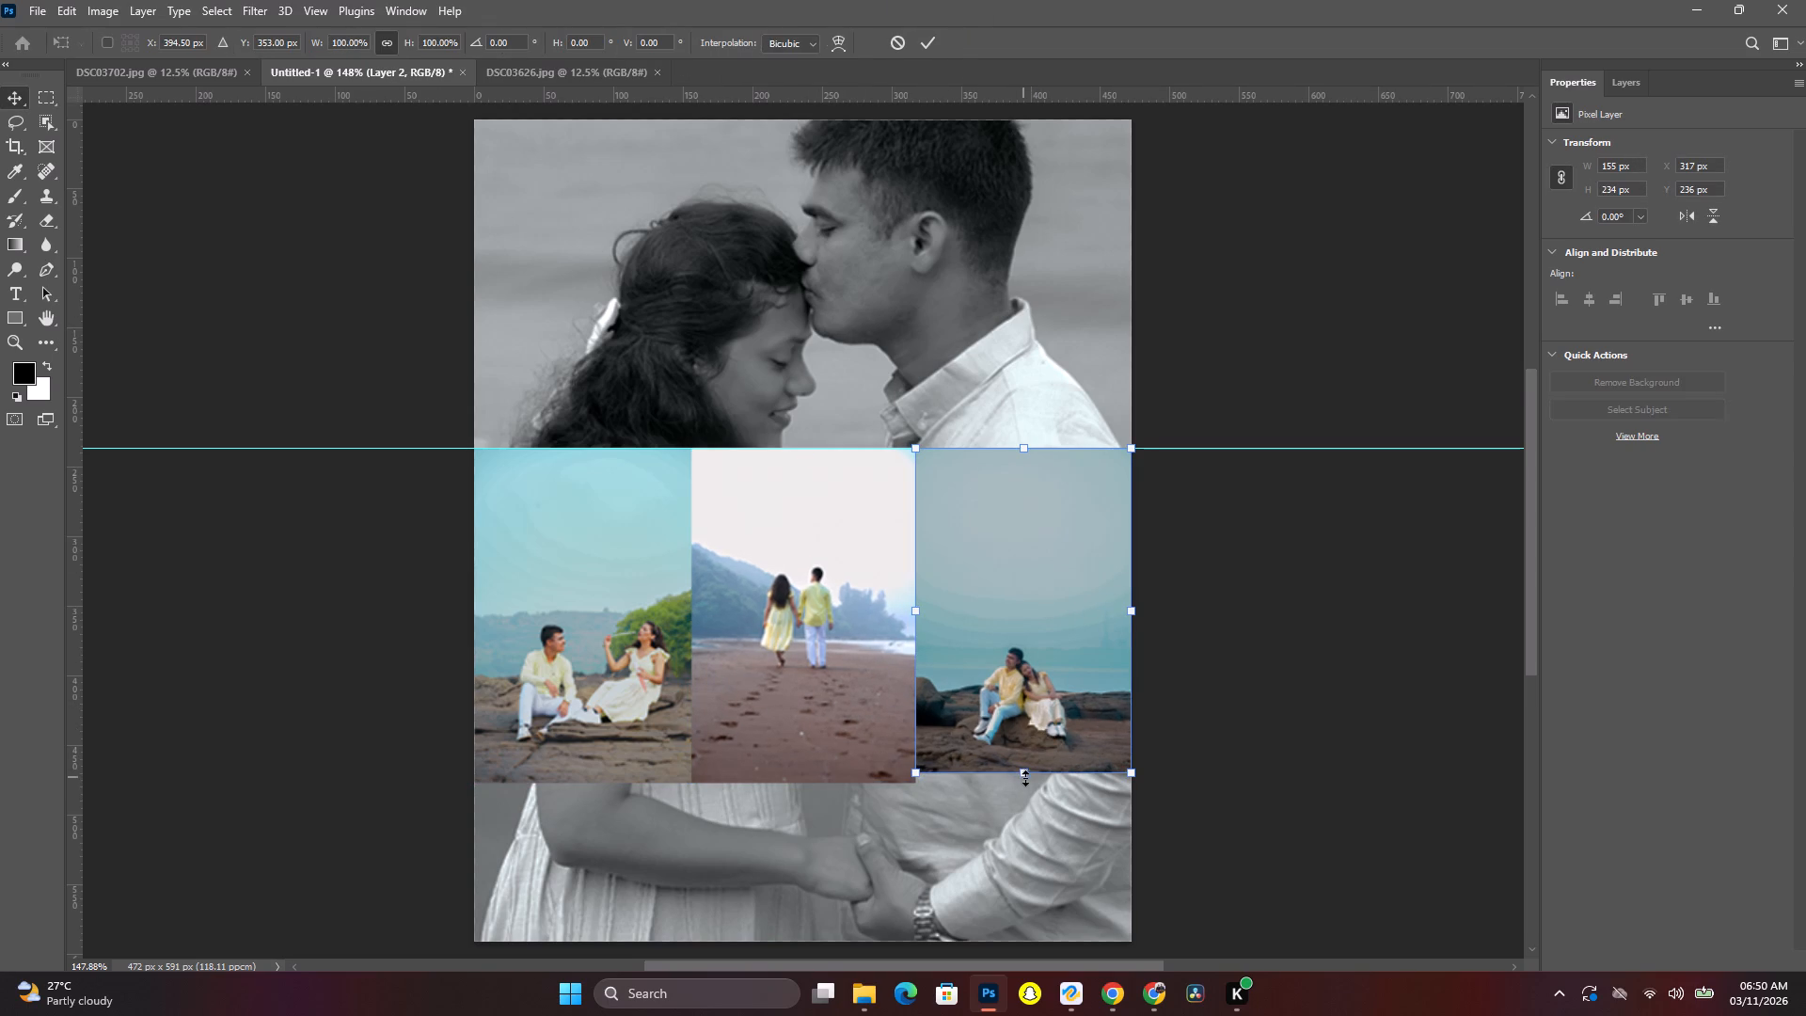
left_click_drag(1025, 778, 1027, 786)
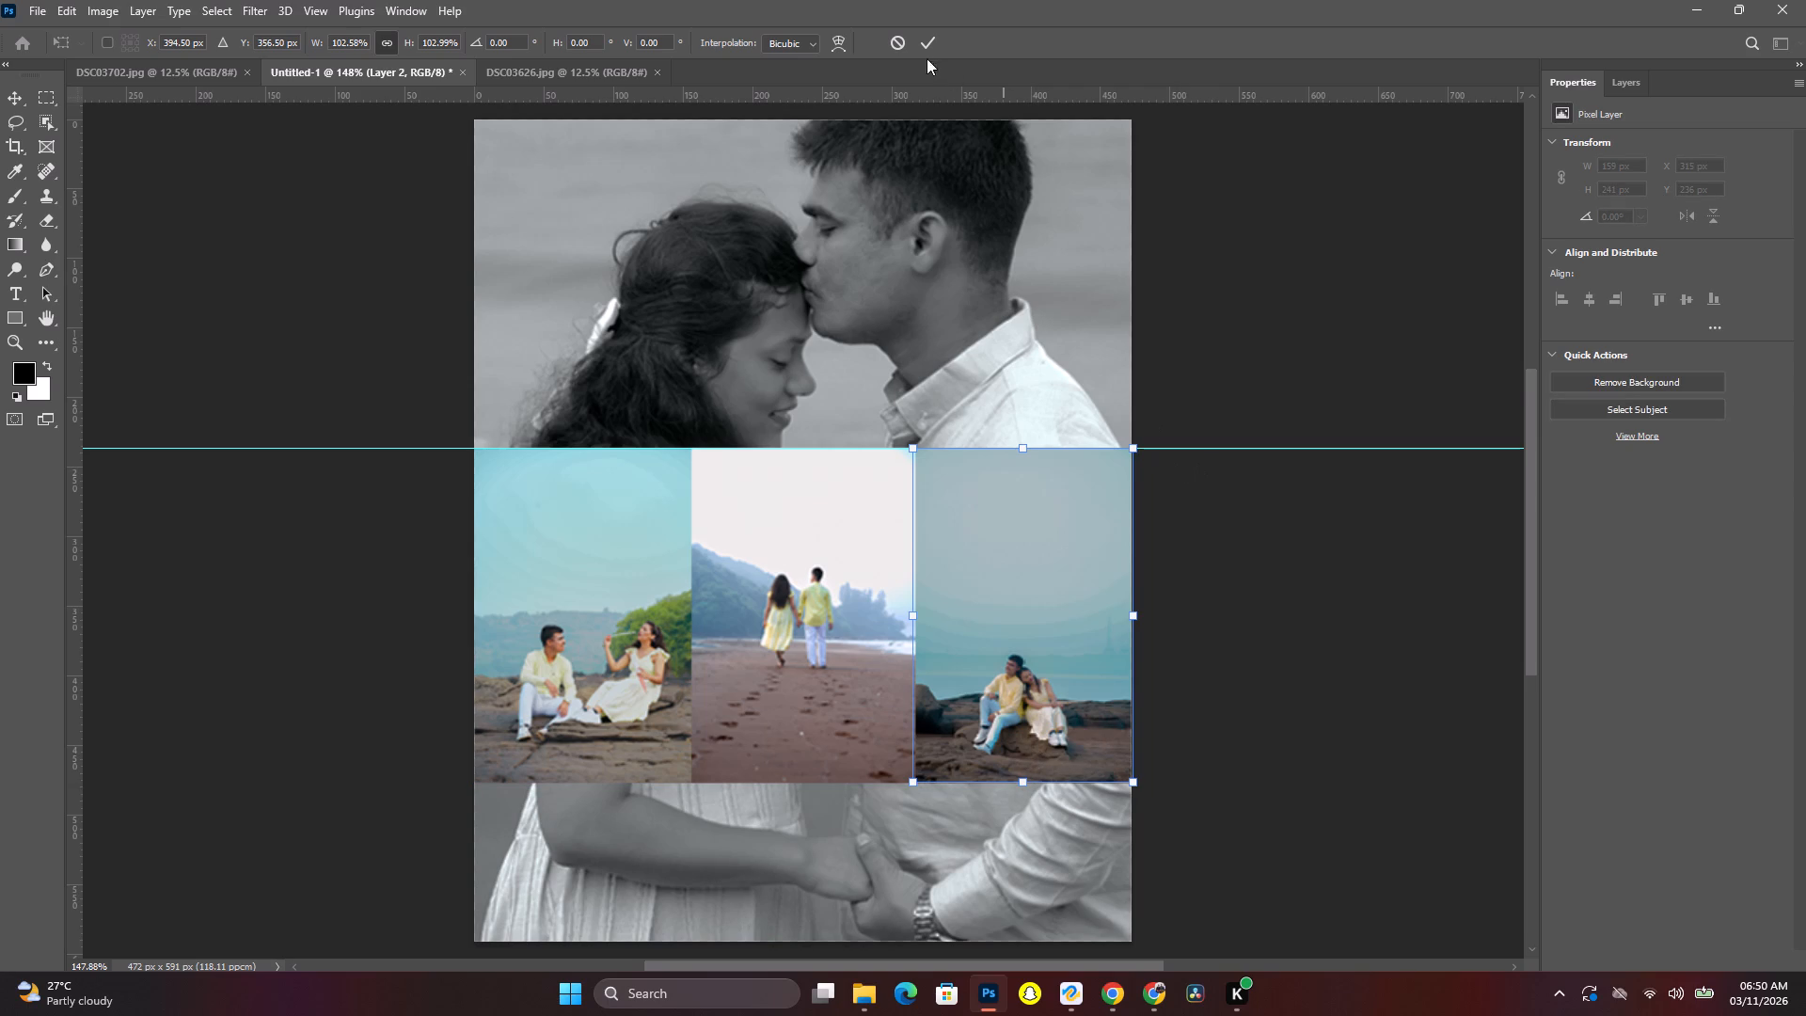
left_click(927, 43)
left_click(1044, 699)
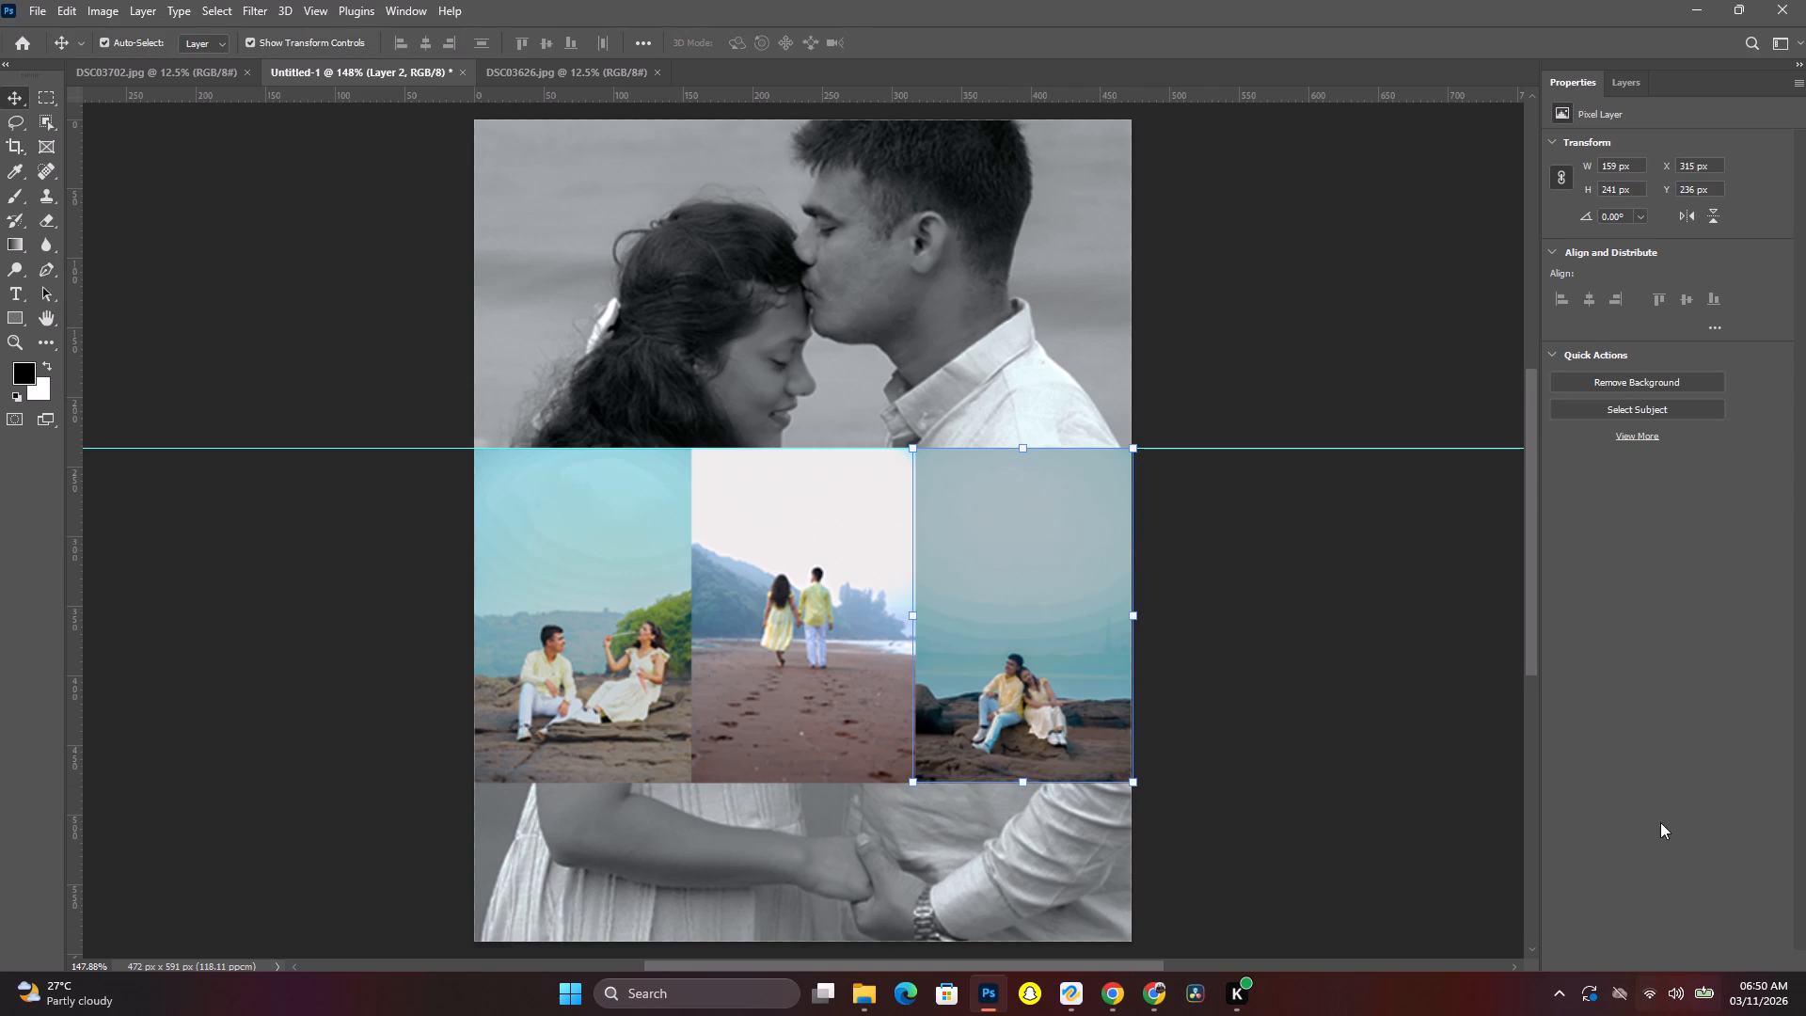
Add a Brightness/Contrast adjustment clipped to the DSC03626 photo's layer and raise its brightness to 61.
scroll(1642, 747, "down", 3)
left_click(1604, 716)
left_click(1618, 85)
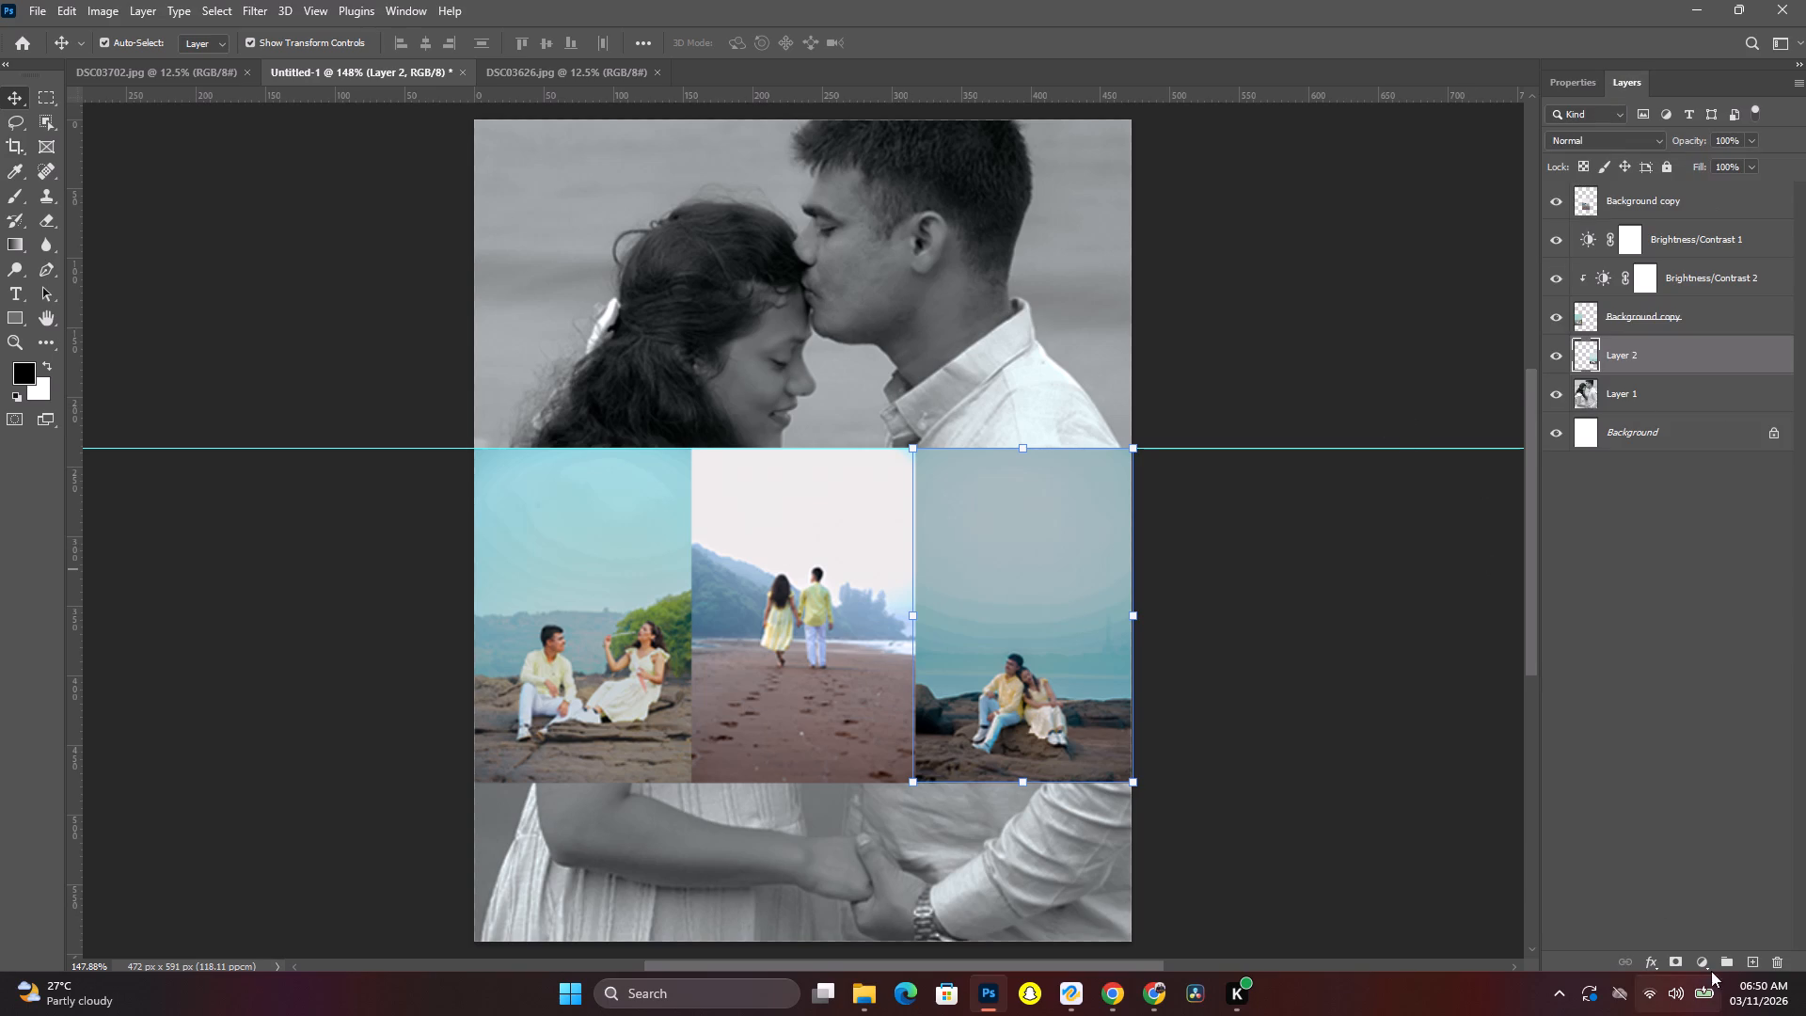
left_click(1712, 963)
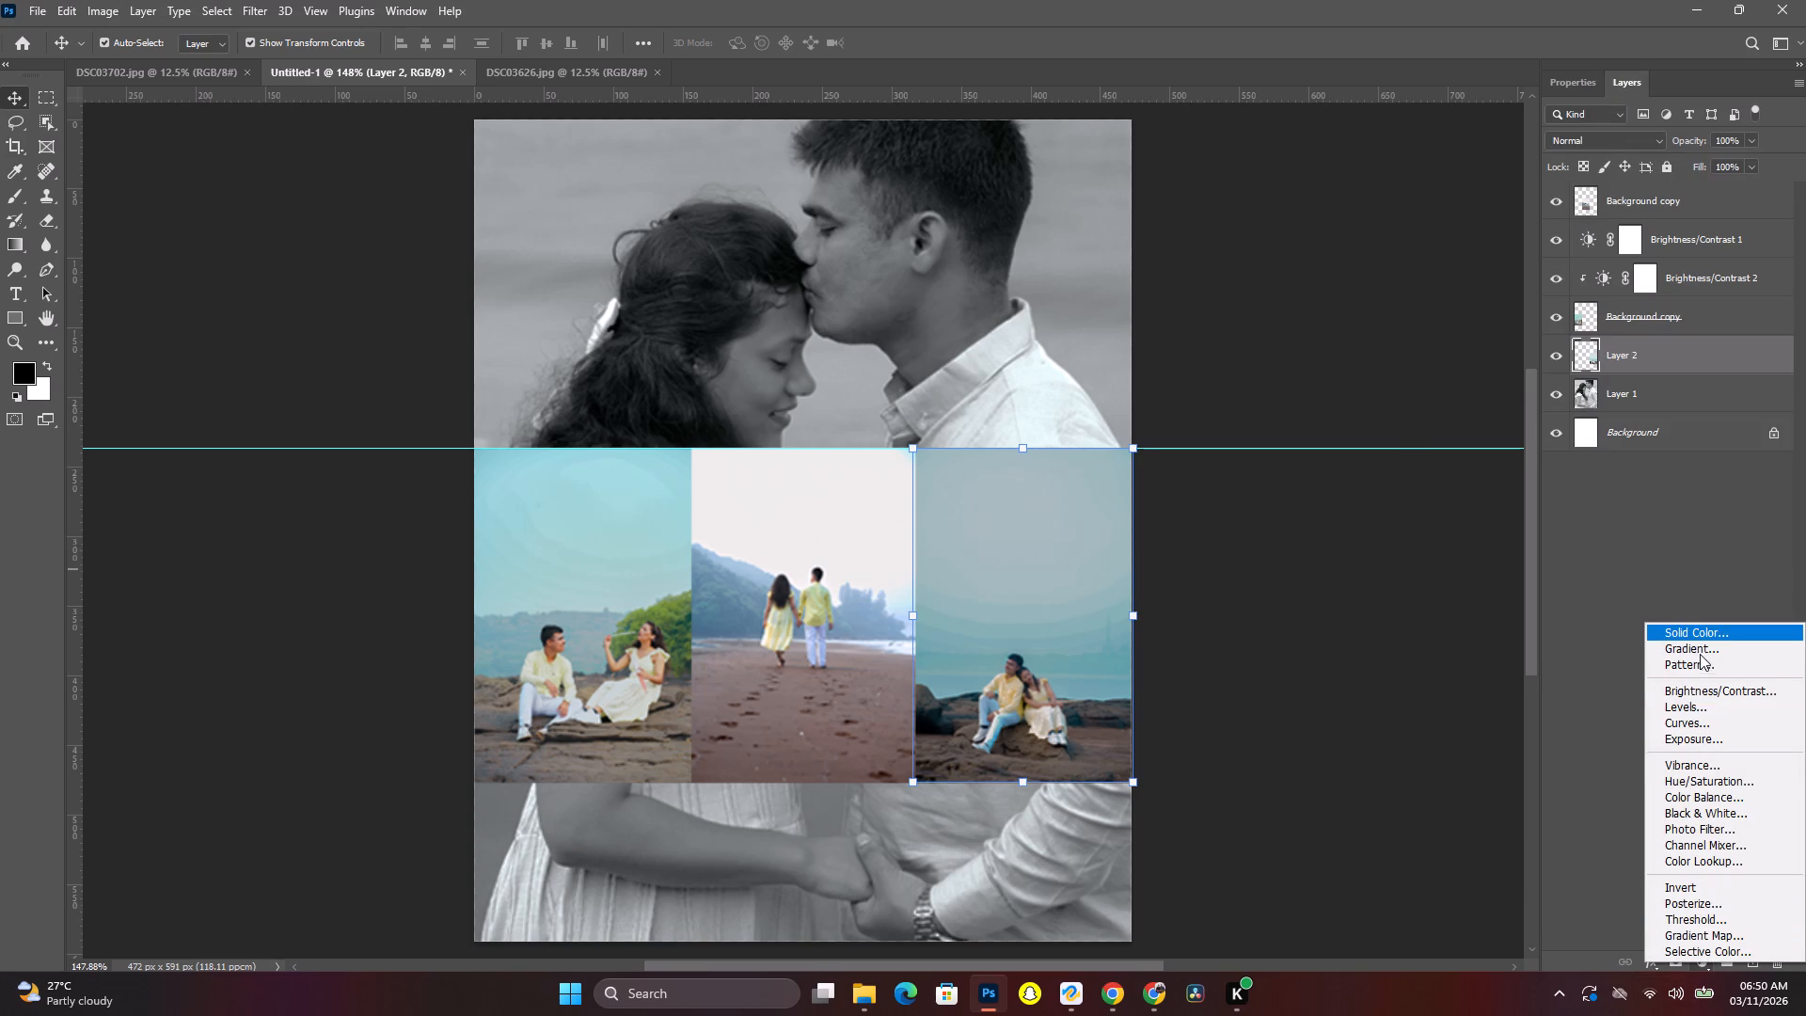
left_click(1702, 684)
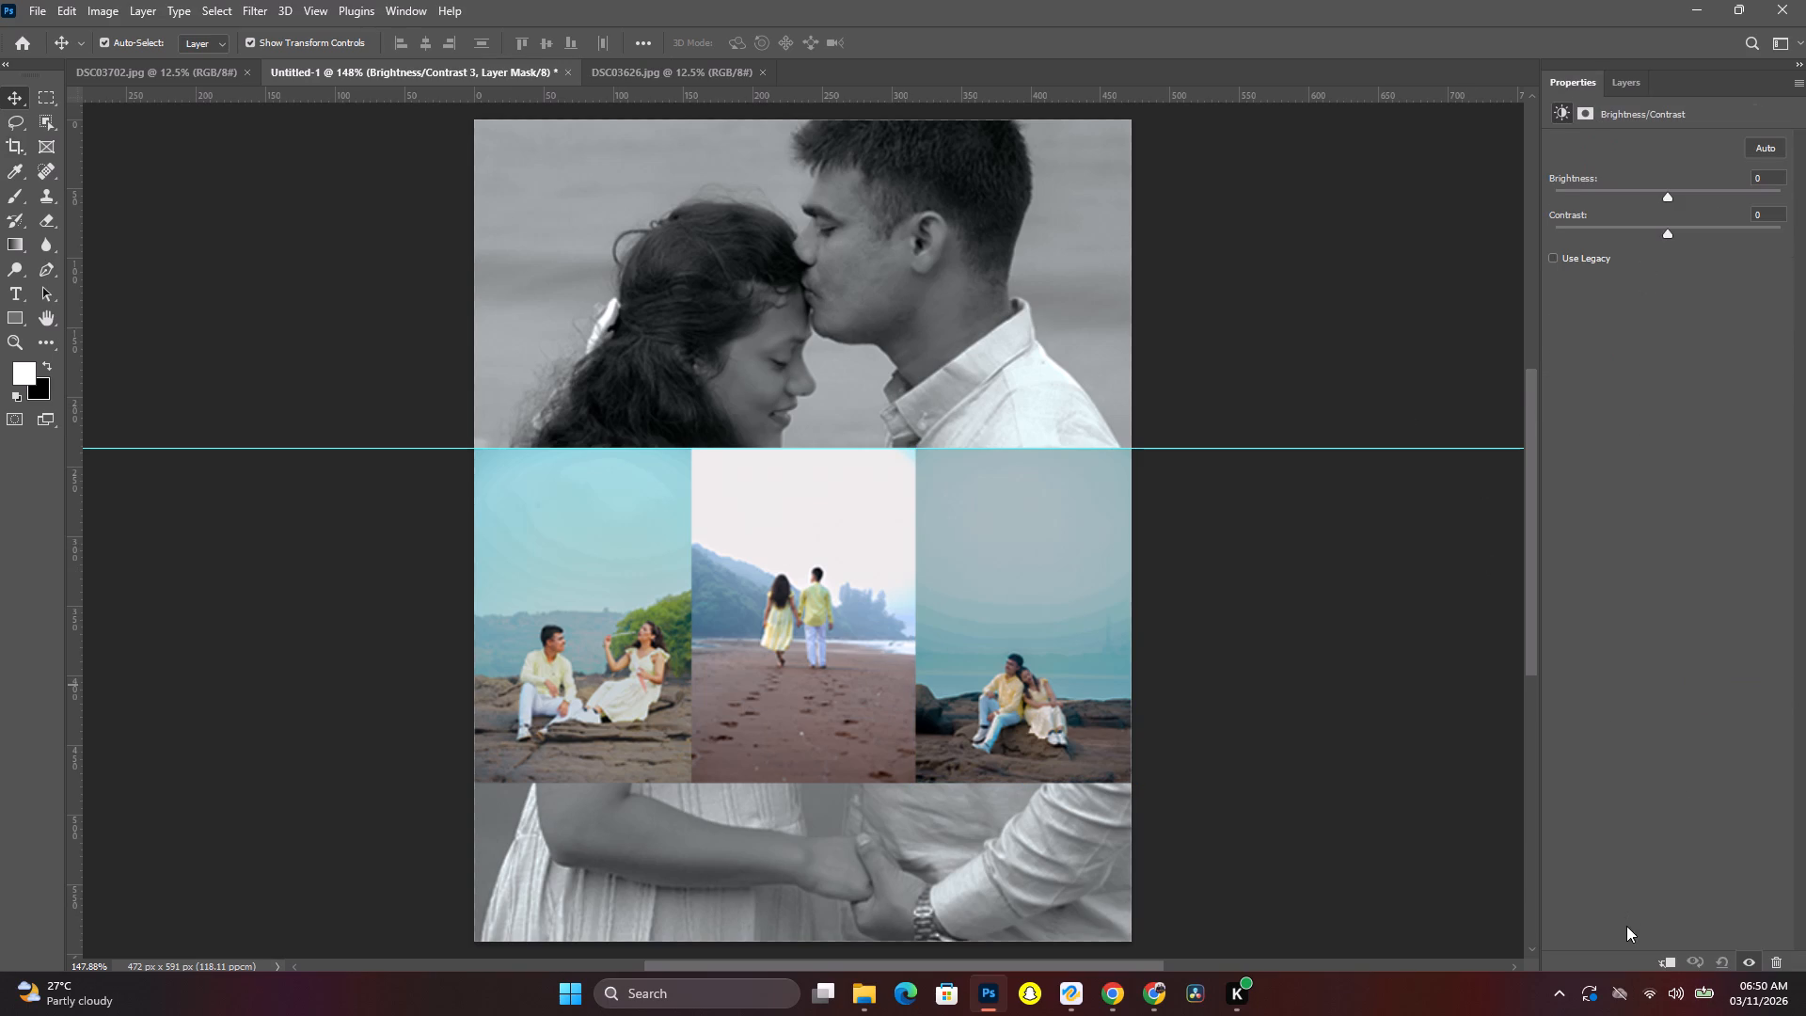
left_click(1657, 950)
left_click_drag(1671, 198, 1712, 198)
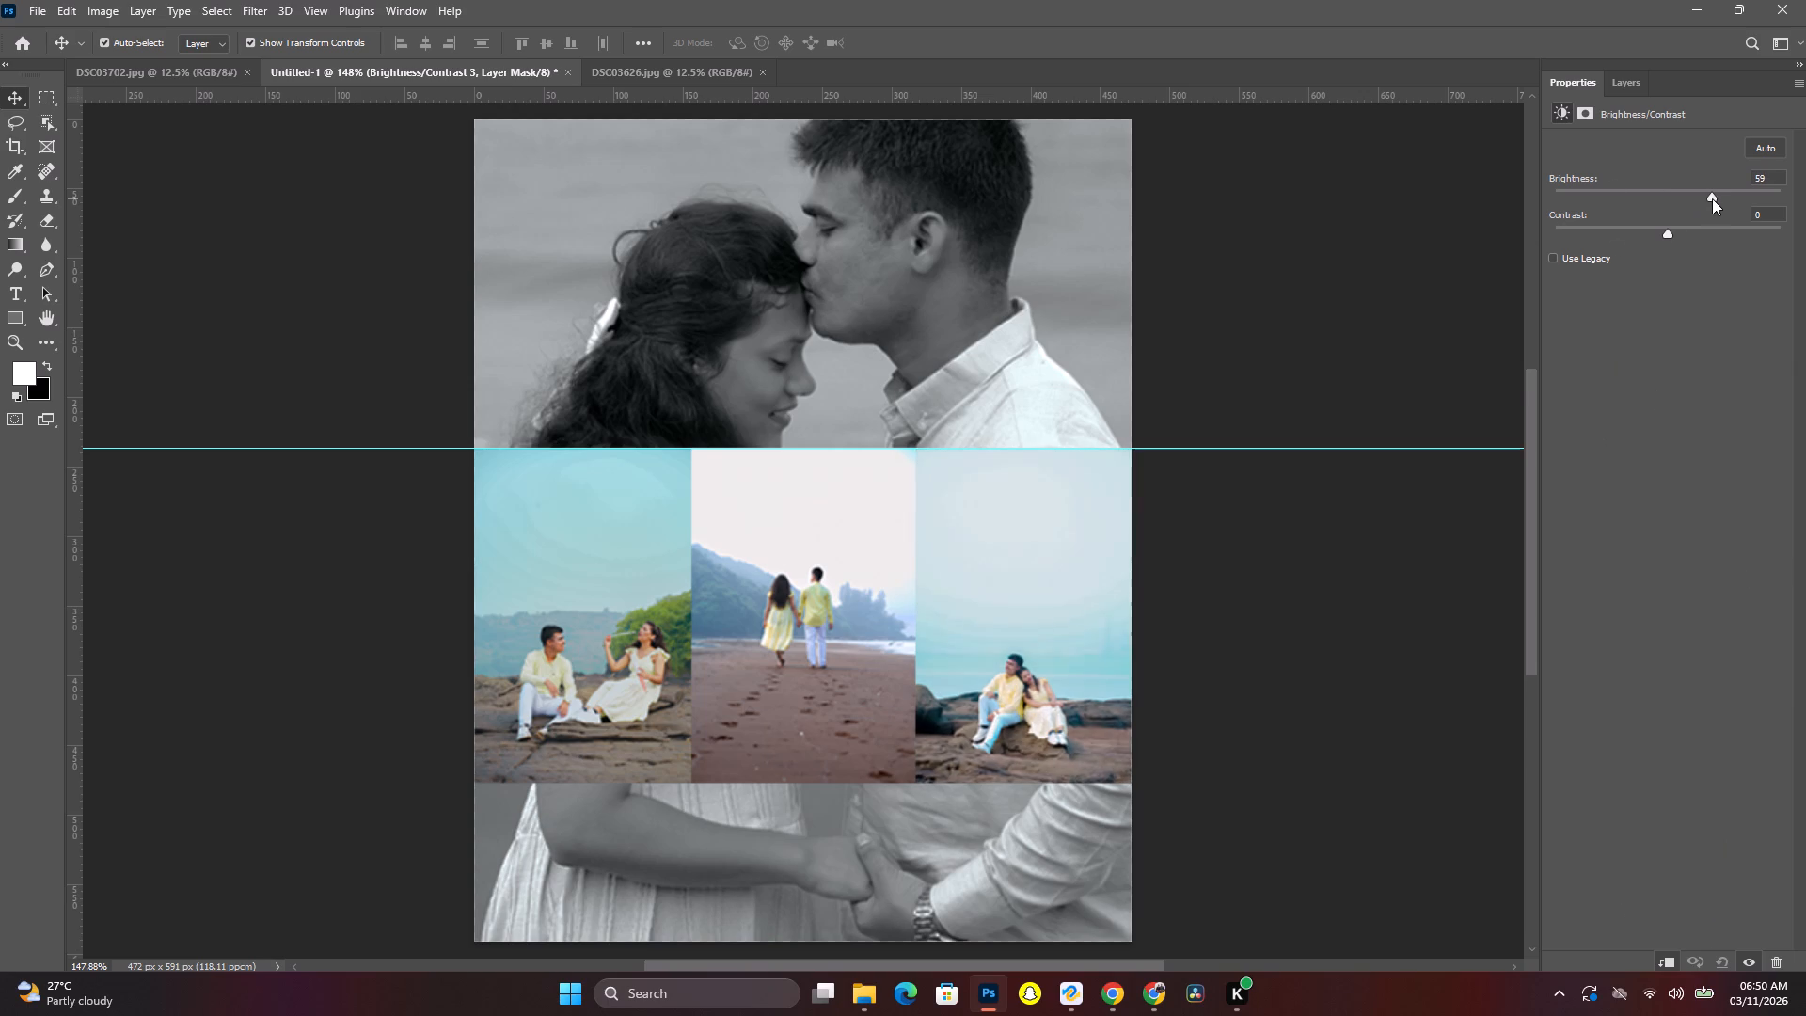
left_click_drag(1712, 198, 1715, 201)
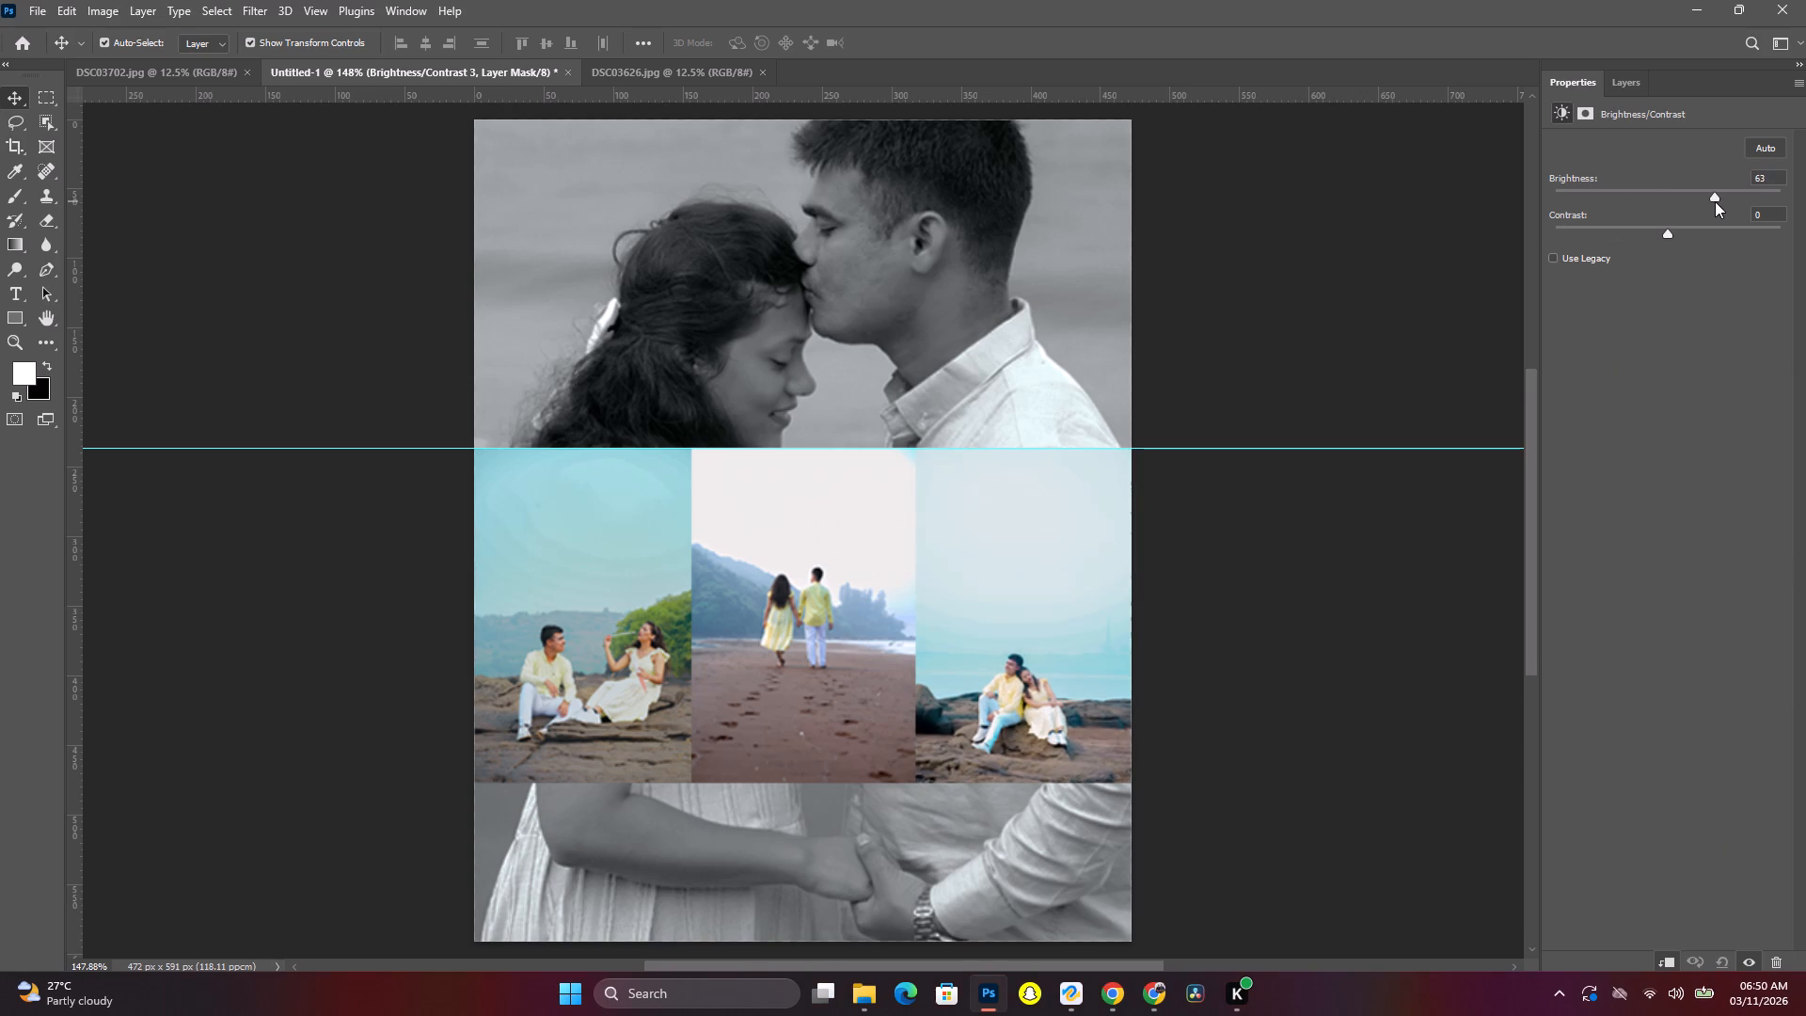
left_click_drag(1715, 201, 1714, 202)
left_click(1628, 288)
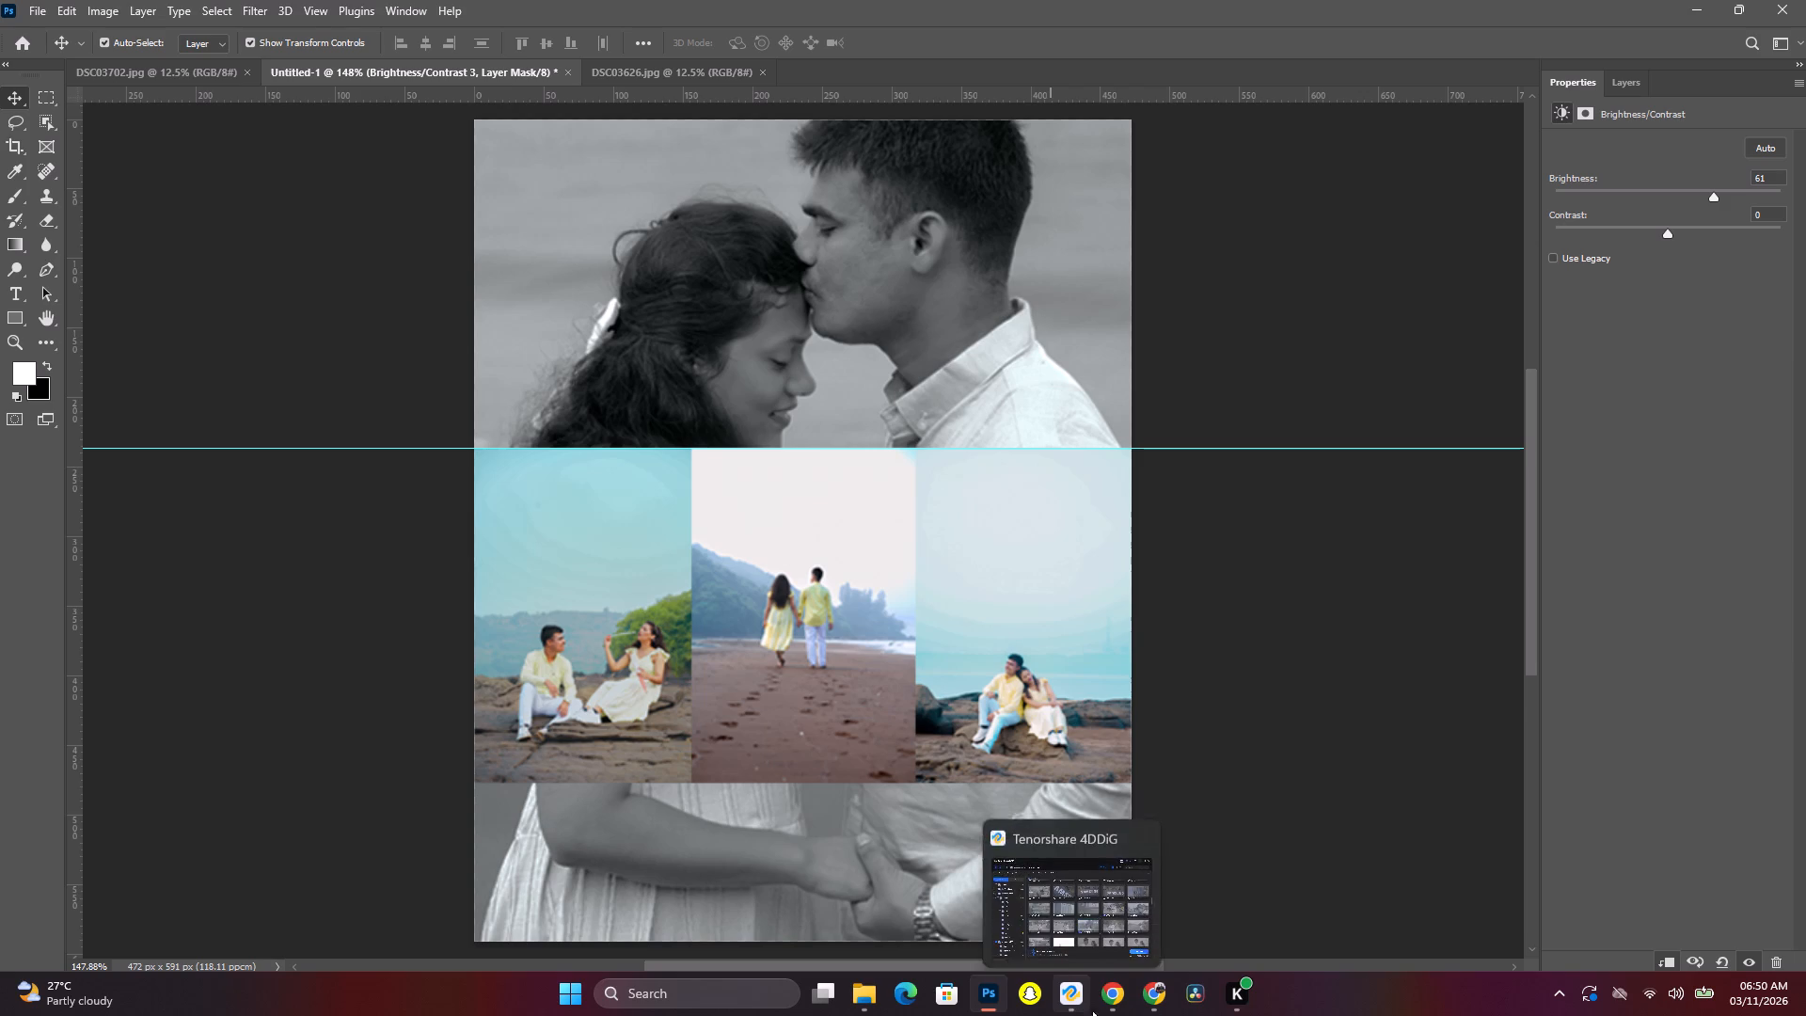
Check the reference collage post in Chrome, then add the text "A NEW" in 12 pt black Myriad Pro at the canvas's upper-left corner.
left_click(1116, 1008)
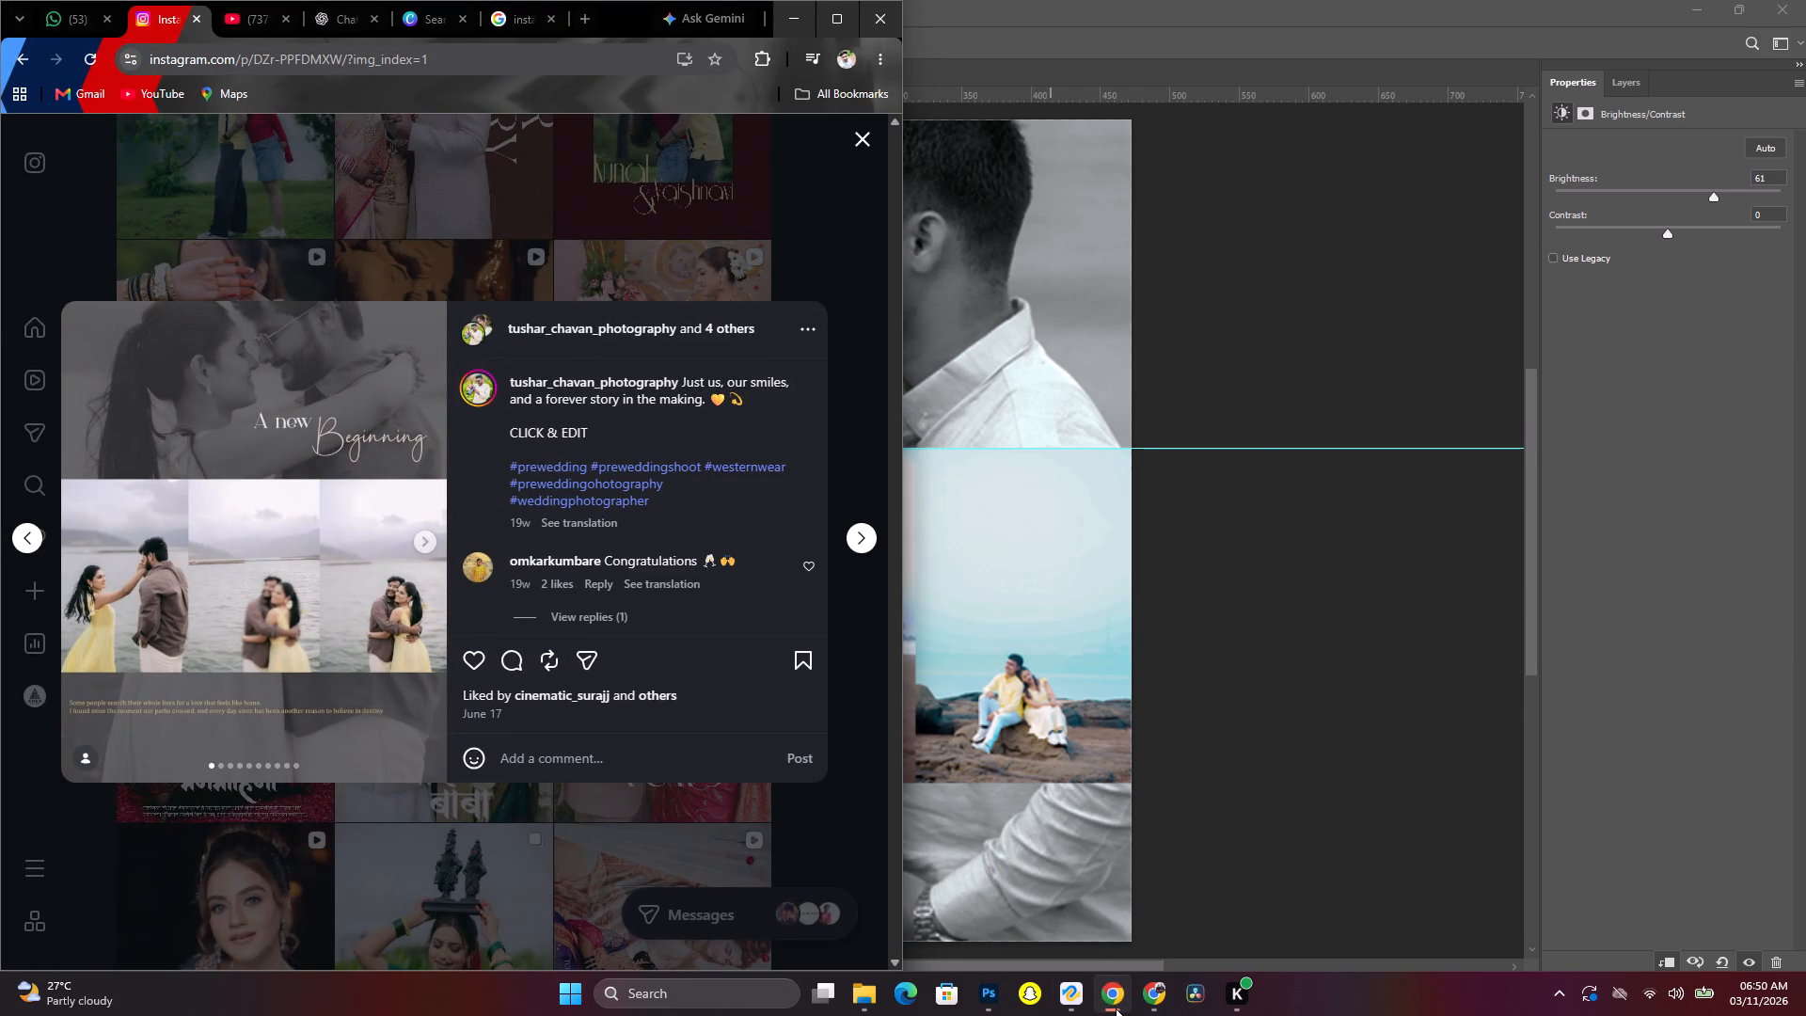
left_click(1116, 1008)
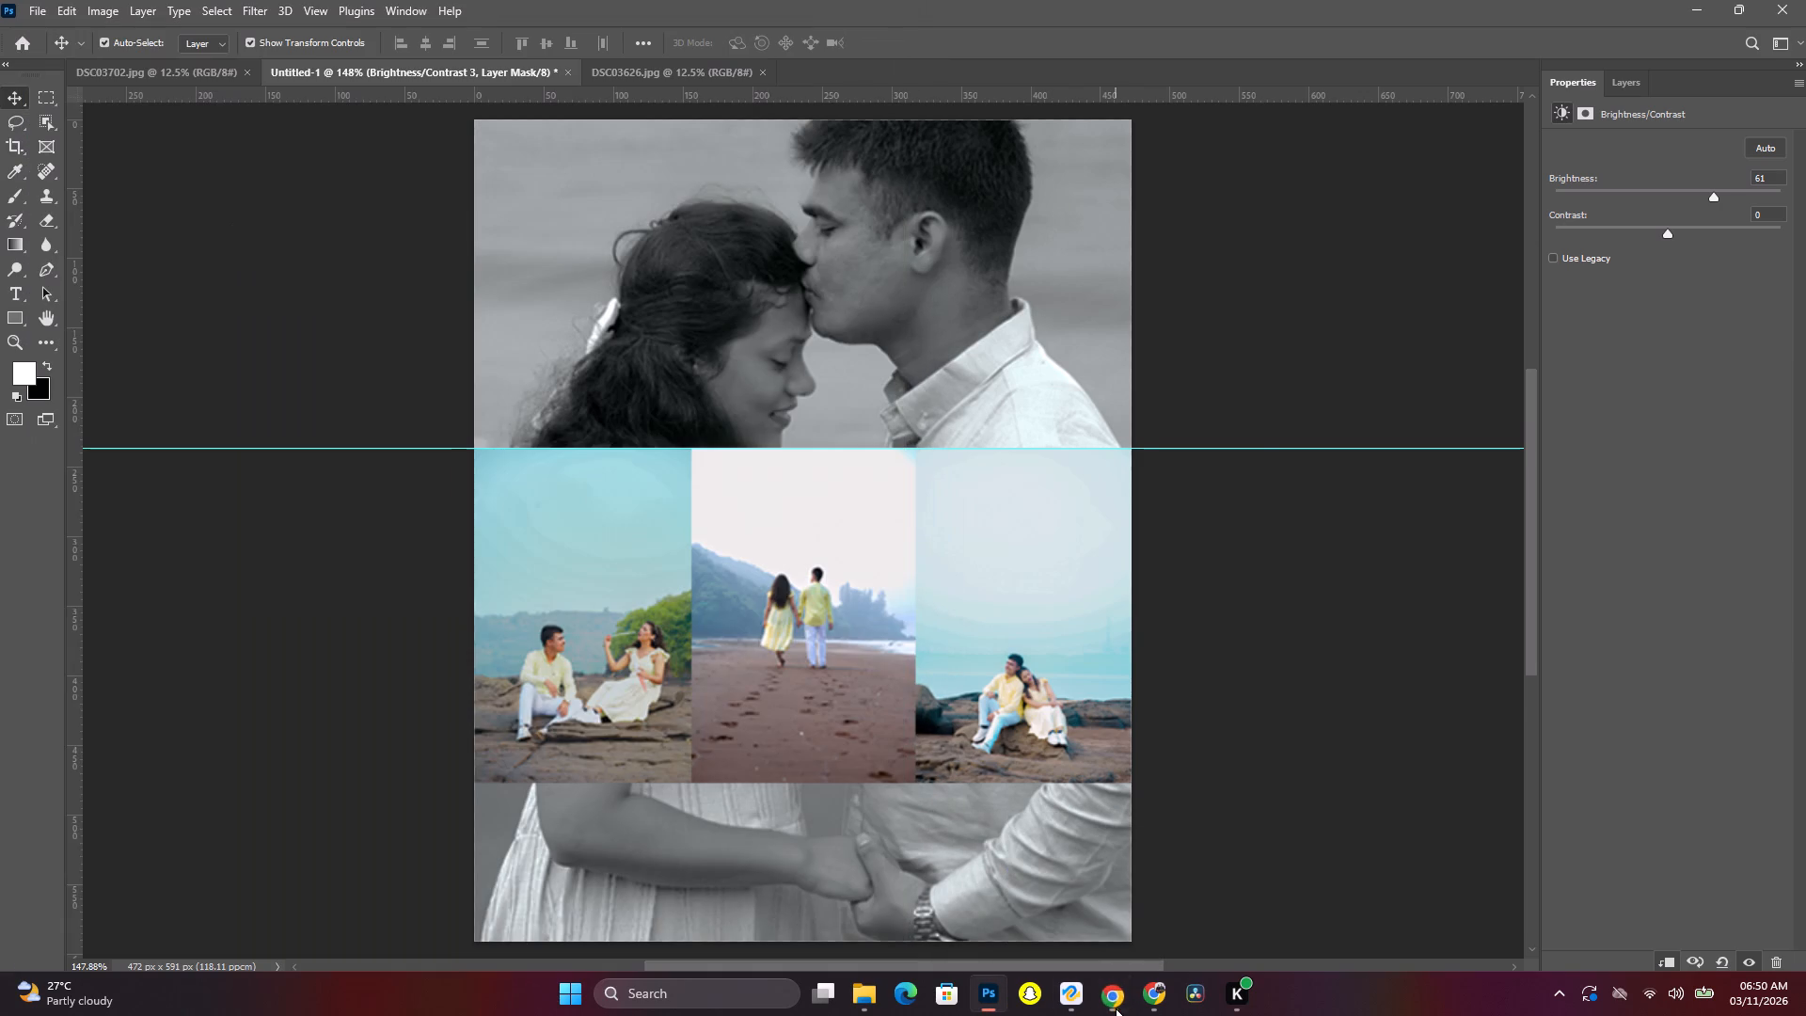
left_click(21, 298)
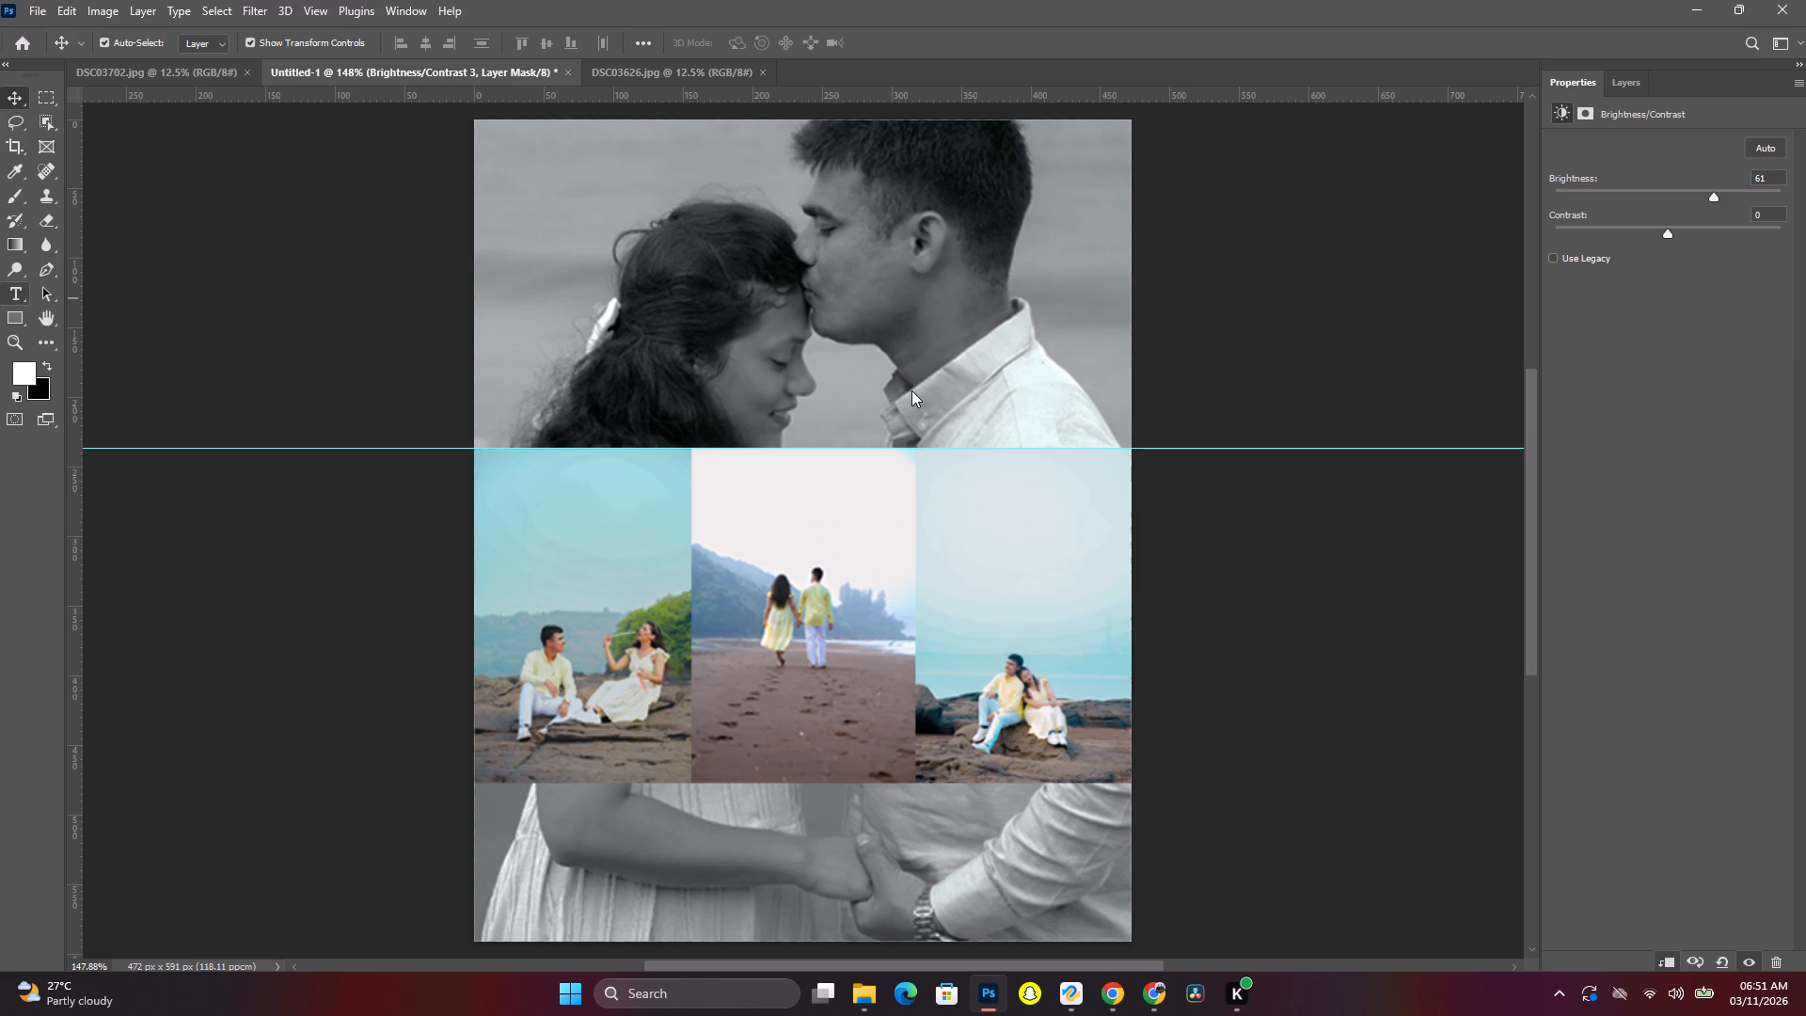
left_click(911, 390)
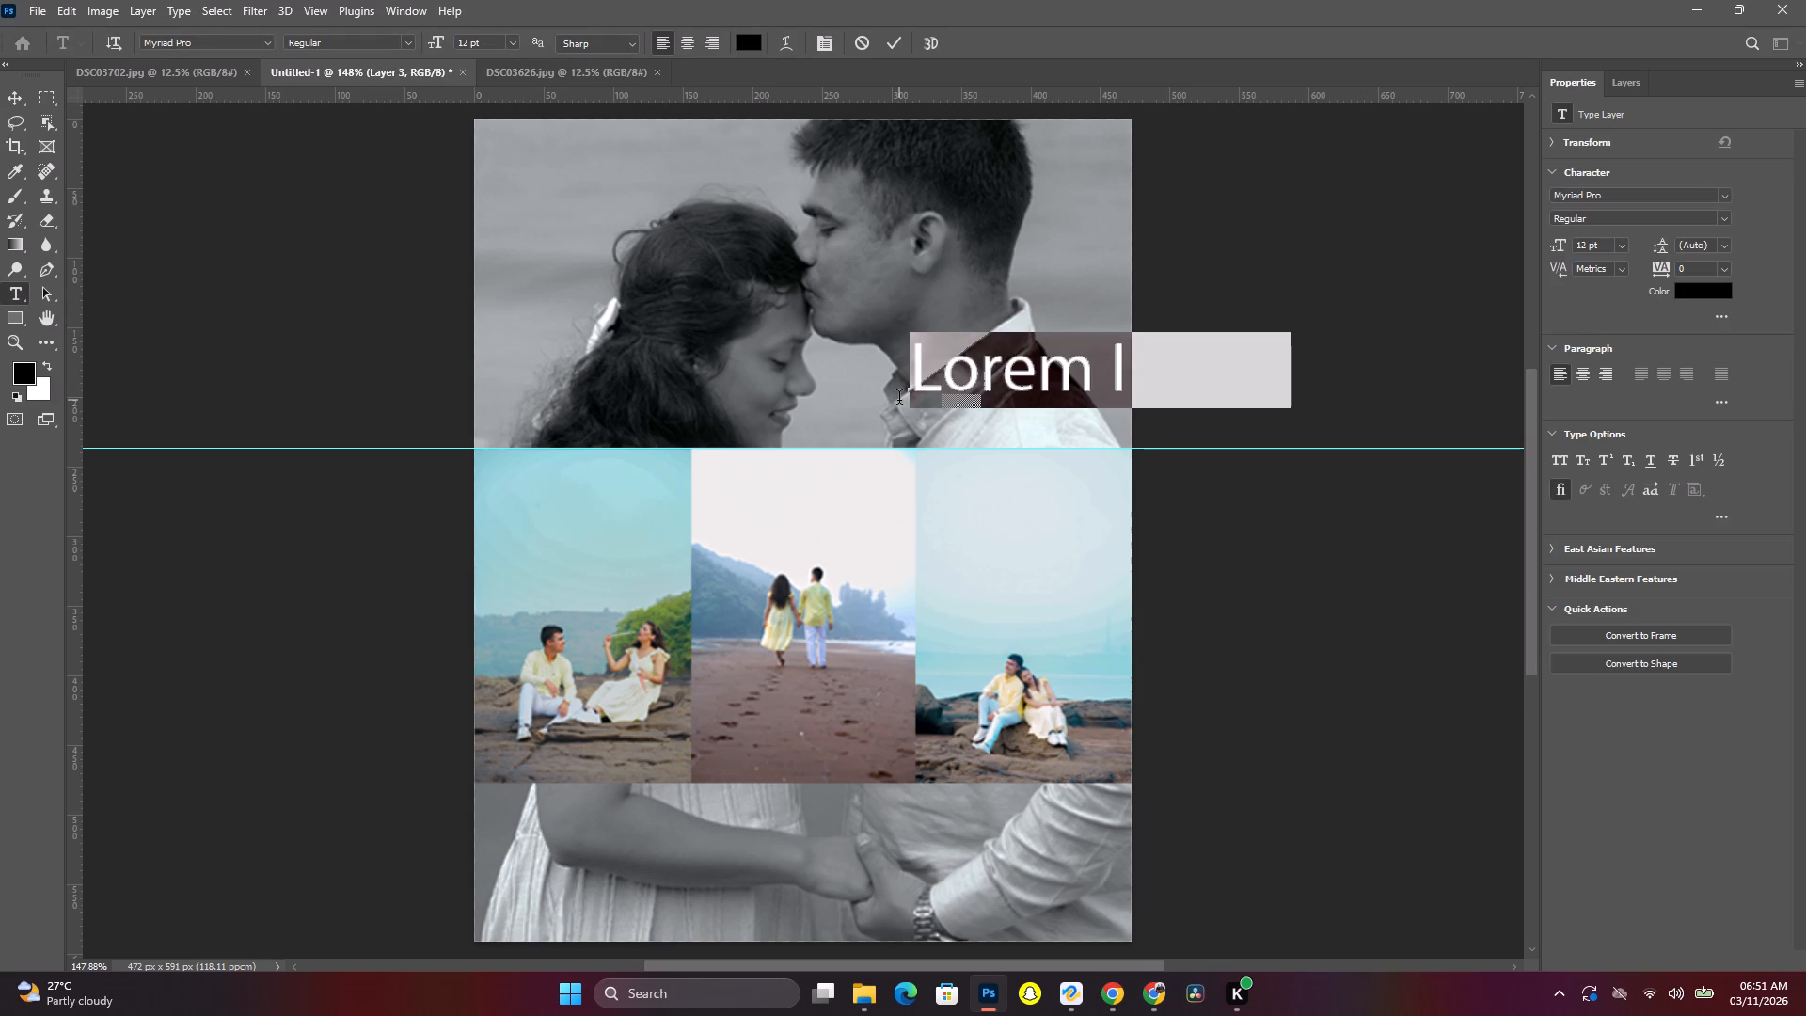
key("a")
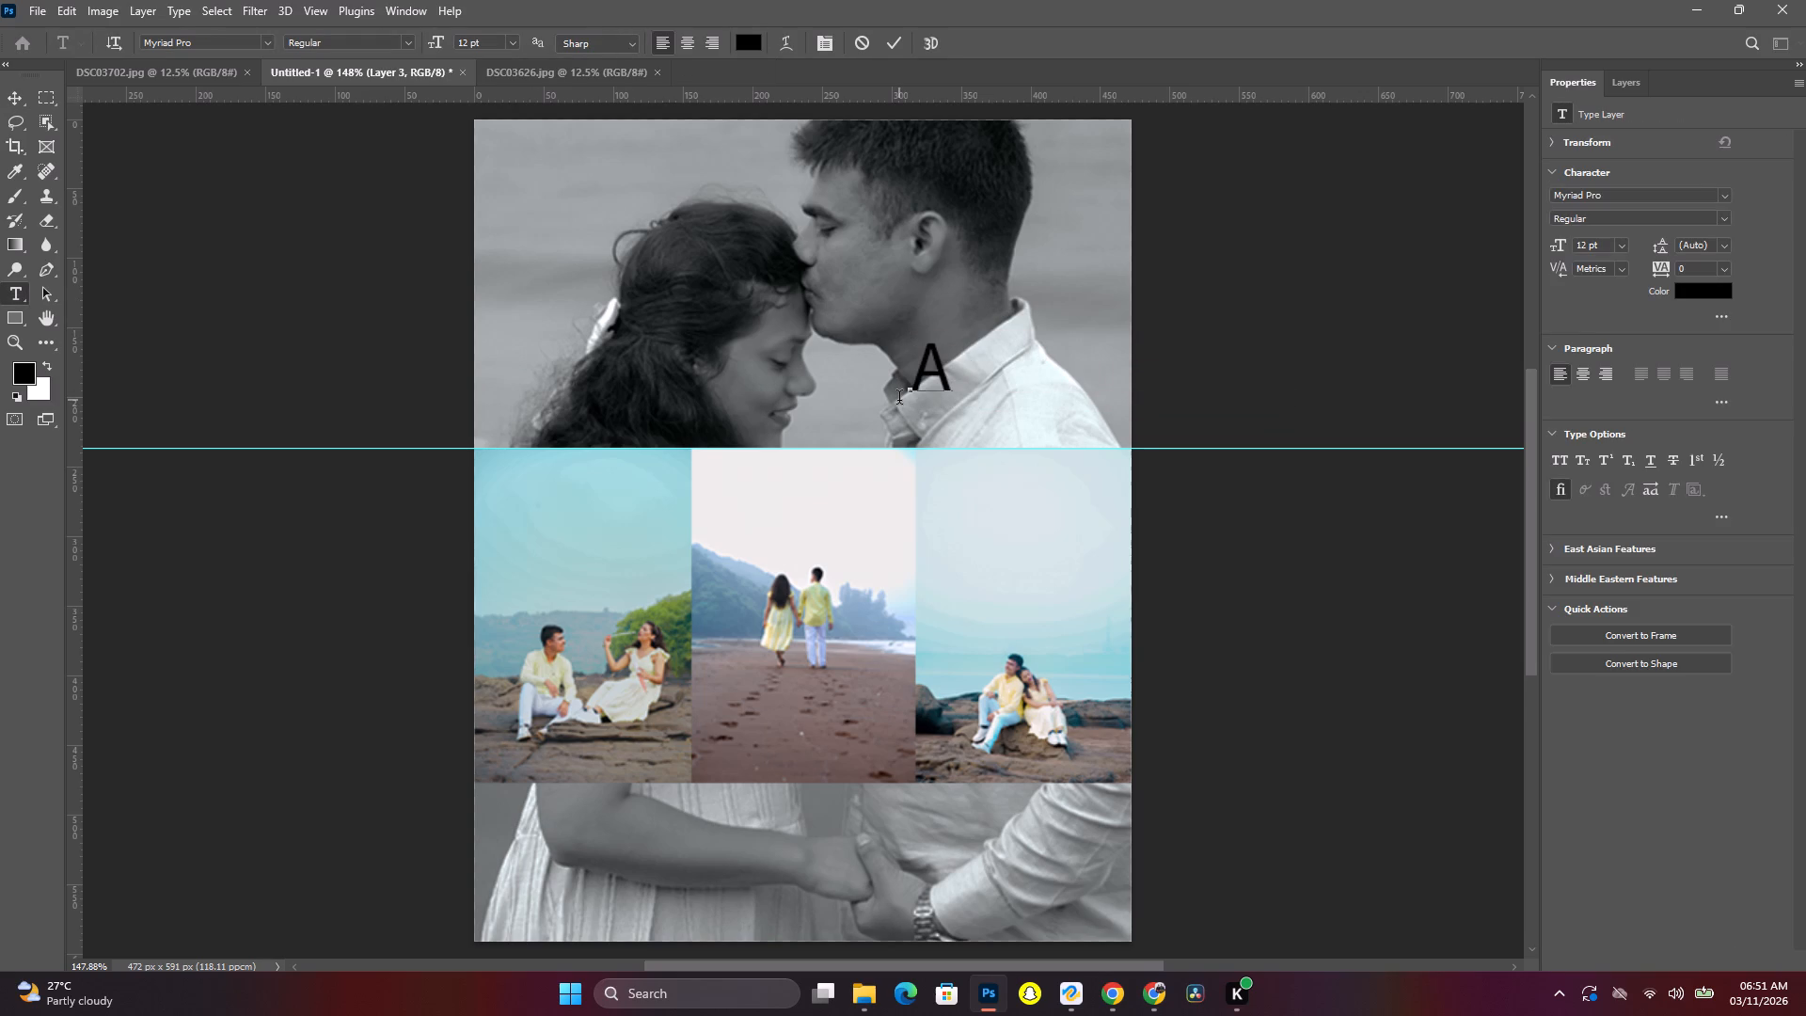
key("space")
type("NEW")
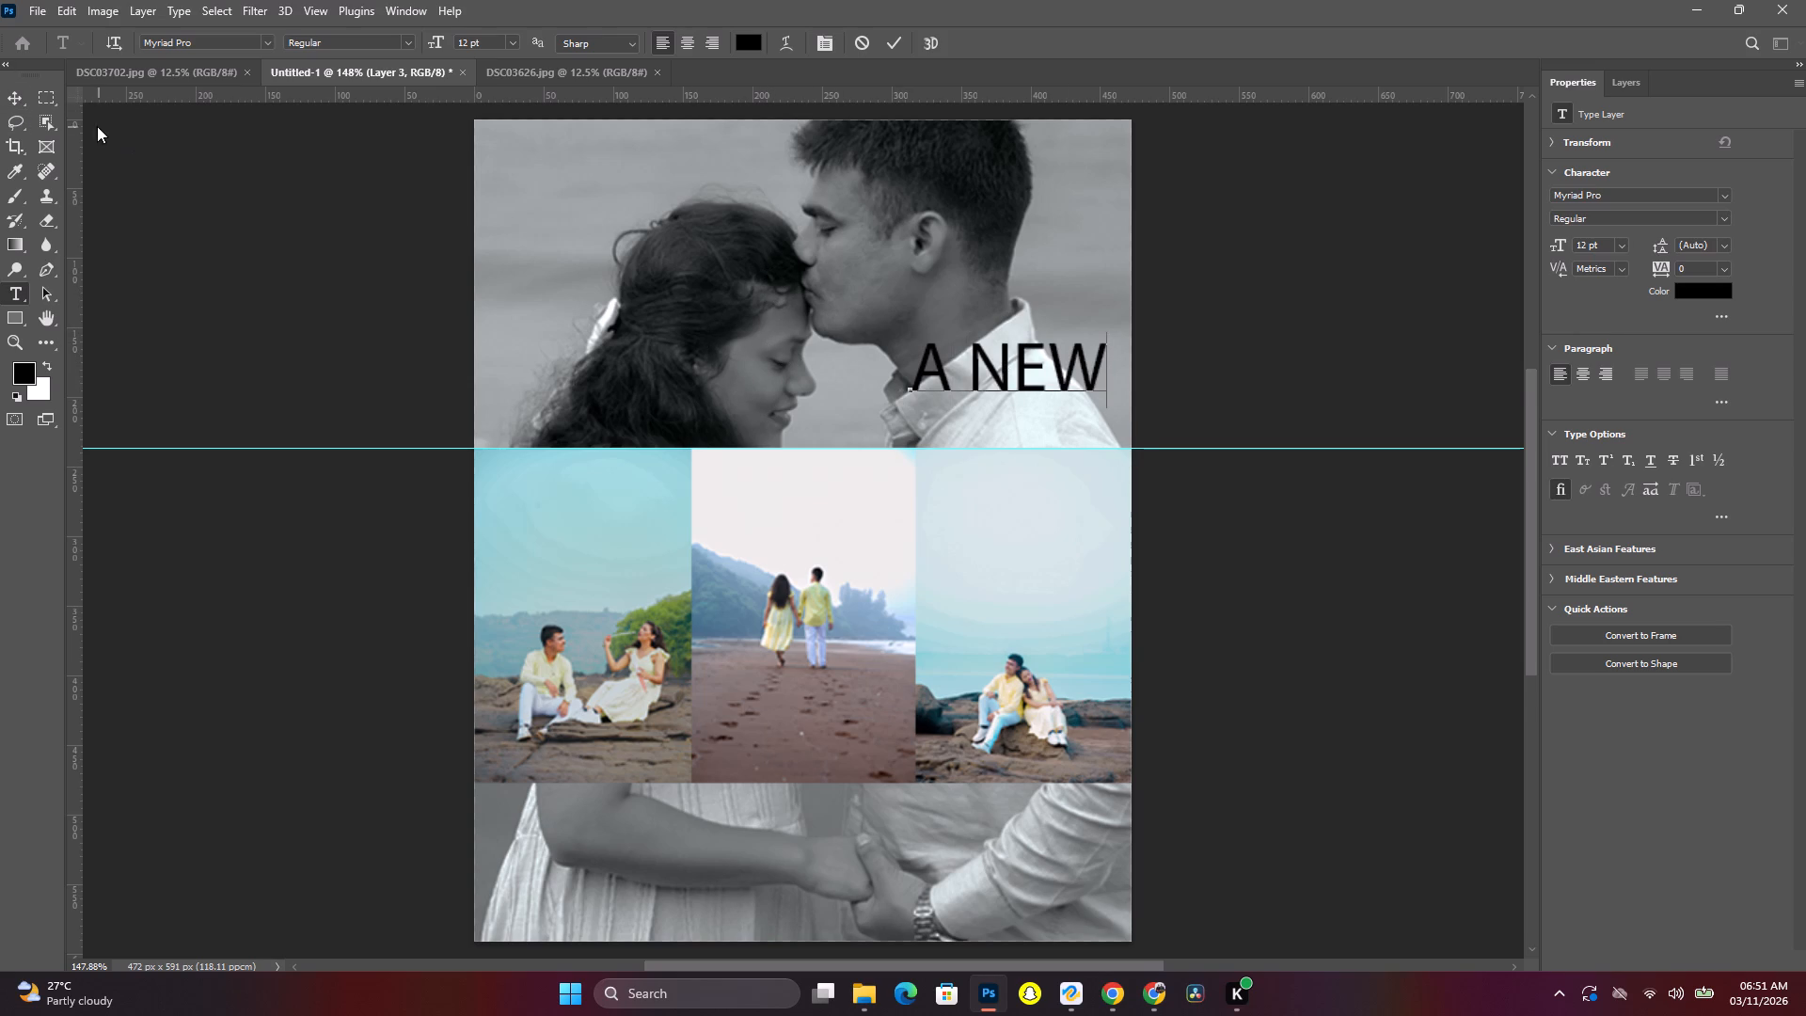
left_click(9, 96)
left_click_drag(1036, 380, 858, 341)
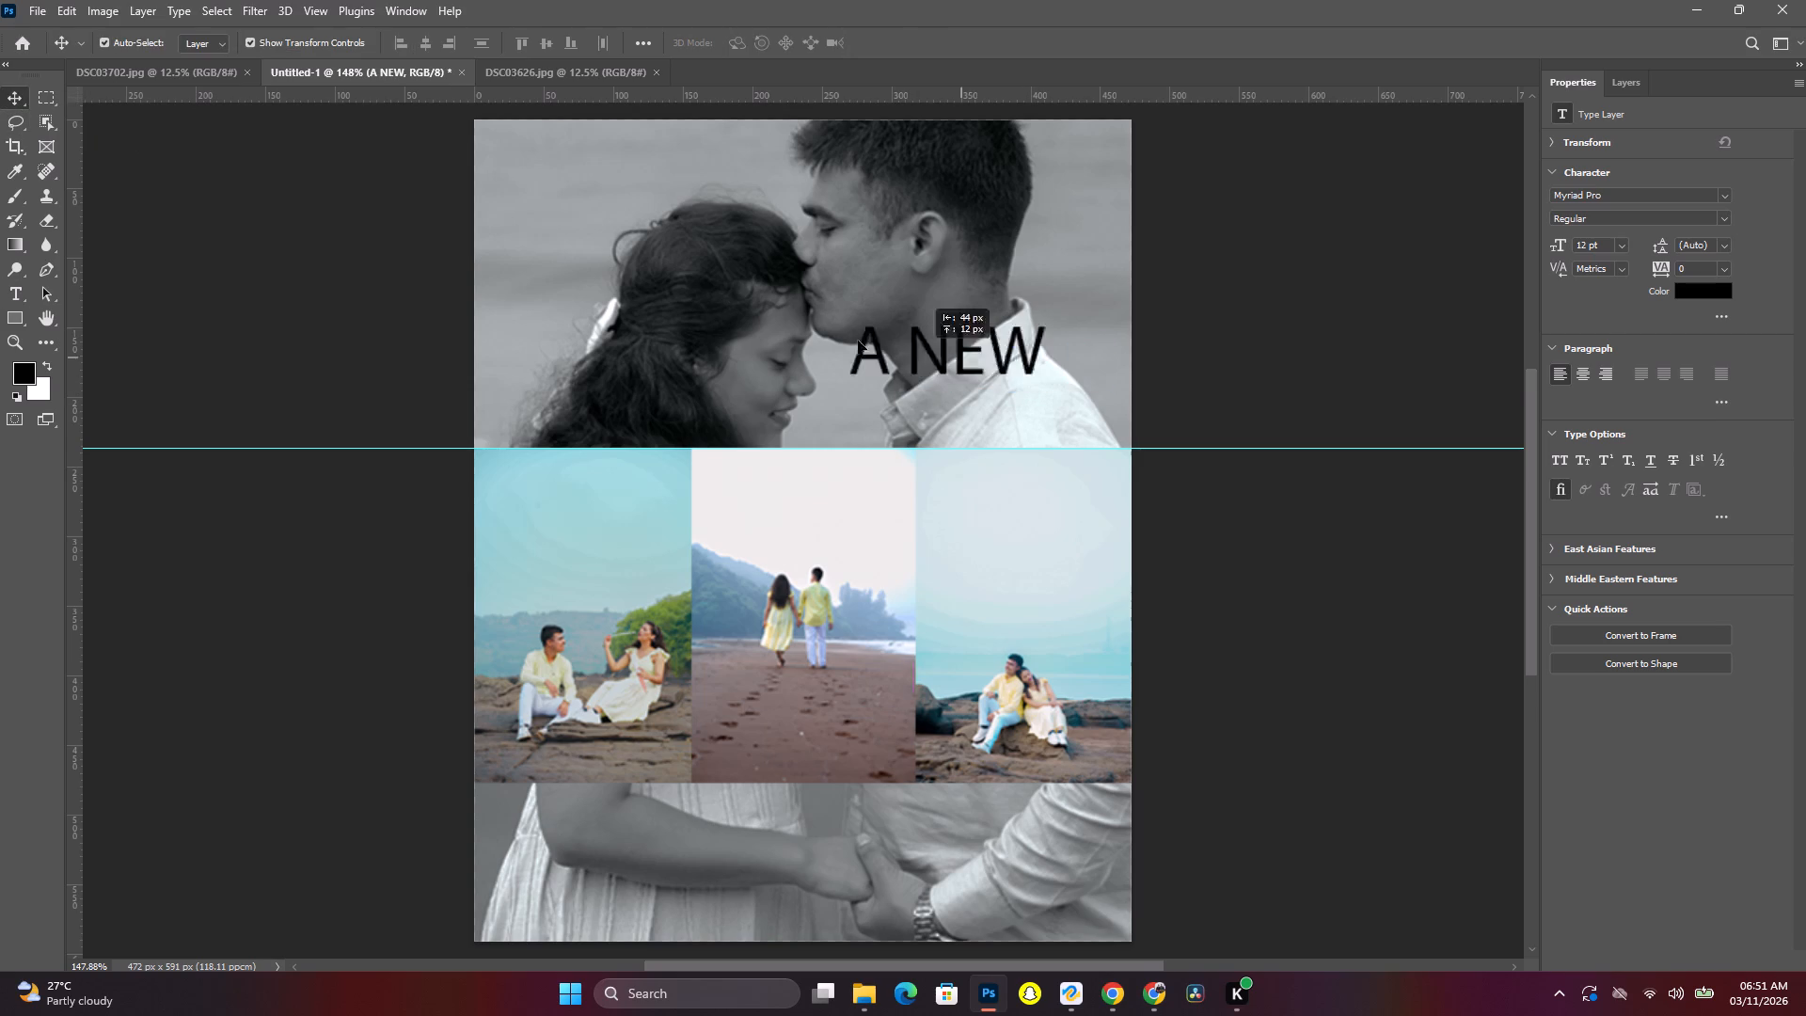
left_click_drag(858, 341, 618, 177)
Select the whole "A NEW" text and open its font choices.
triple_click(616, 177)
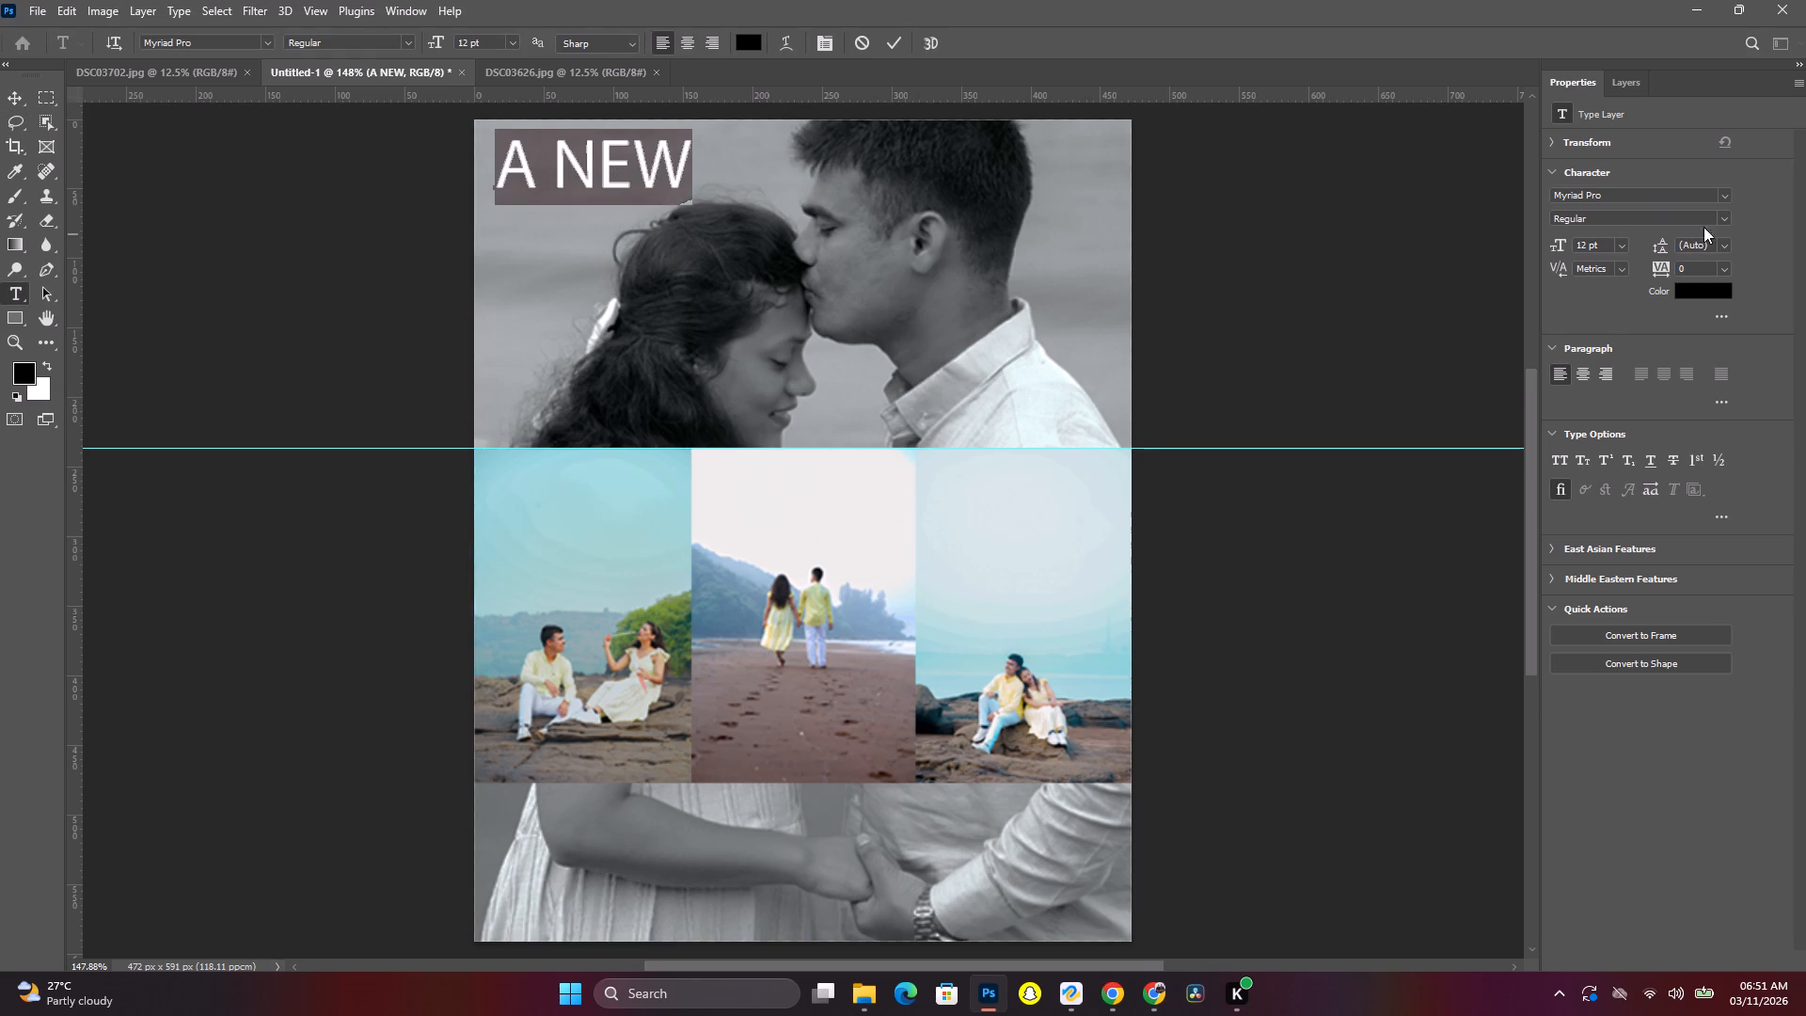
left_click(1728, 195)
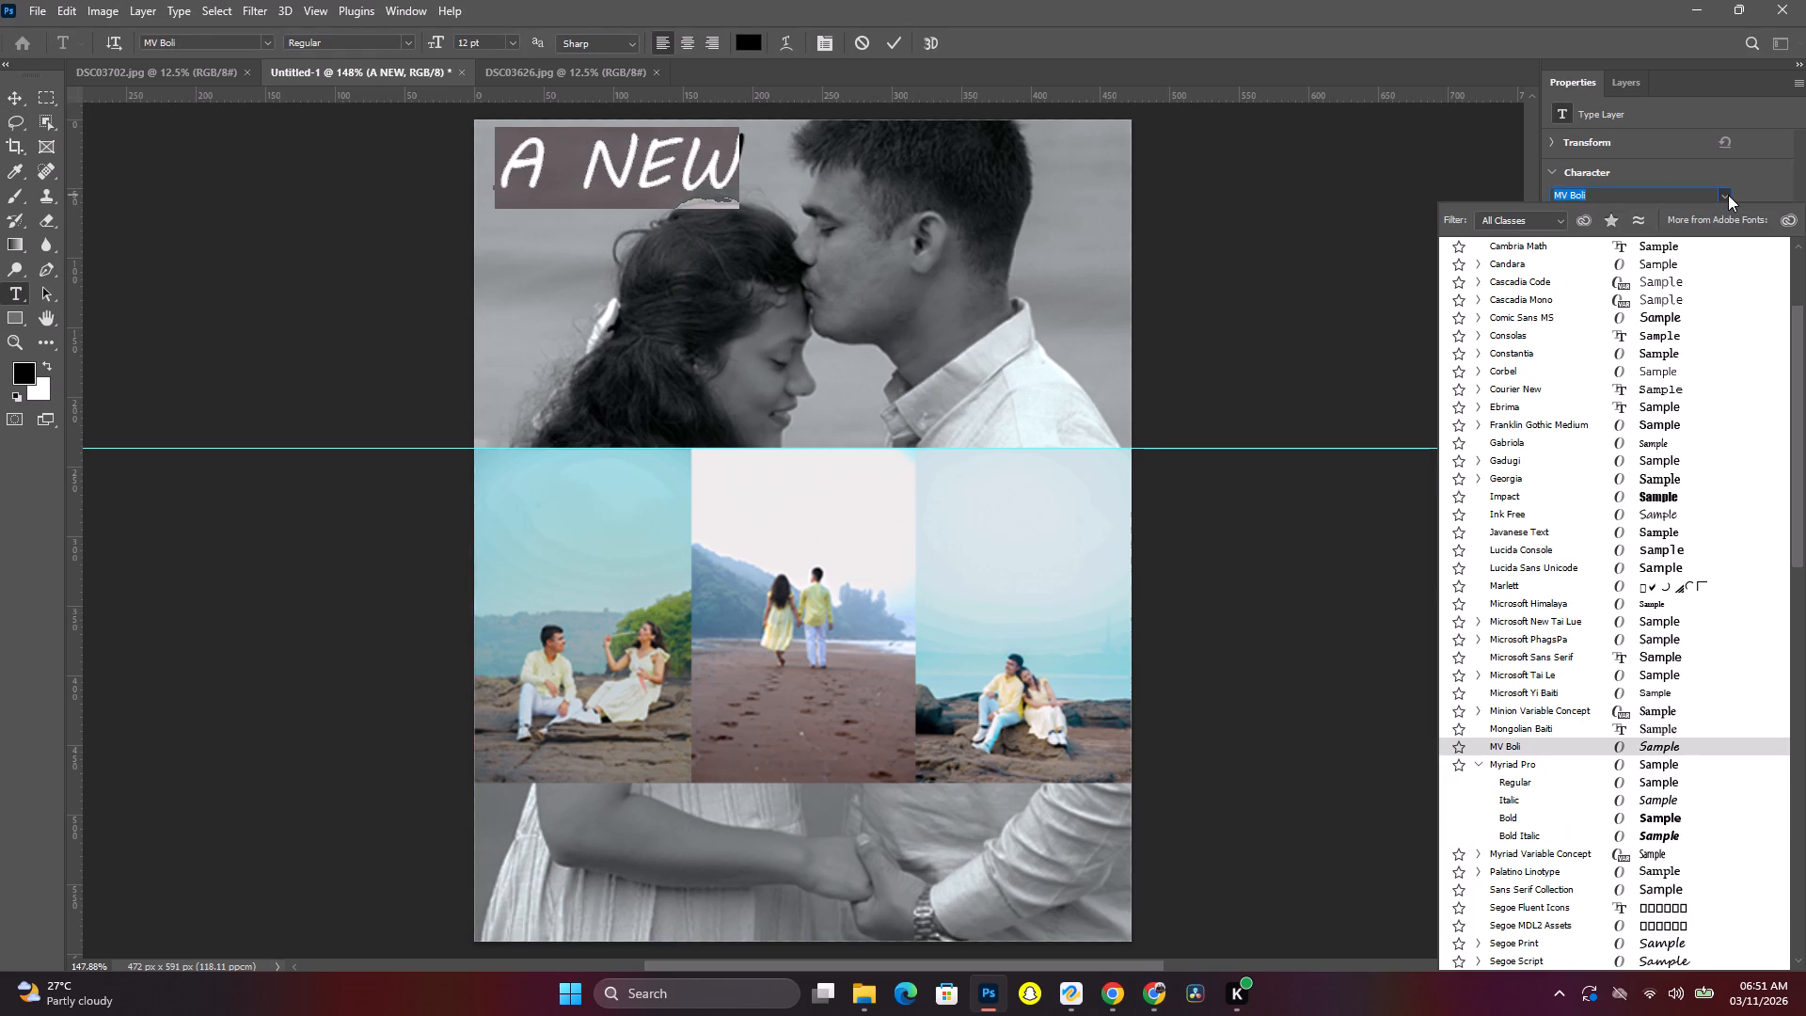
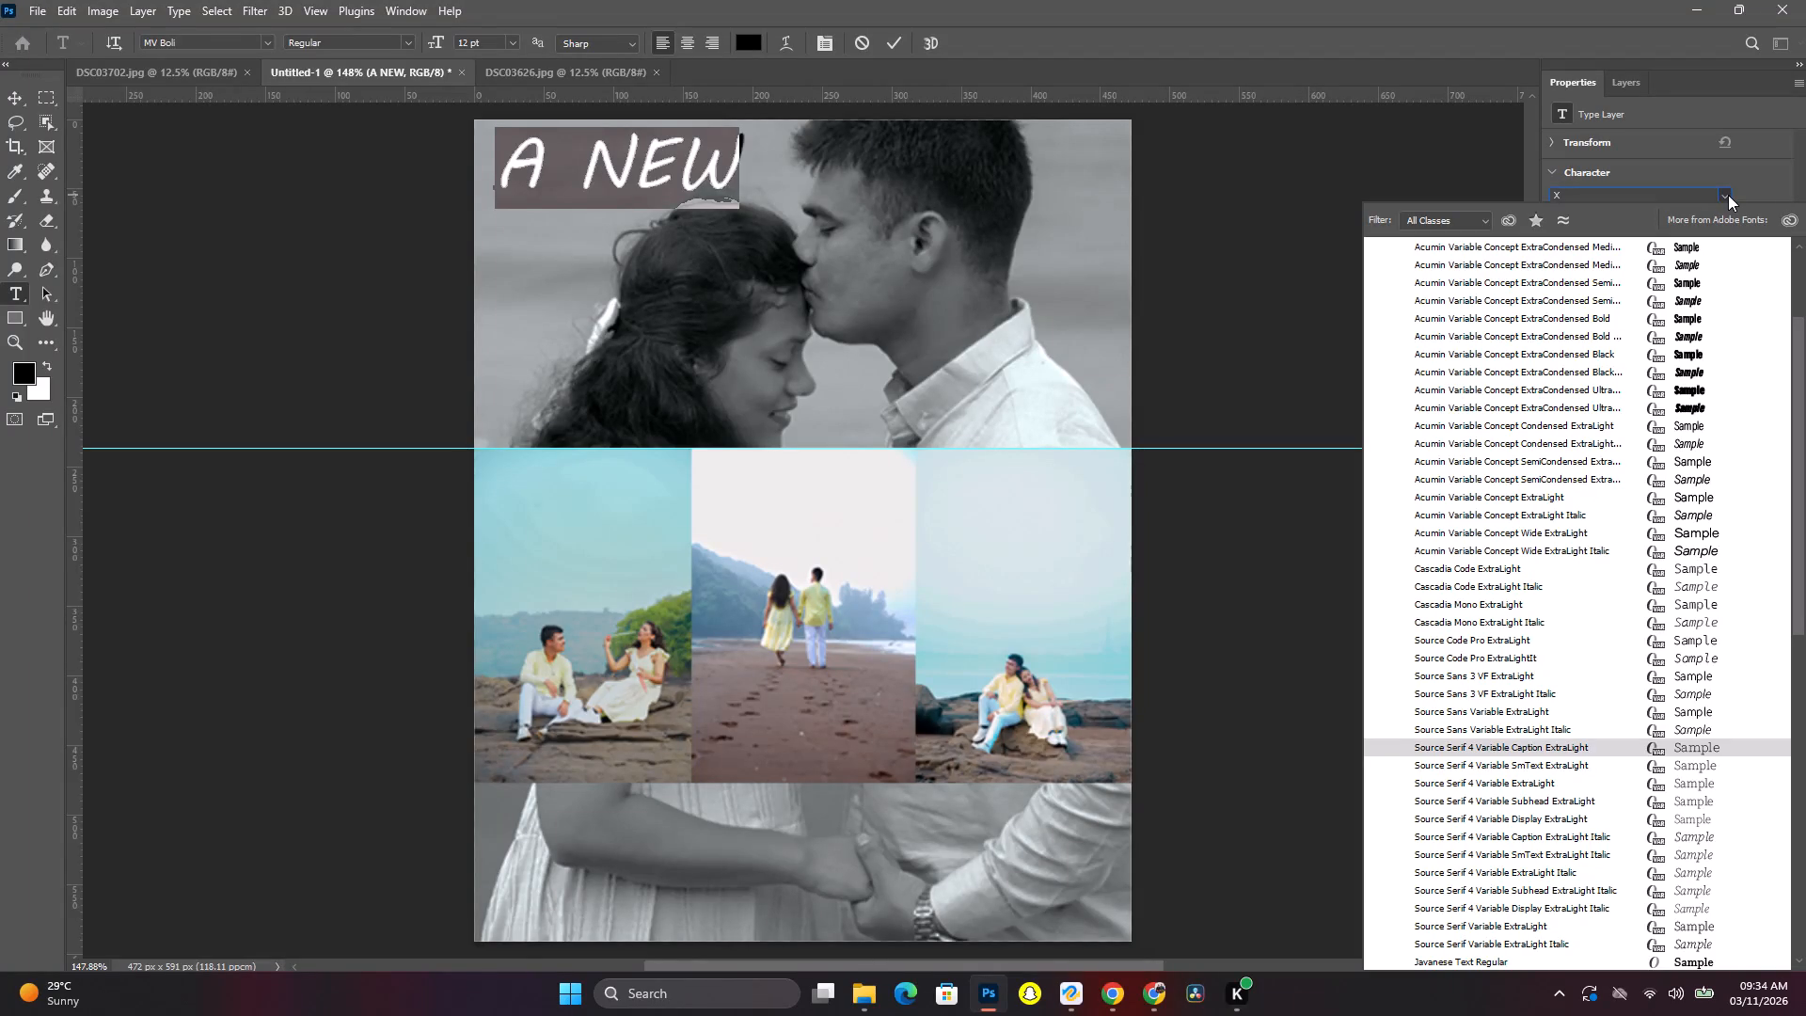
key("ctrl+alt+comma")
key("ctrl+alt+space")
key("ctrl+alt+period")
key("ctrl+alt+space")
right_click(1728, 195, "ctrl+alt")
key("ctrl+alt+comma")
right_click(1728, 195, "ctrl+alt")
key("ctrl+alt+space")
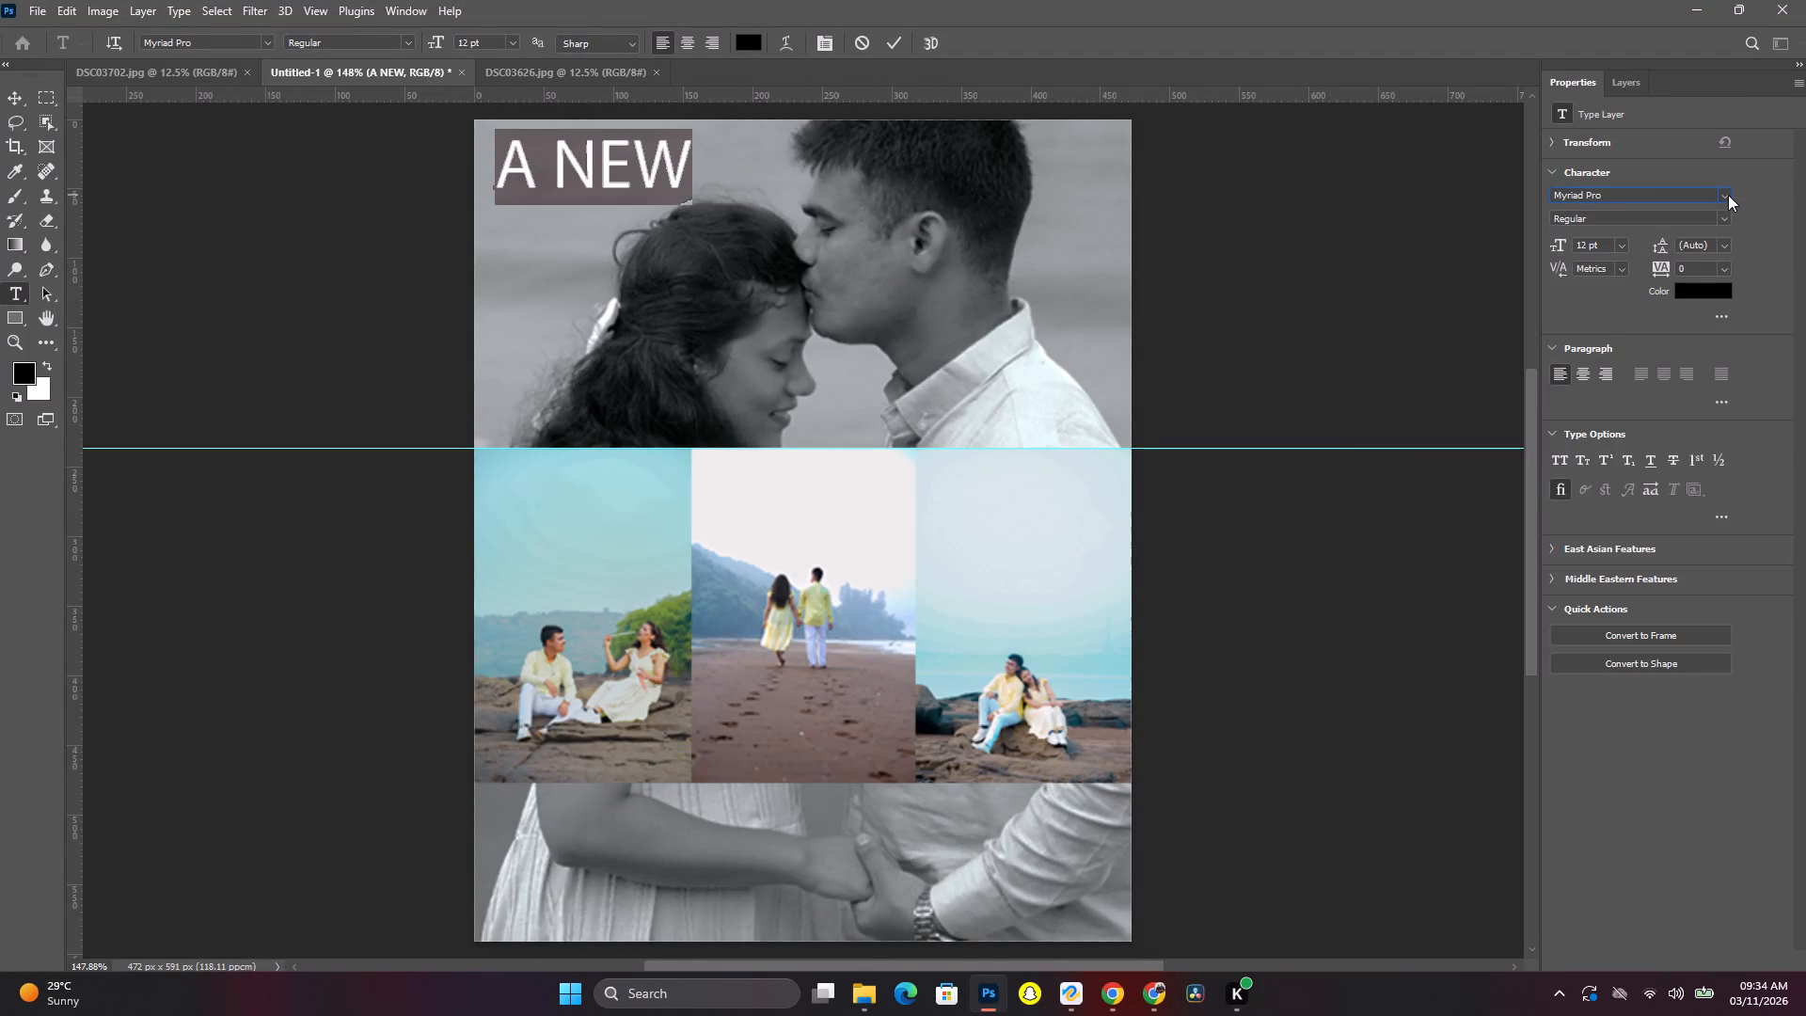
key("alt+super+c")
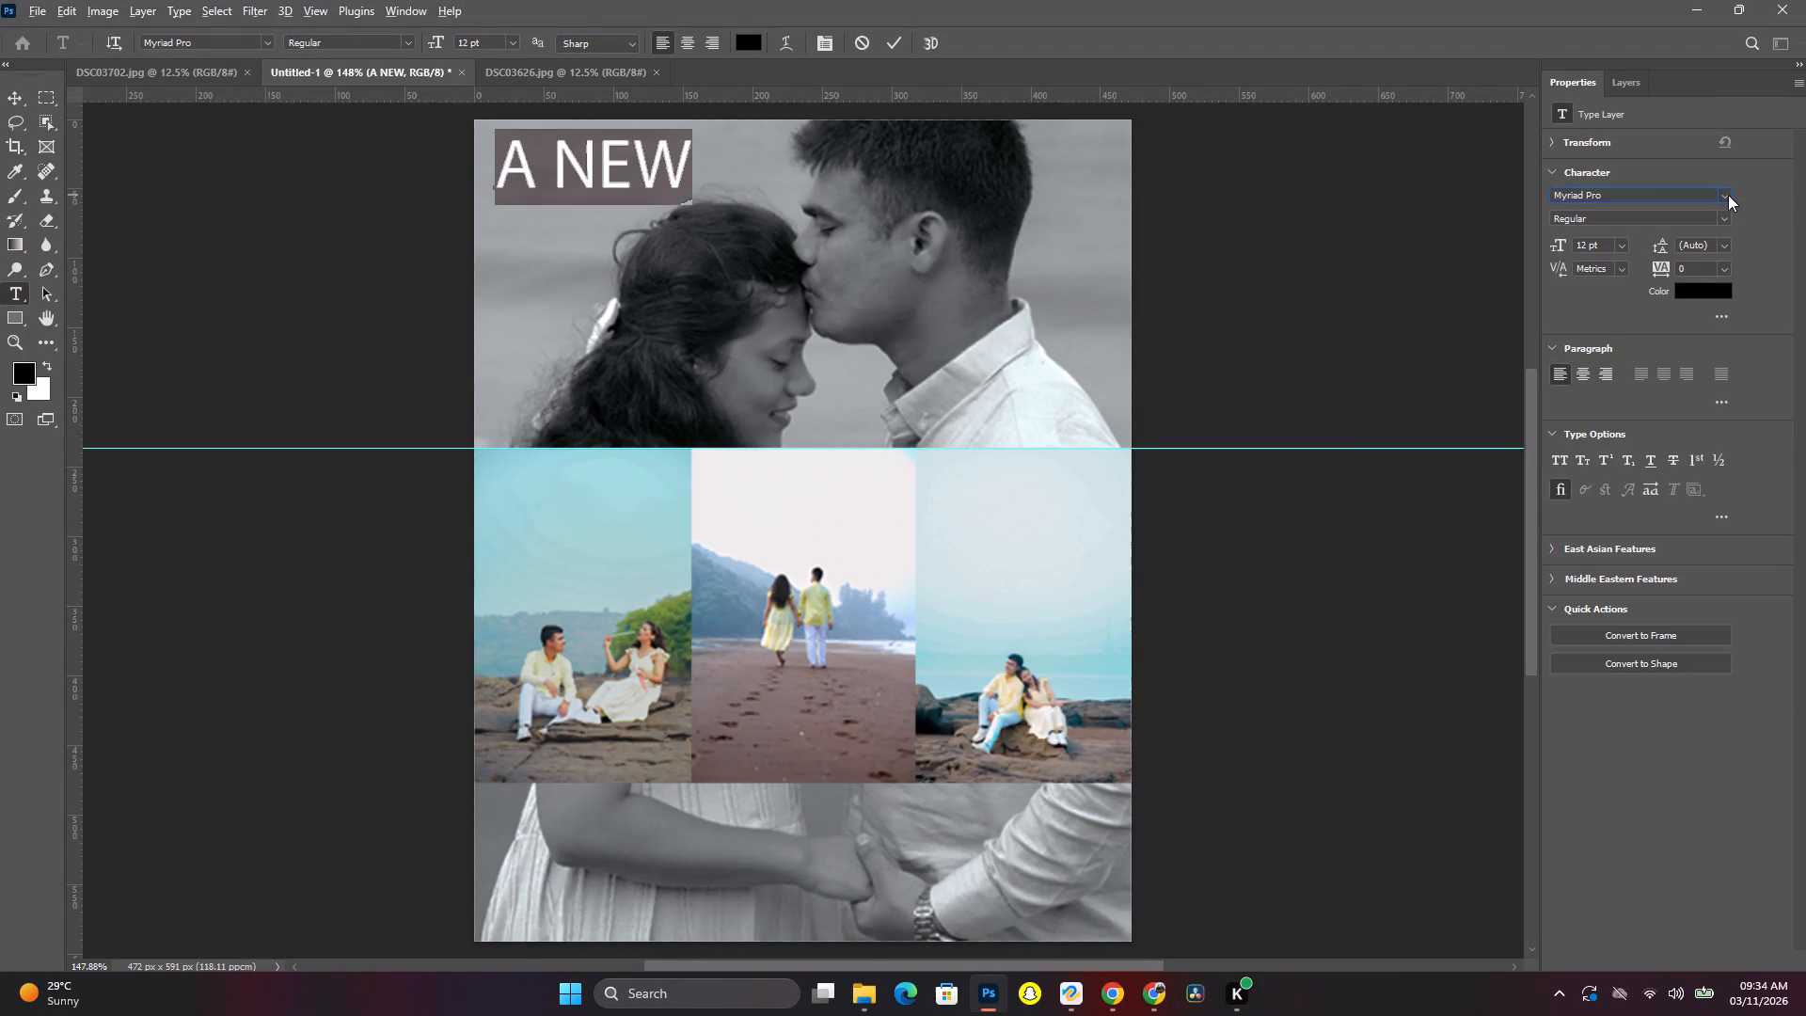
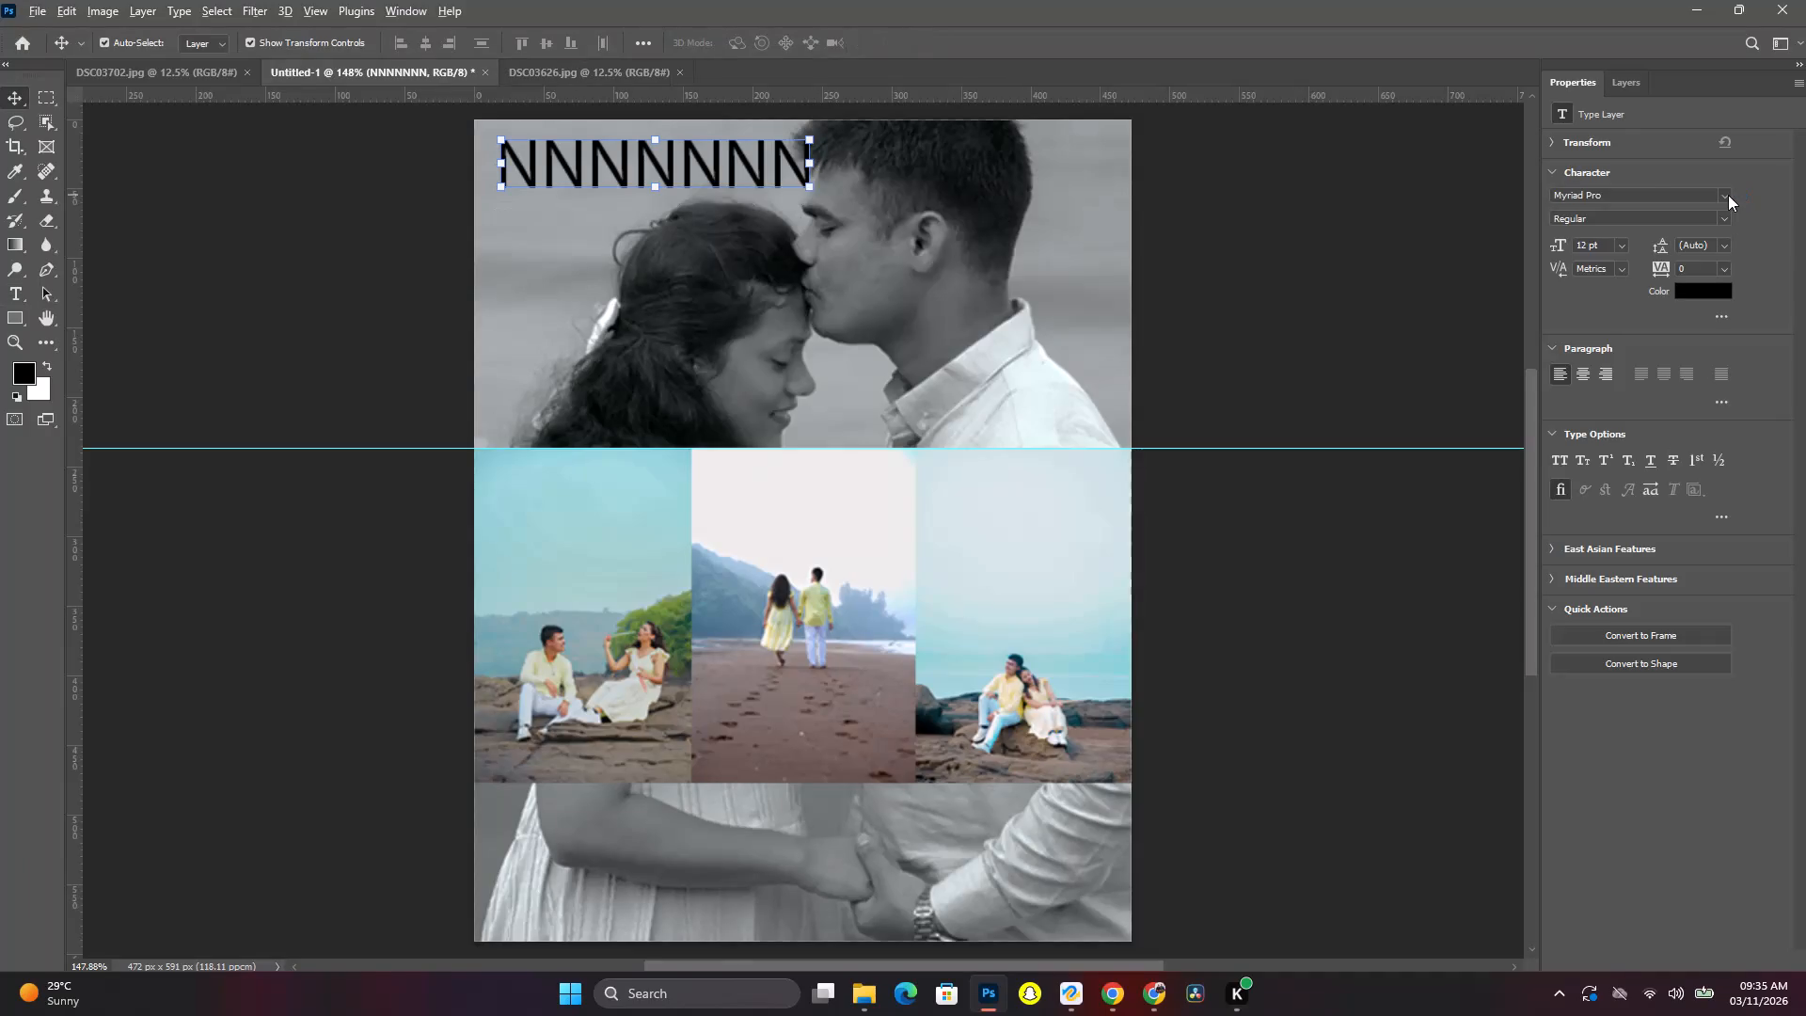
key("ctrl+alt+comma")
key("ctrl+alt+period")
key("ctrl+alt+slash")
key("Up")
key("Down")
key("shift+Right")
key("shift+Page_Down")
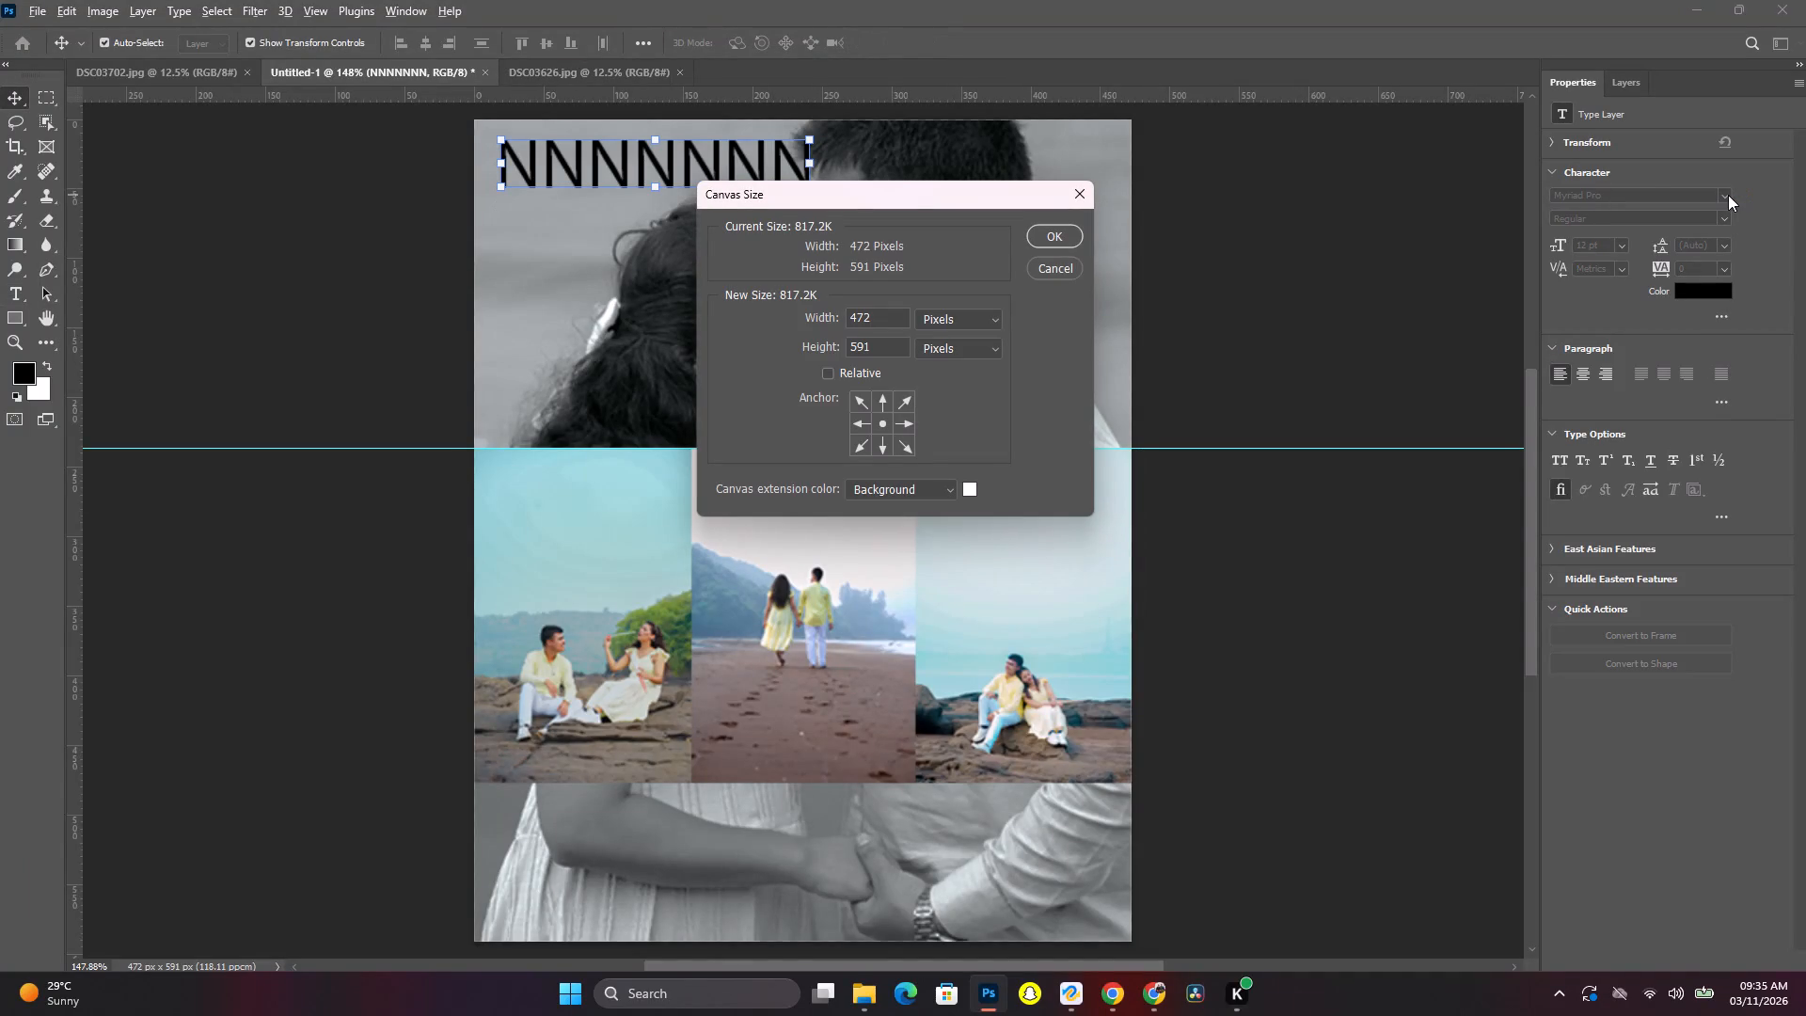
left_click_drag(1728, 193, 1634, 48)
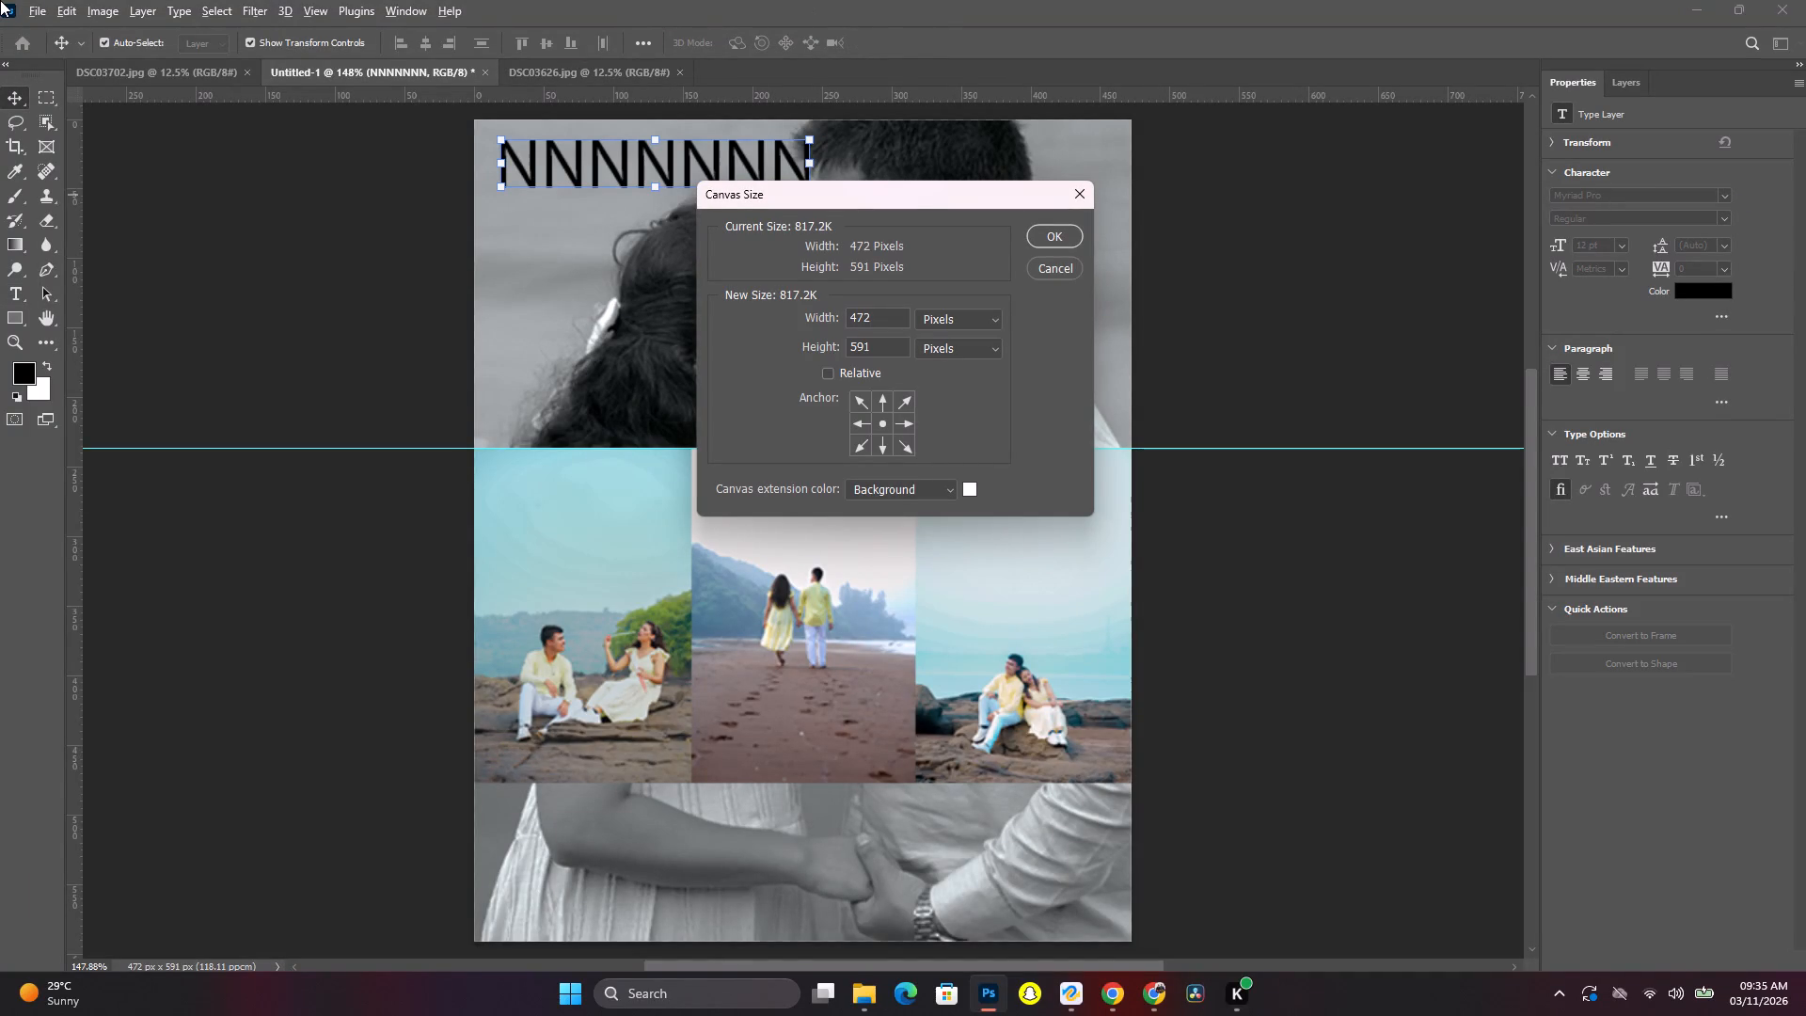
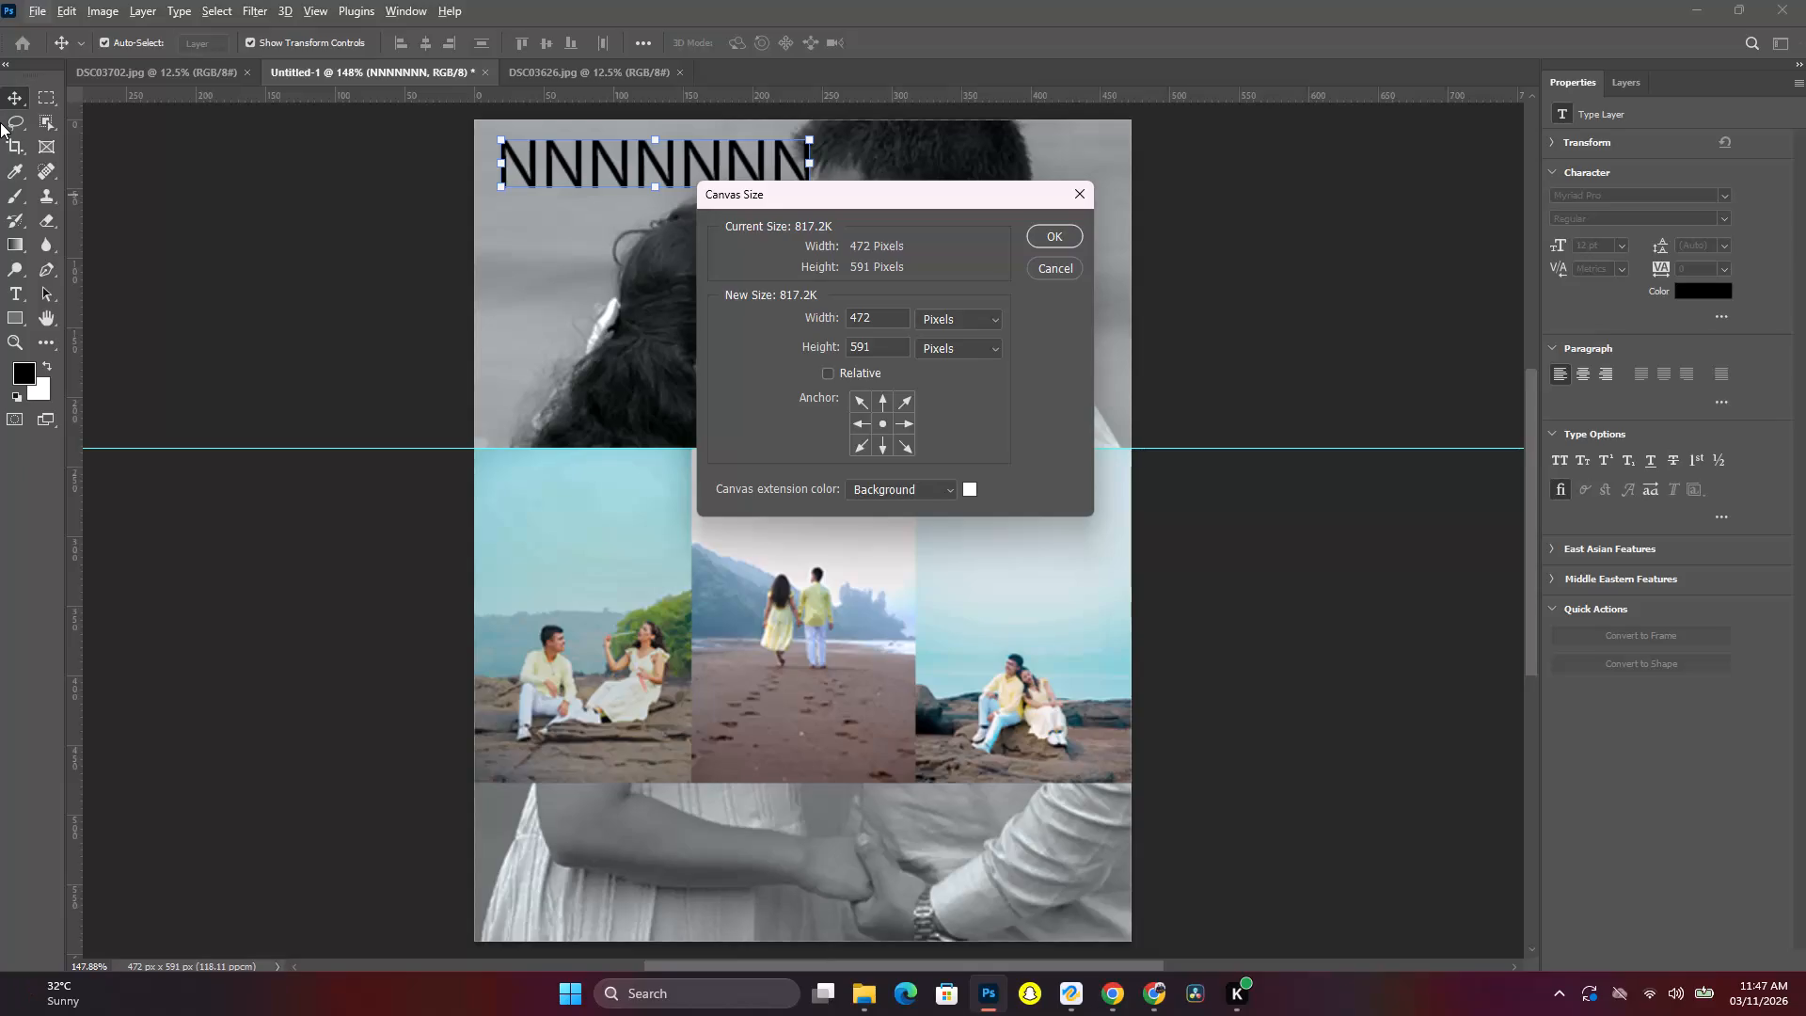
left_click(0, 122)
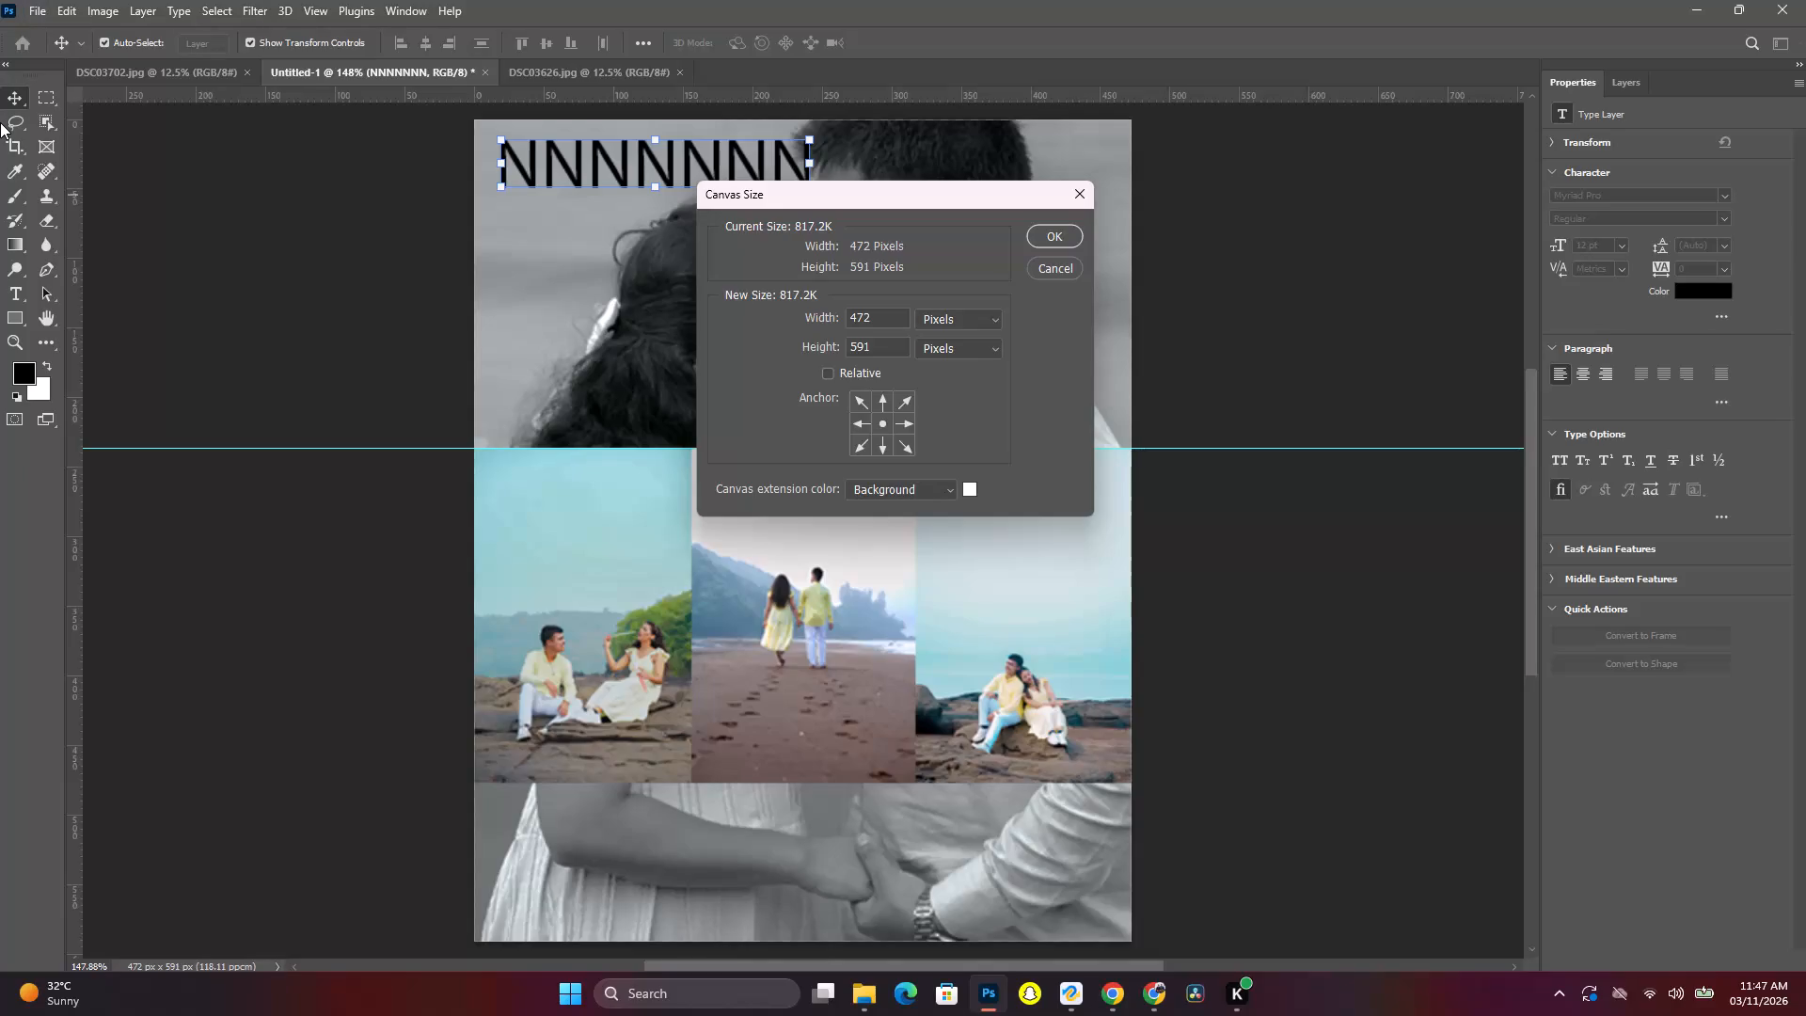
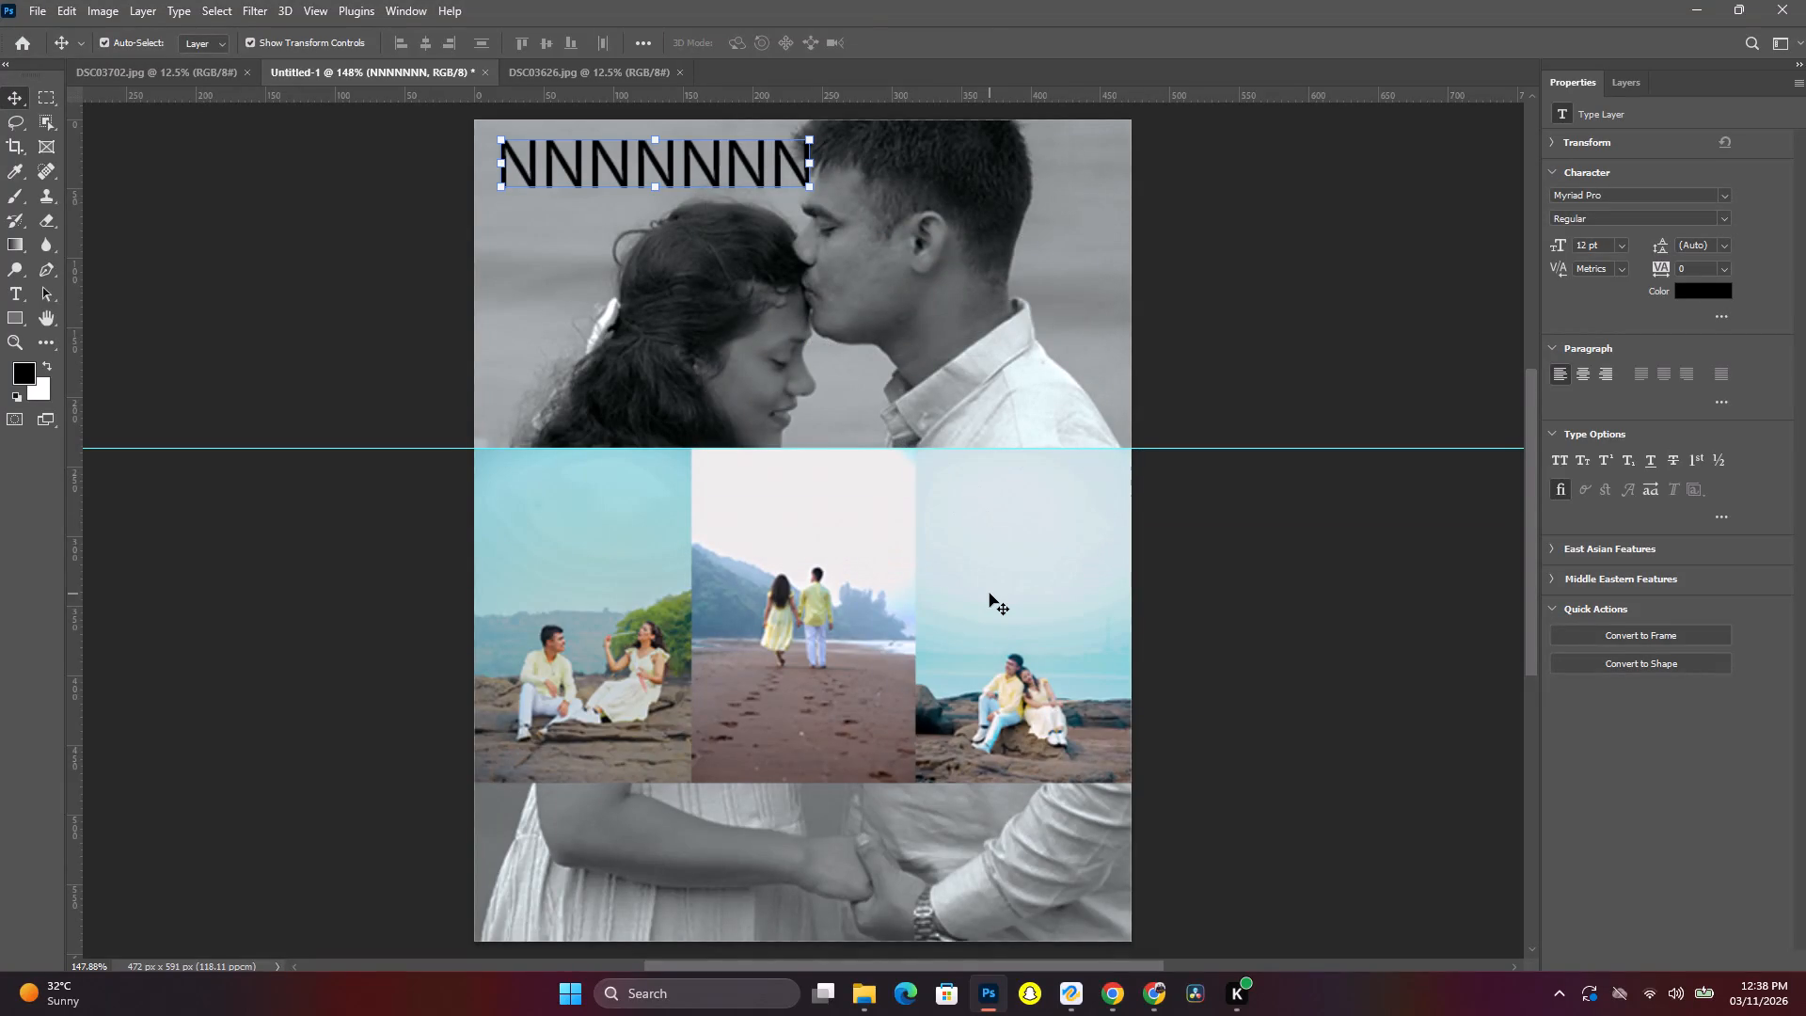
Select the NNNNNNN title text and preview the Latin fonts on it, from Myriad Variable Concept through Wingdings.
triple_click(752, 171)
left_click(1725, 198)
key("Down")
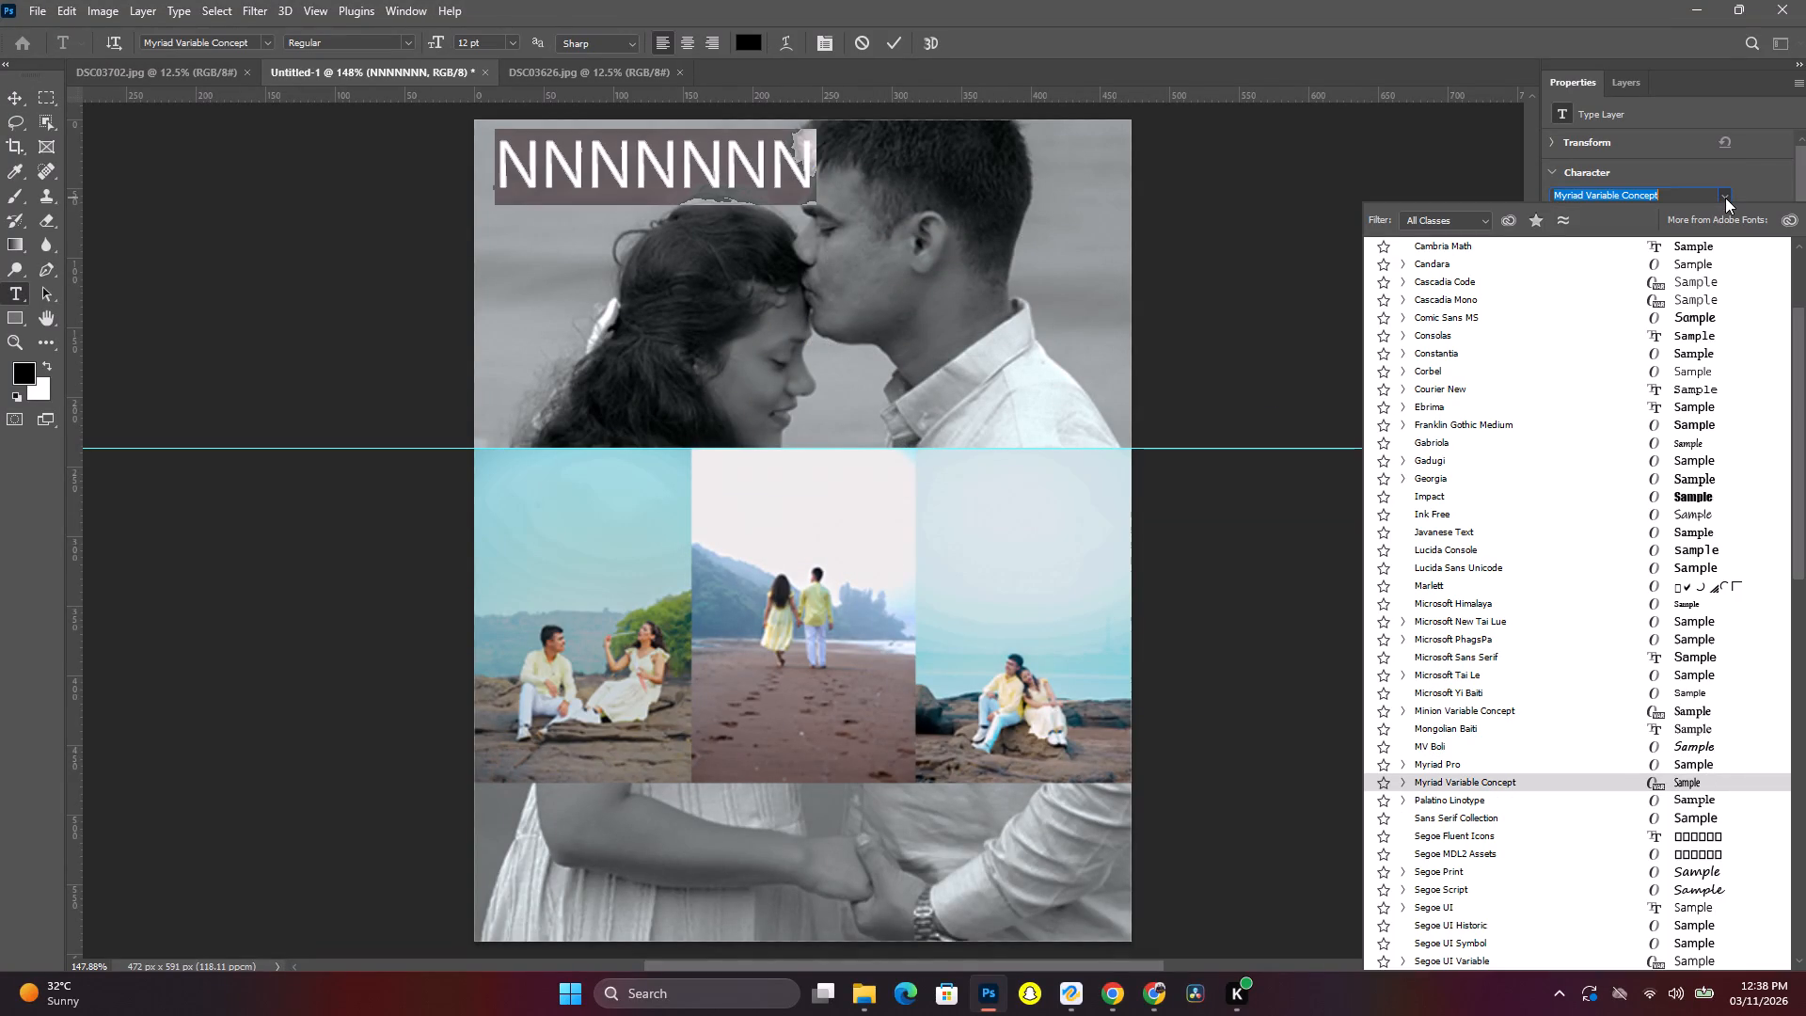
key("Down")
key("Down")
key("Down")
key("Down")
key("Down")
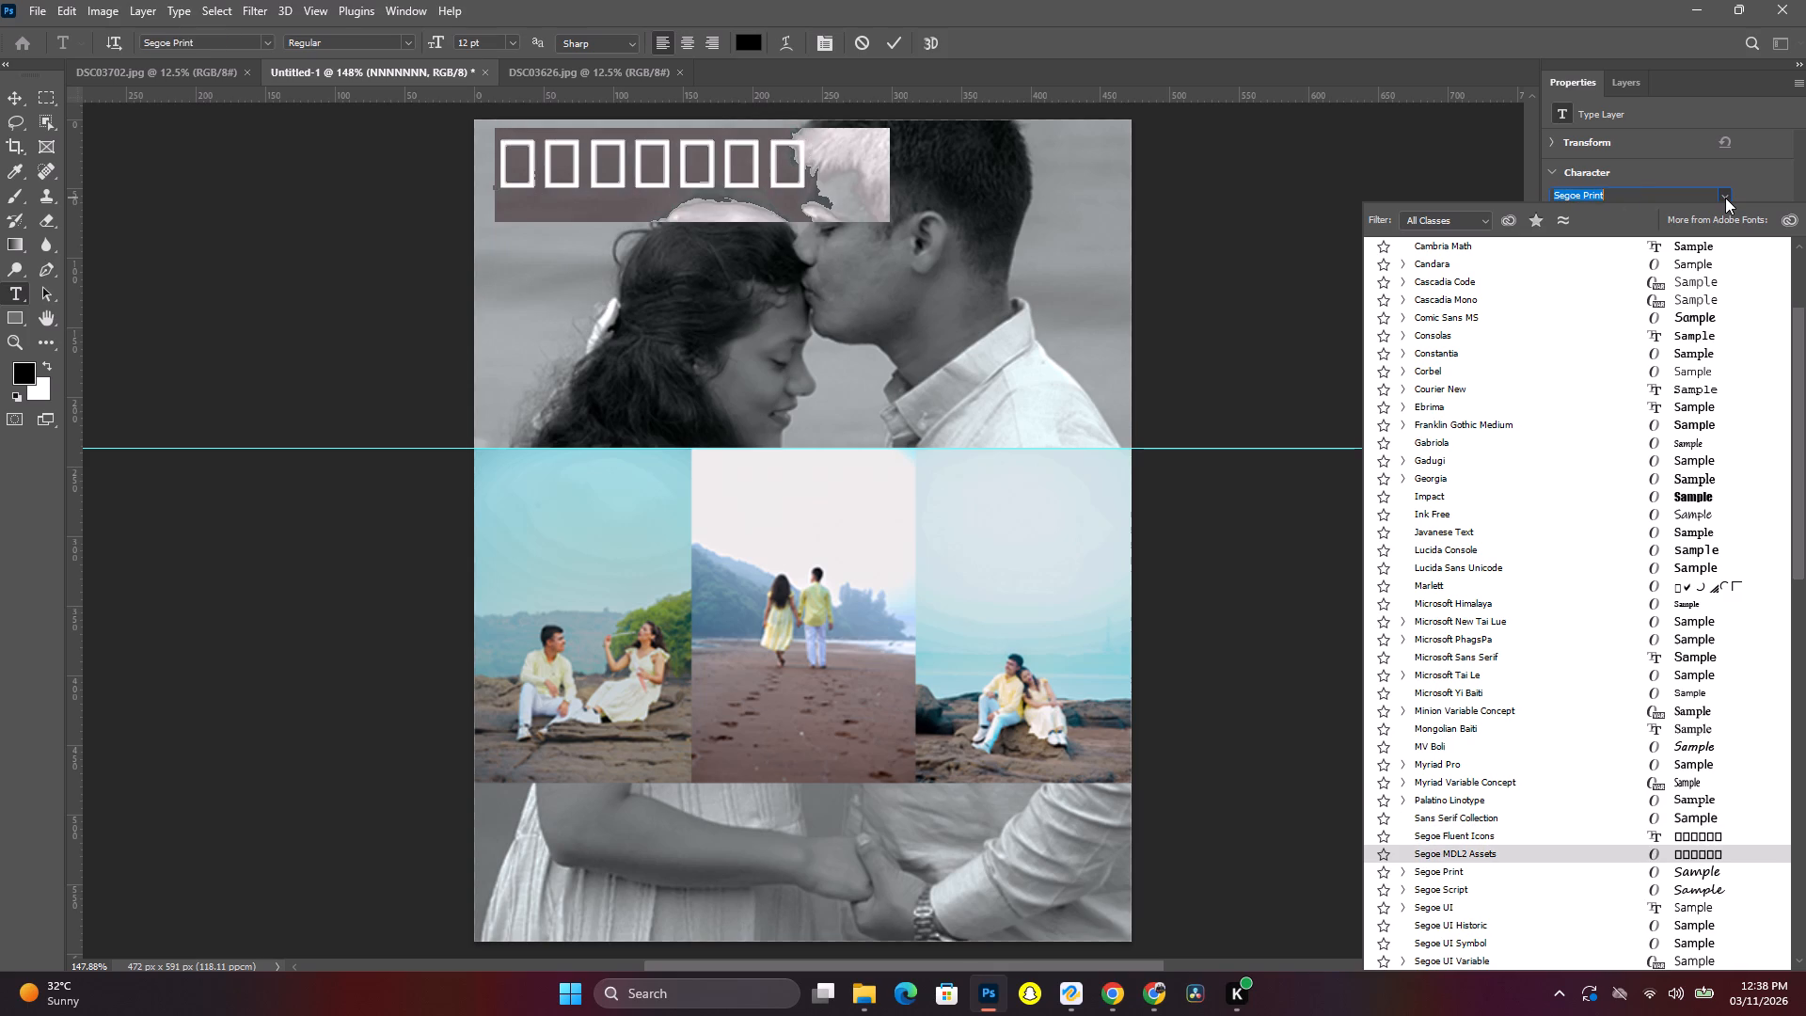
key("Down")
key("Down")
key("Down")
key("Down")
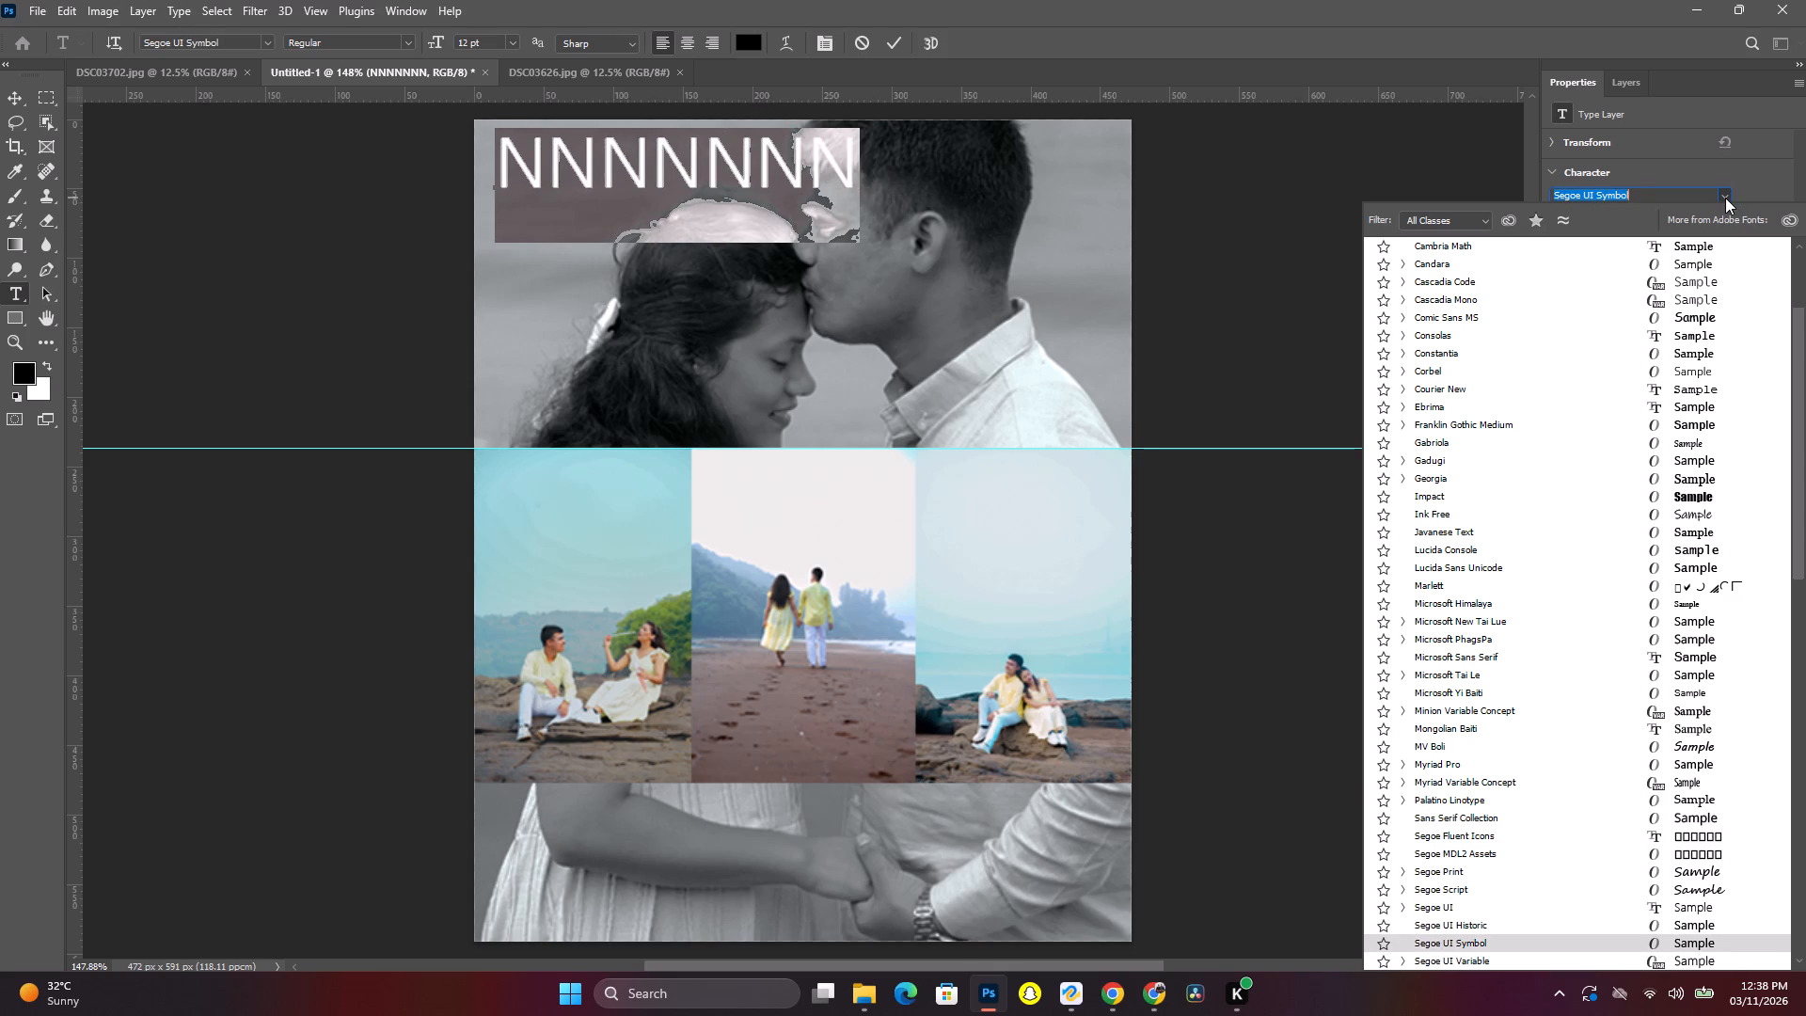
key("Down")
key("Down")
key("Down")
key("Down")
key("Down")
key("Down")
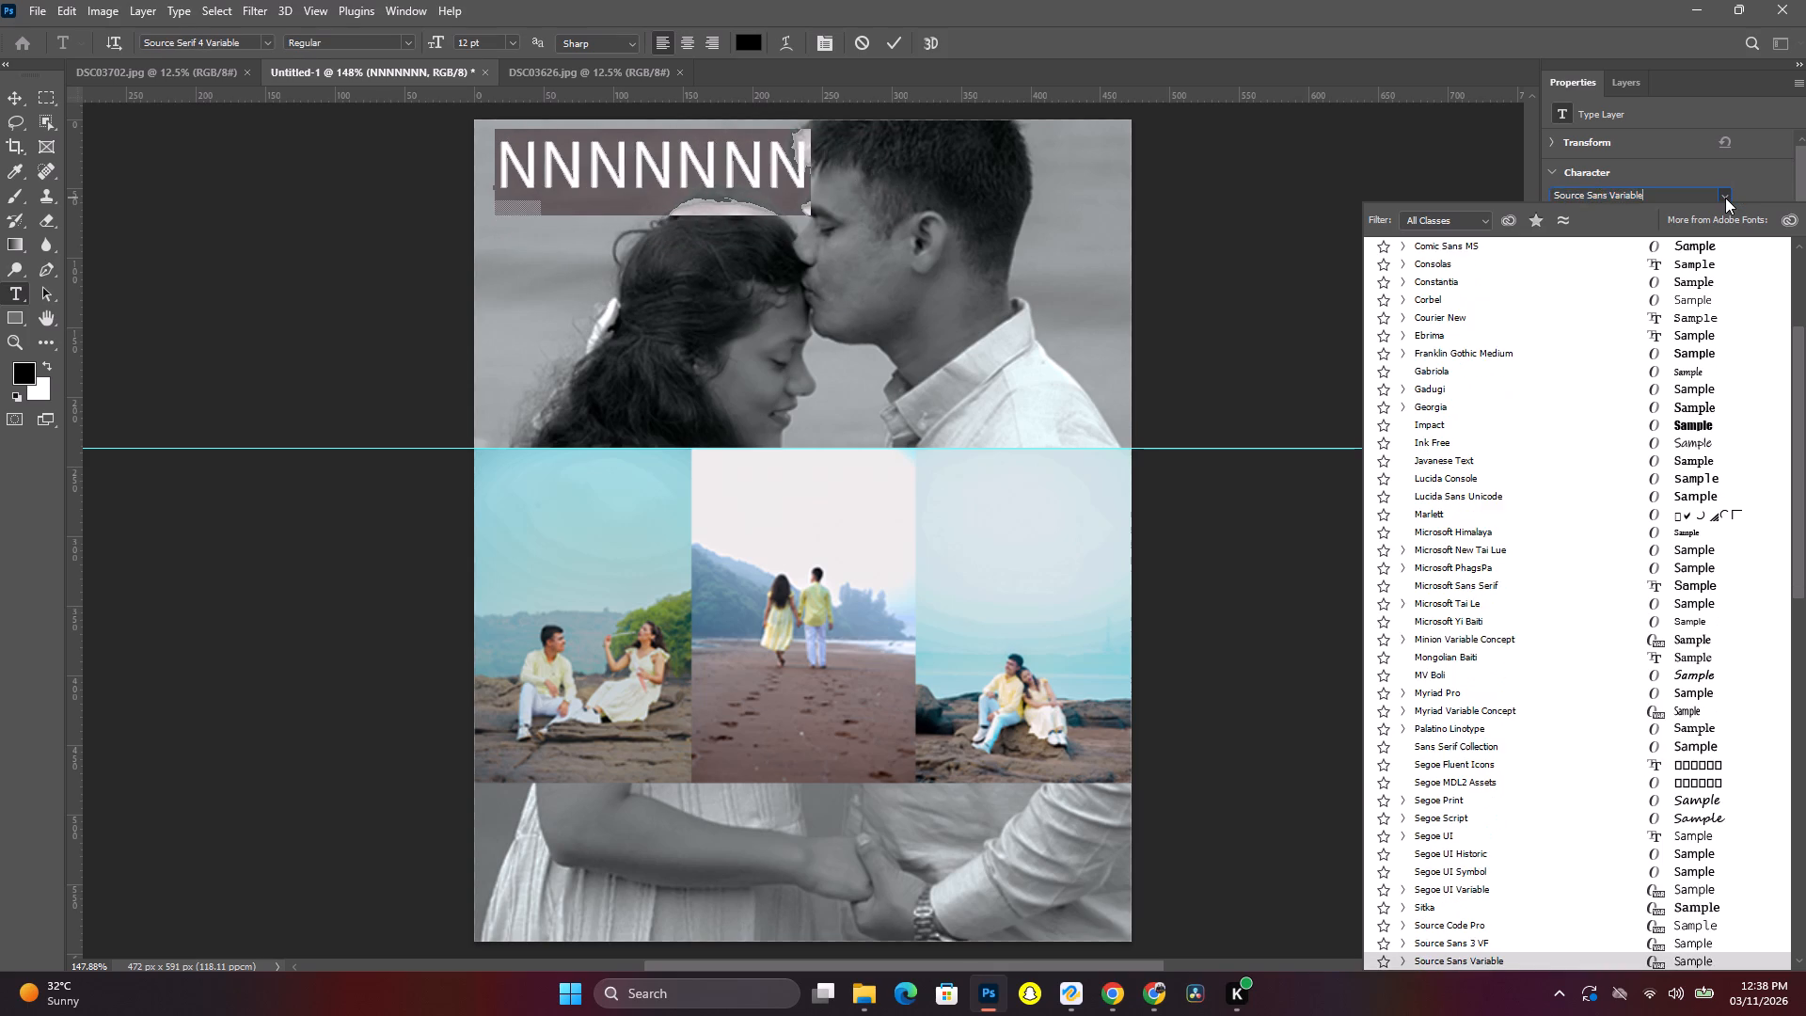
key("Down")
key("Down")
key("Down")
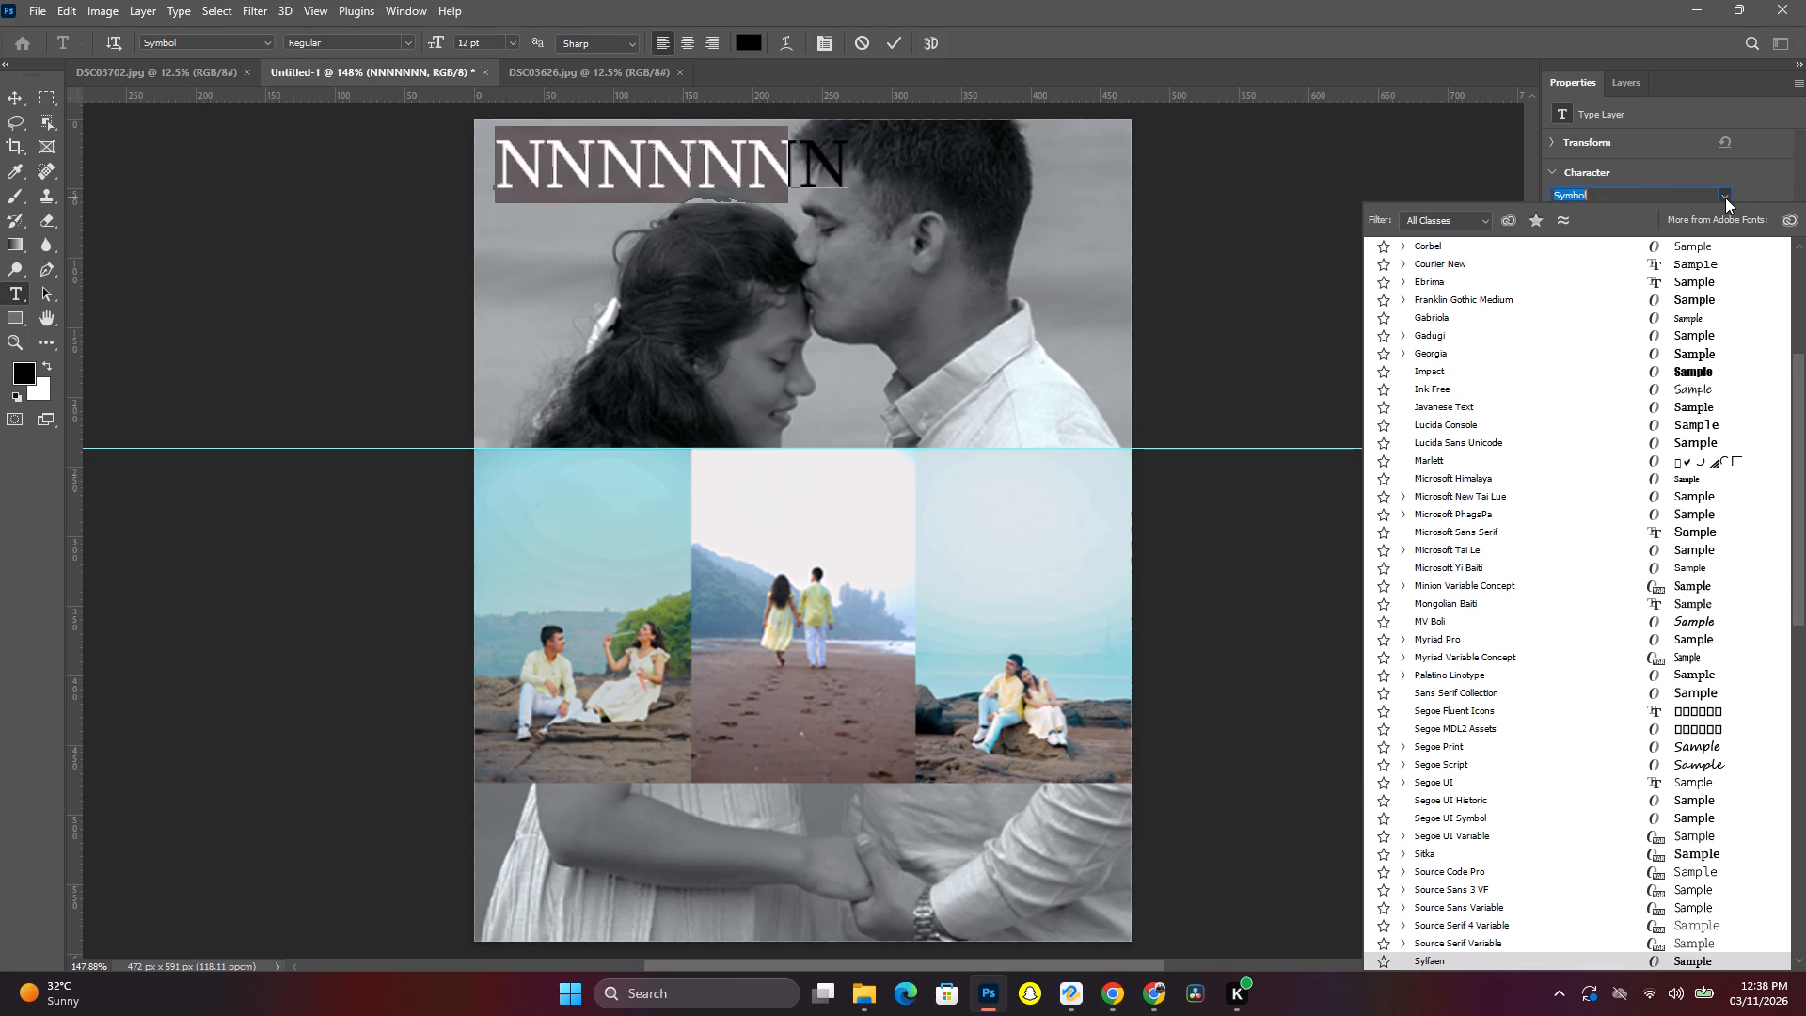
key("Down")
key("Down")
key("Down")
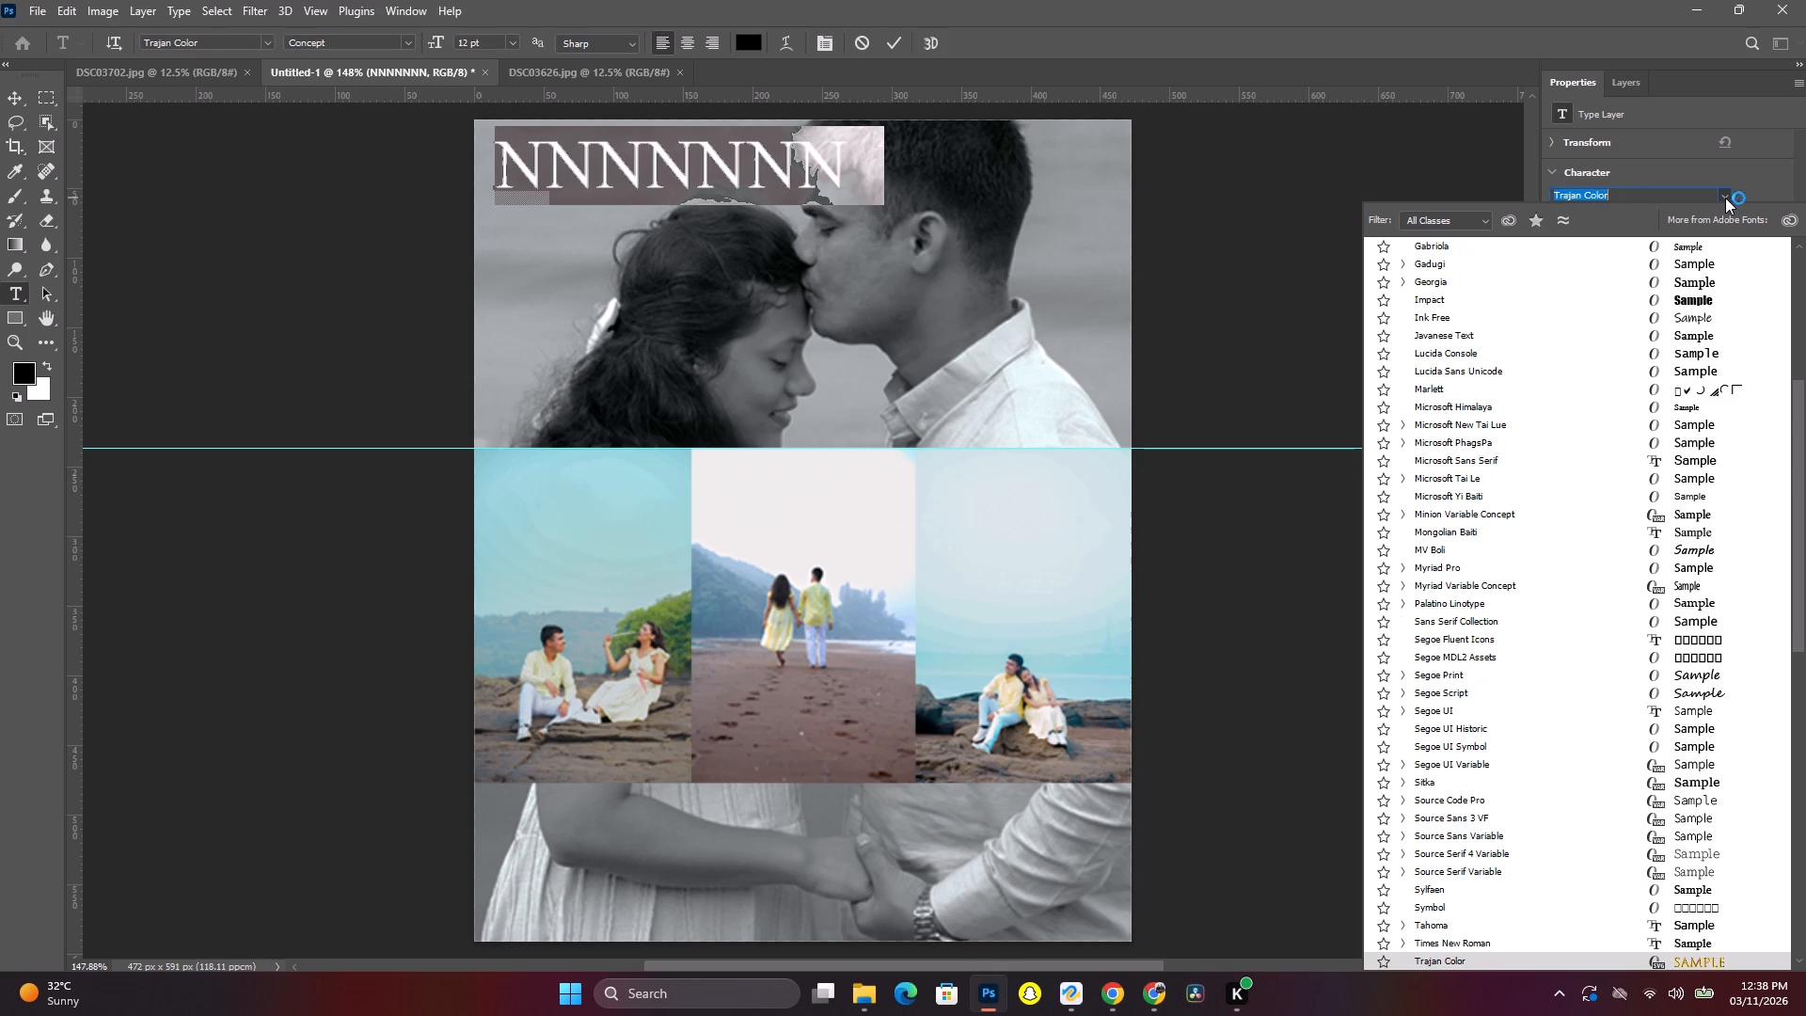
key("Down")
key("Down")
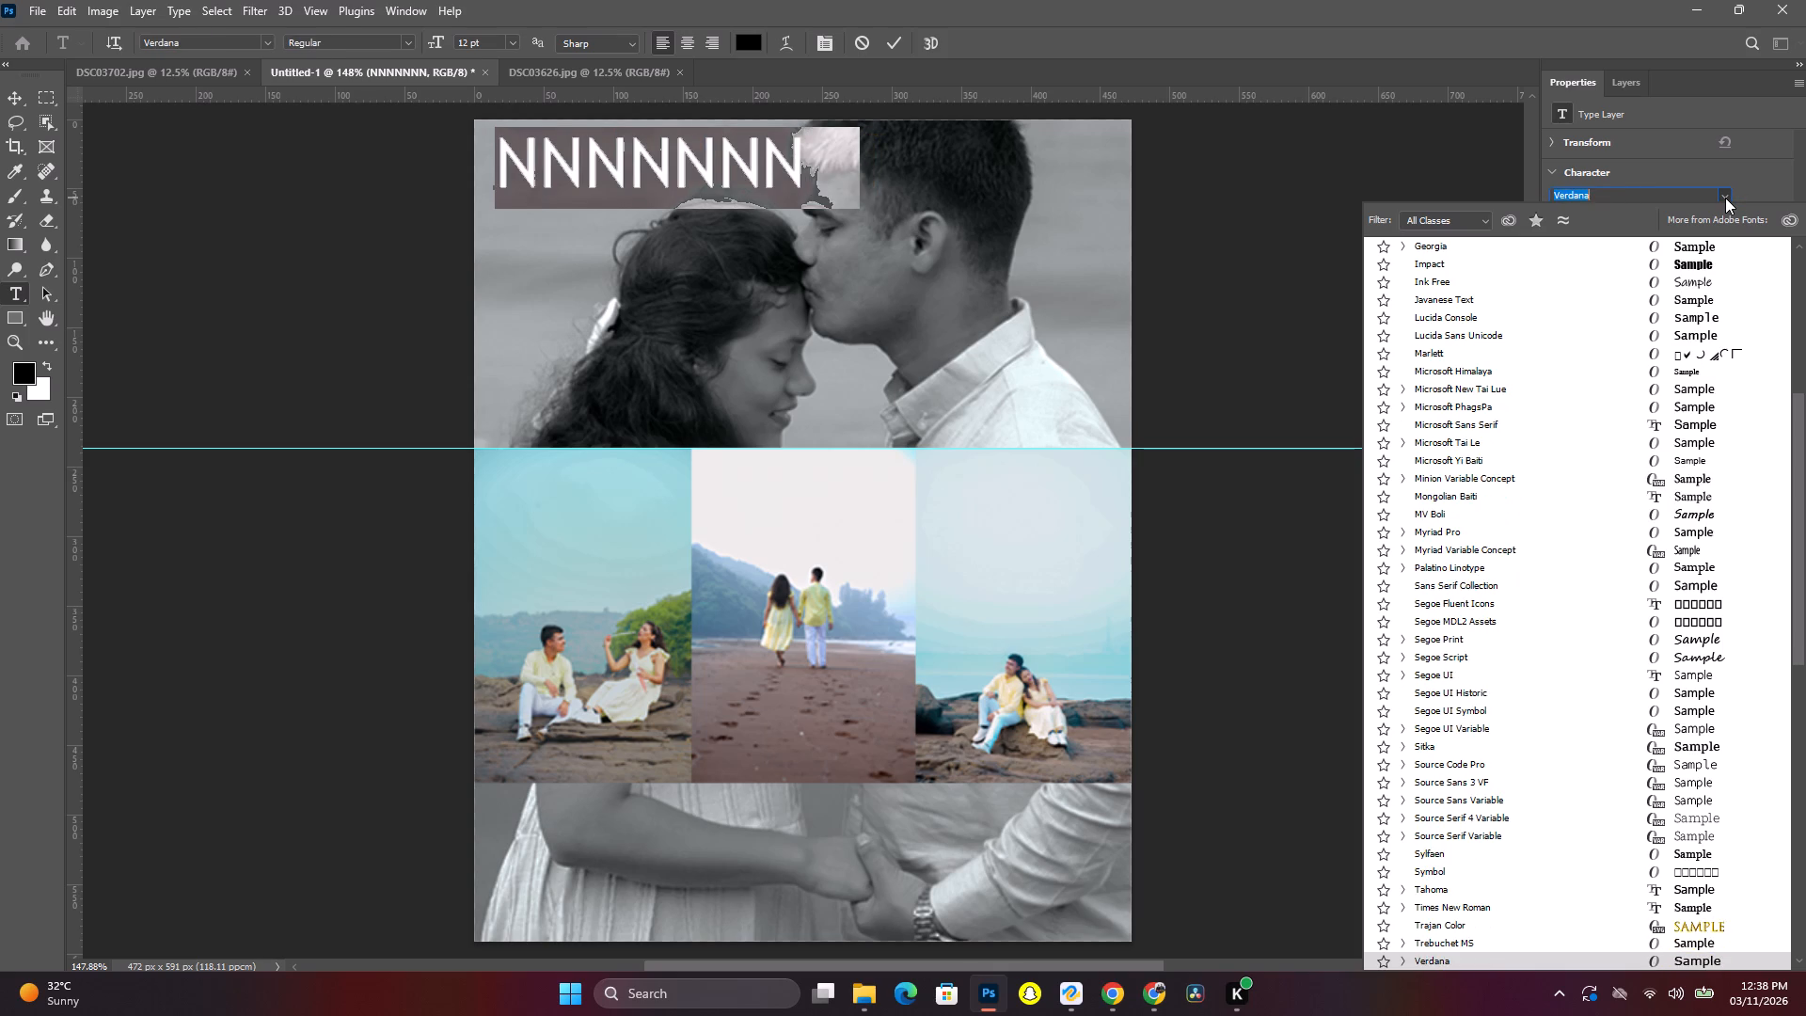
key("Down")
key("Down")
Preview the non-Latin script fonts on the selected title text, from Kozuka Gothic Pr6N through SimSun-ExtG.
key("Down")
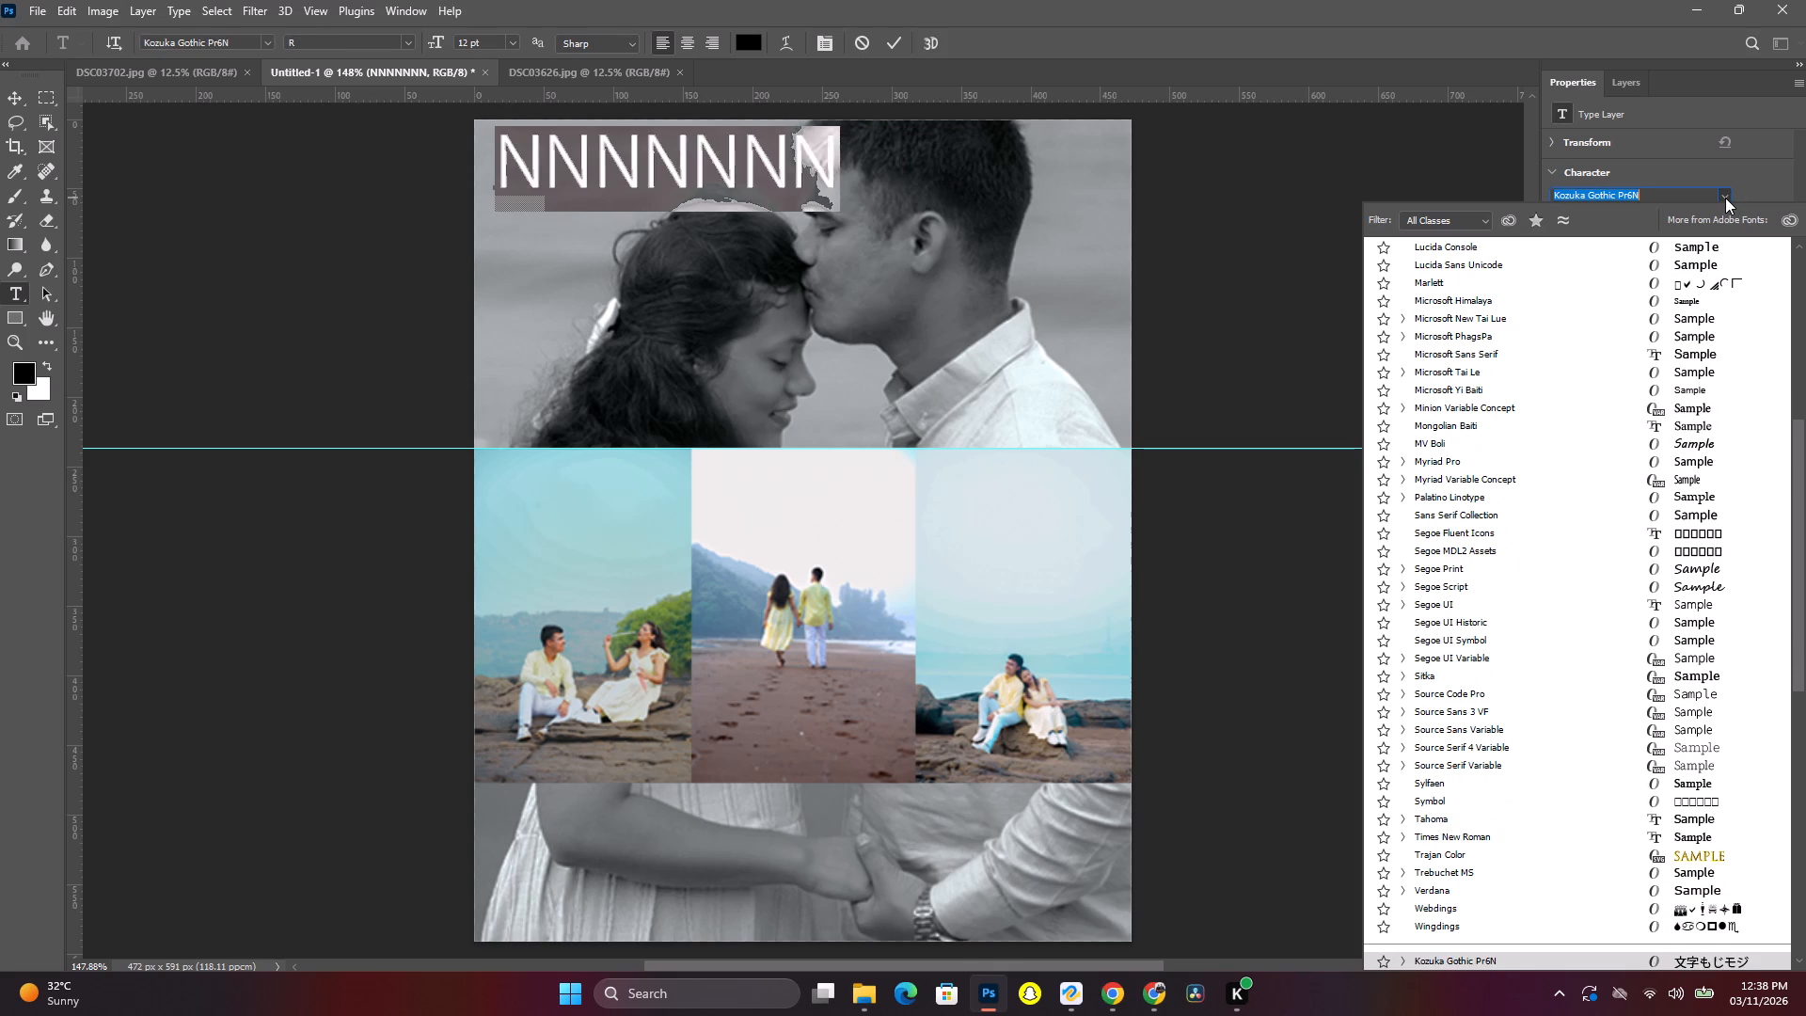
key("Down")
key("Down")
key("Down")
key("Down")
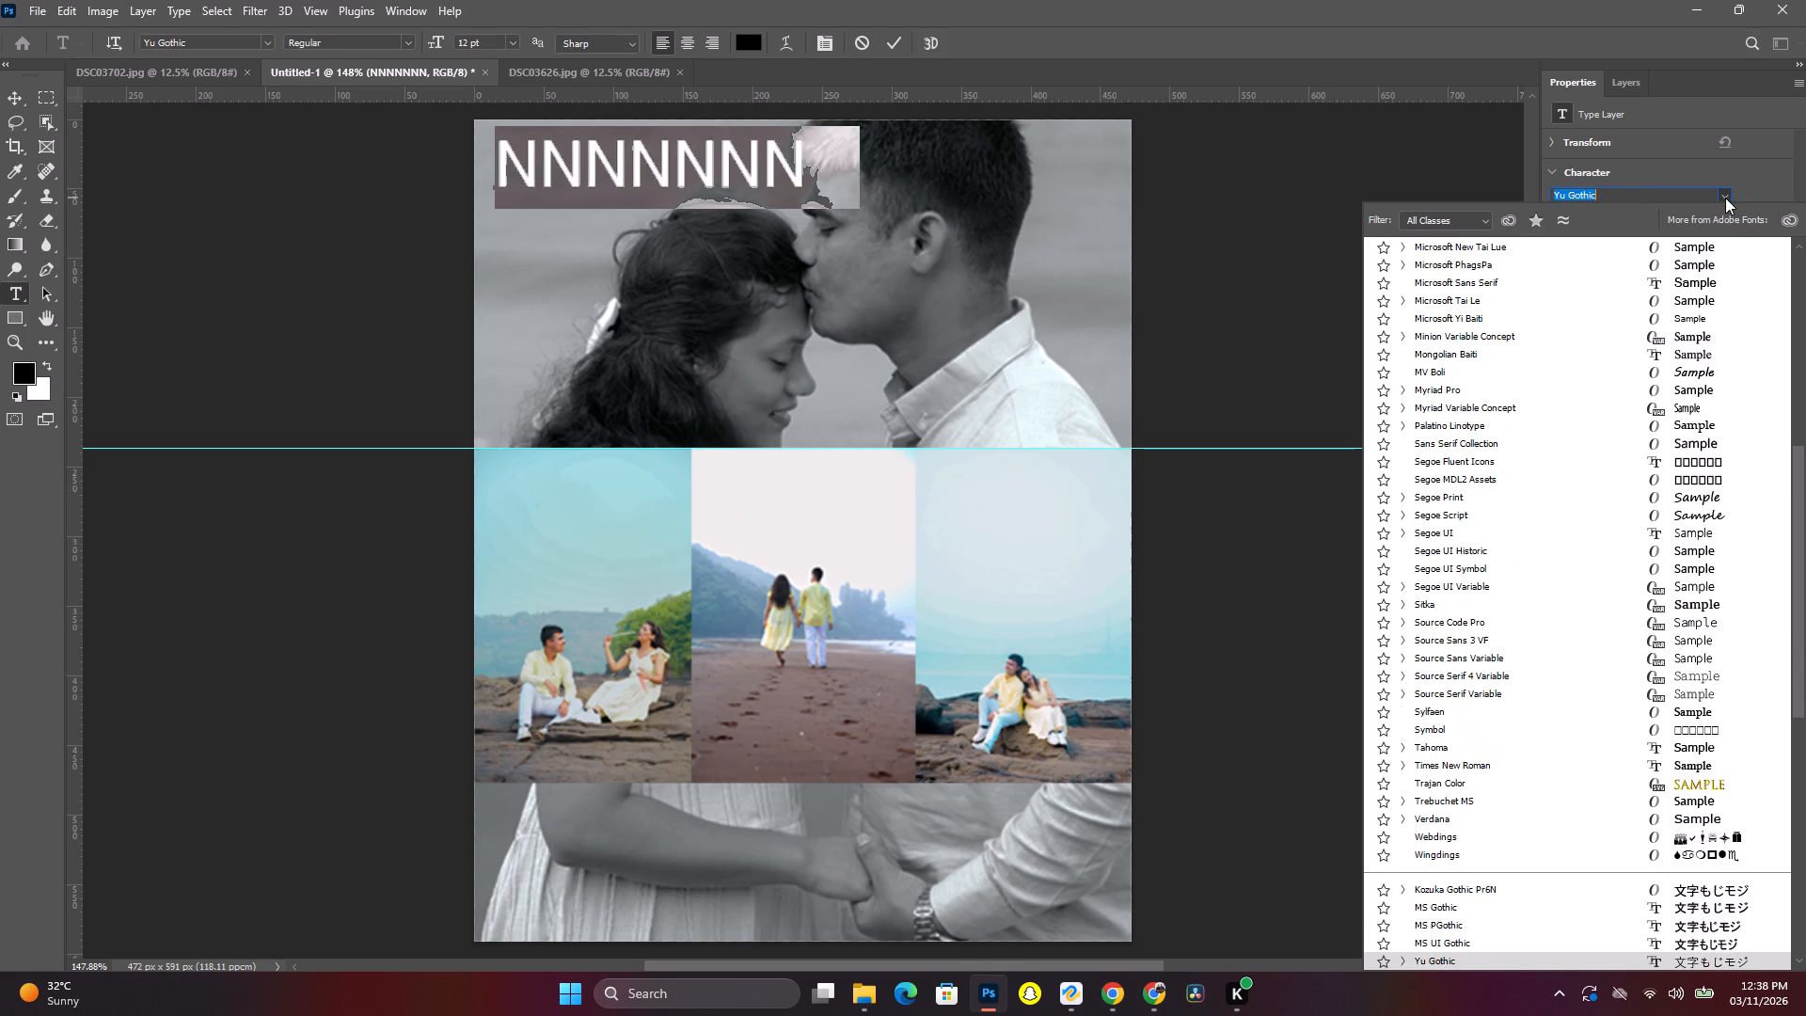
key("Down")
key("Down")
key("Down")
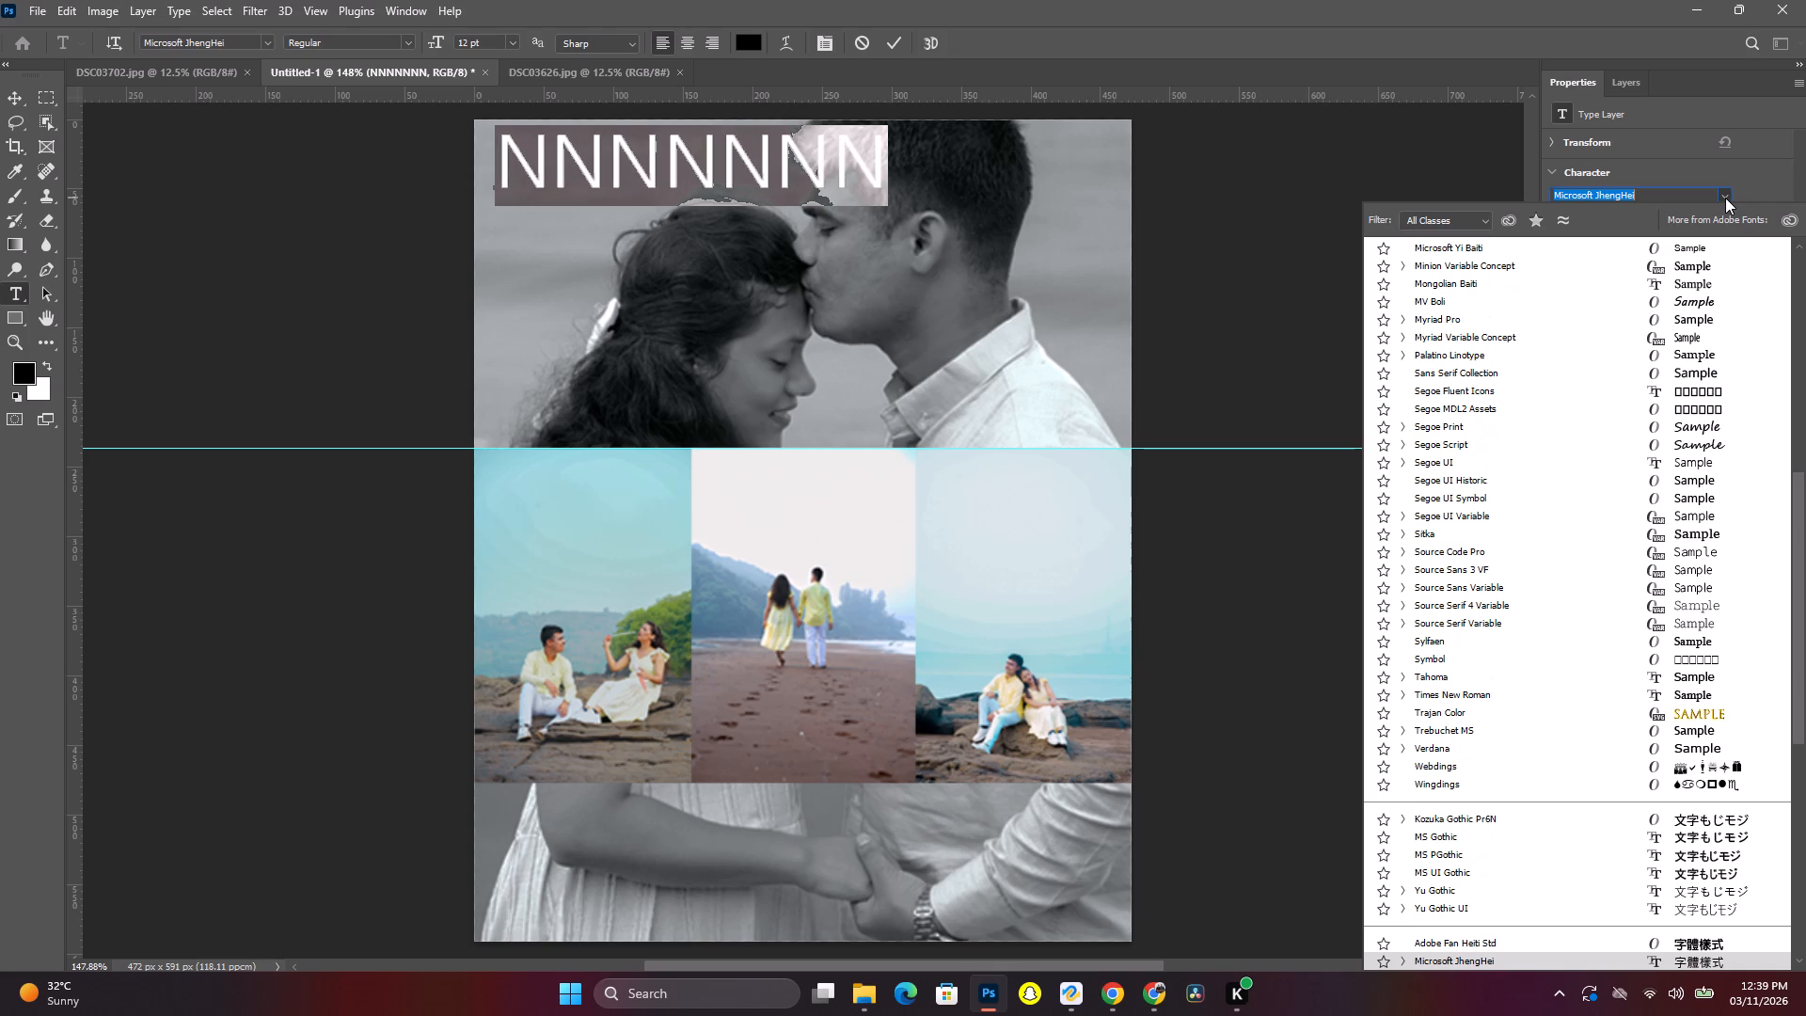
key("Down")
key("Down")
key("Down")
key("Down")
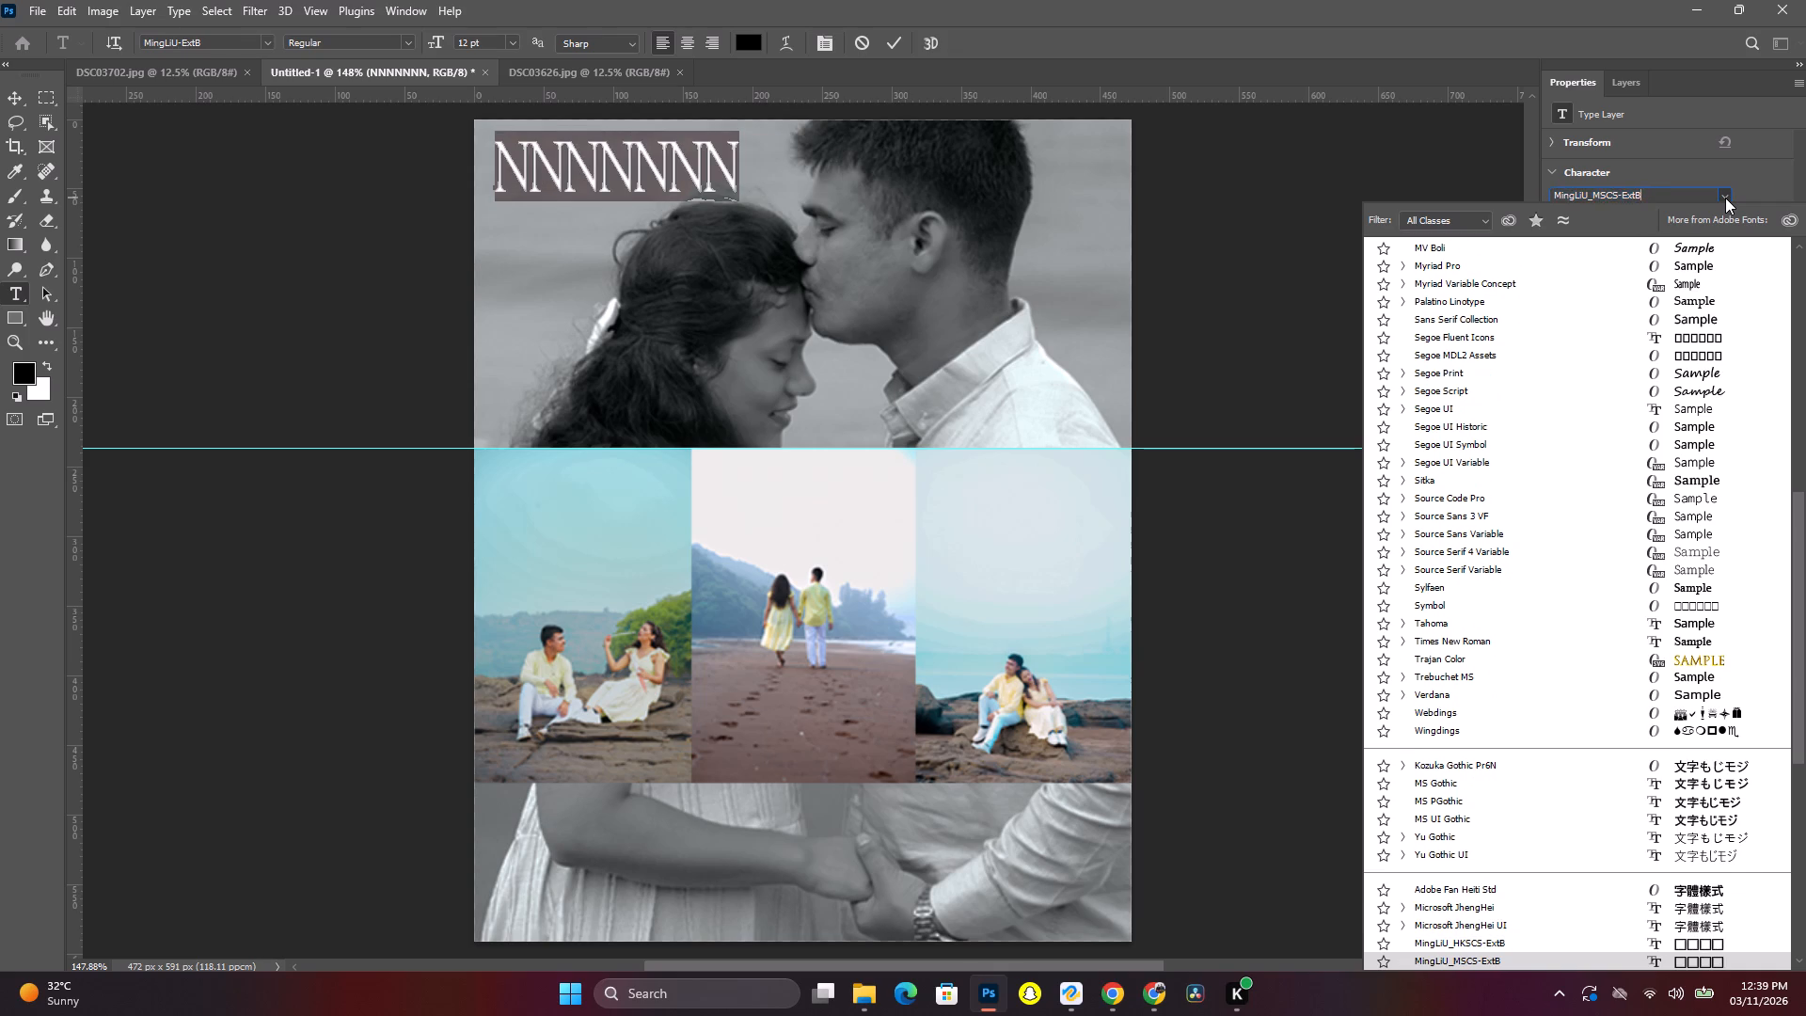
key("Down")
key("Down")
key("Down")
key("Down")
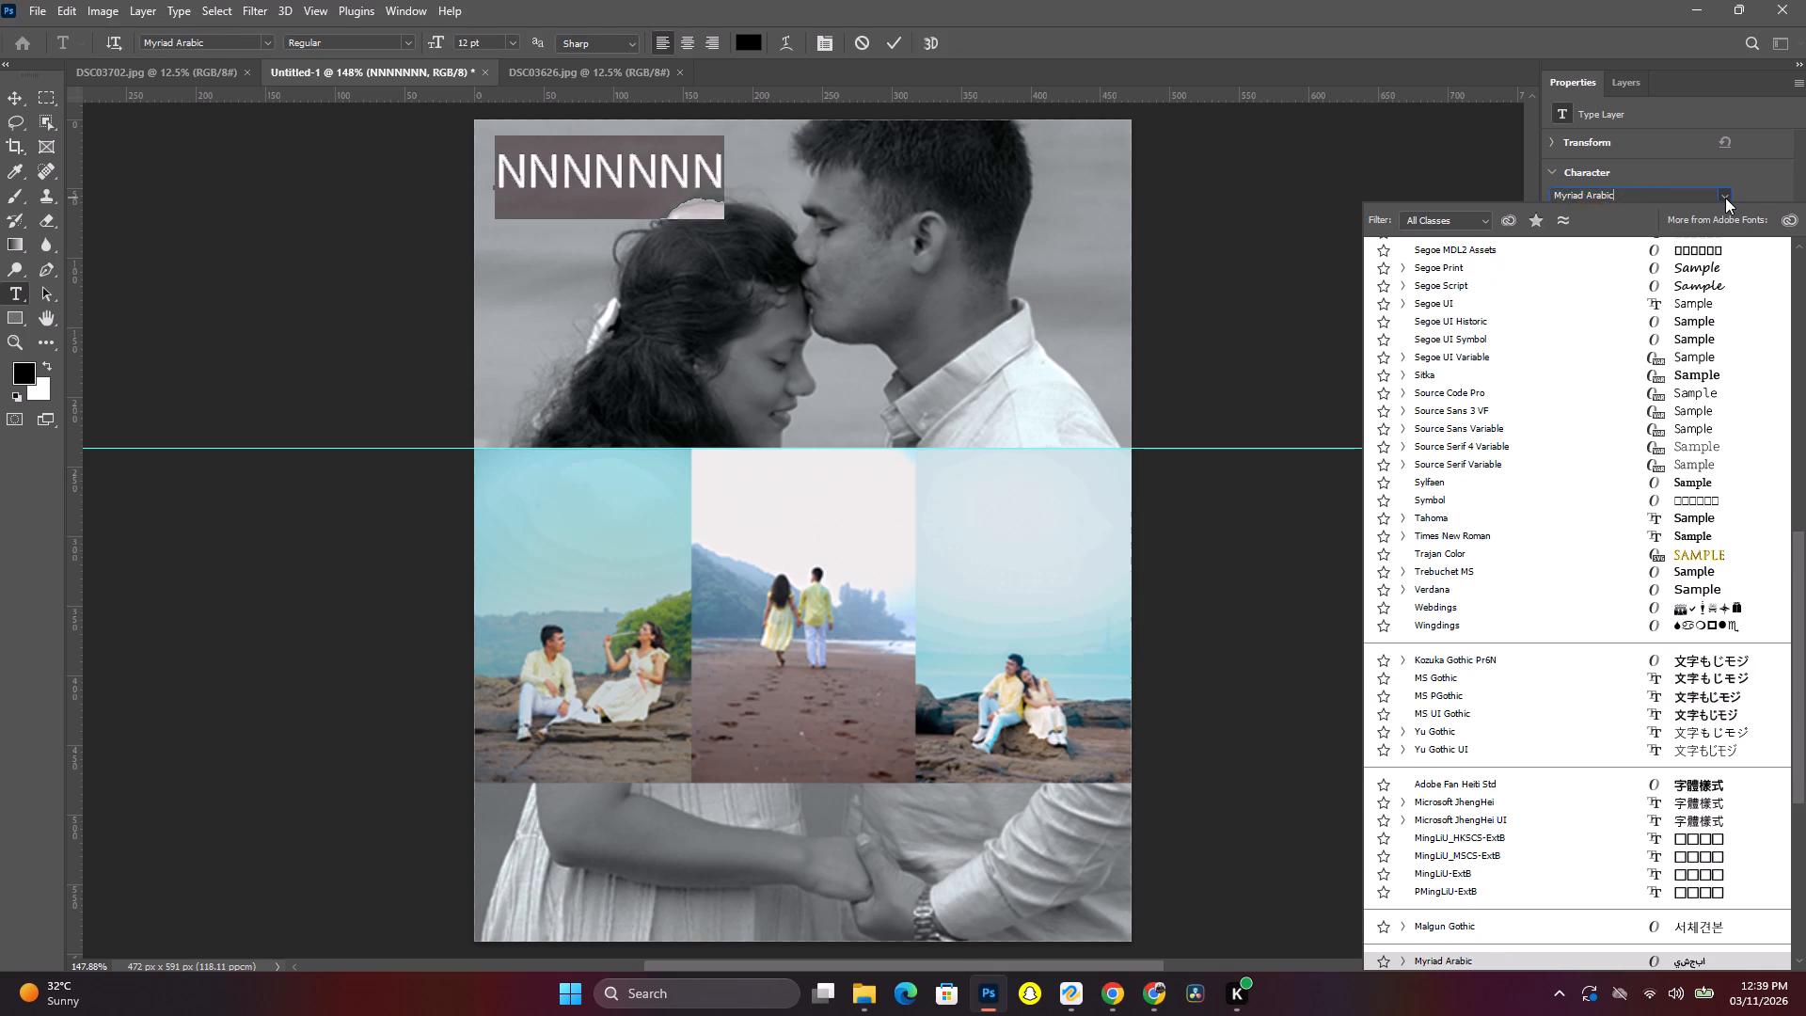
key("Down")
key("Down")
key("Down")
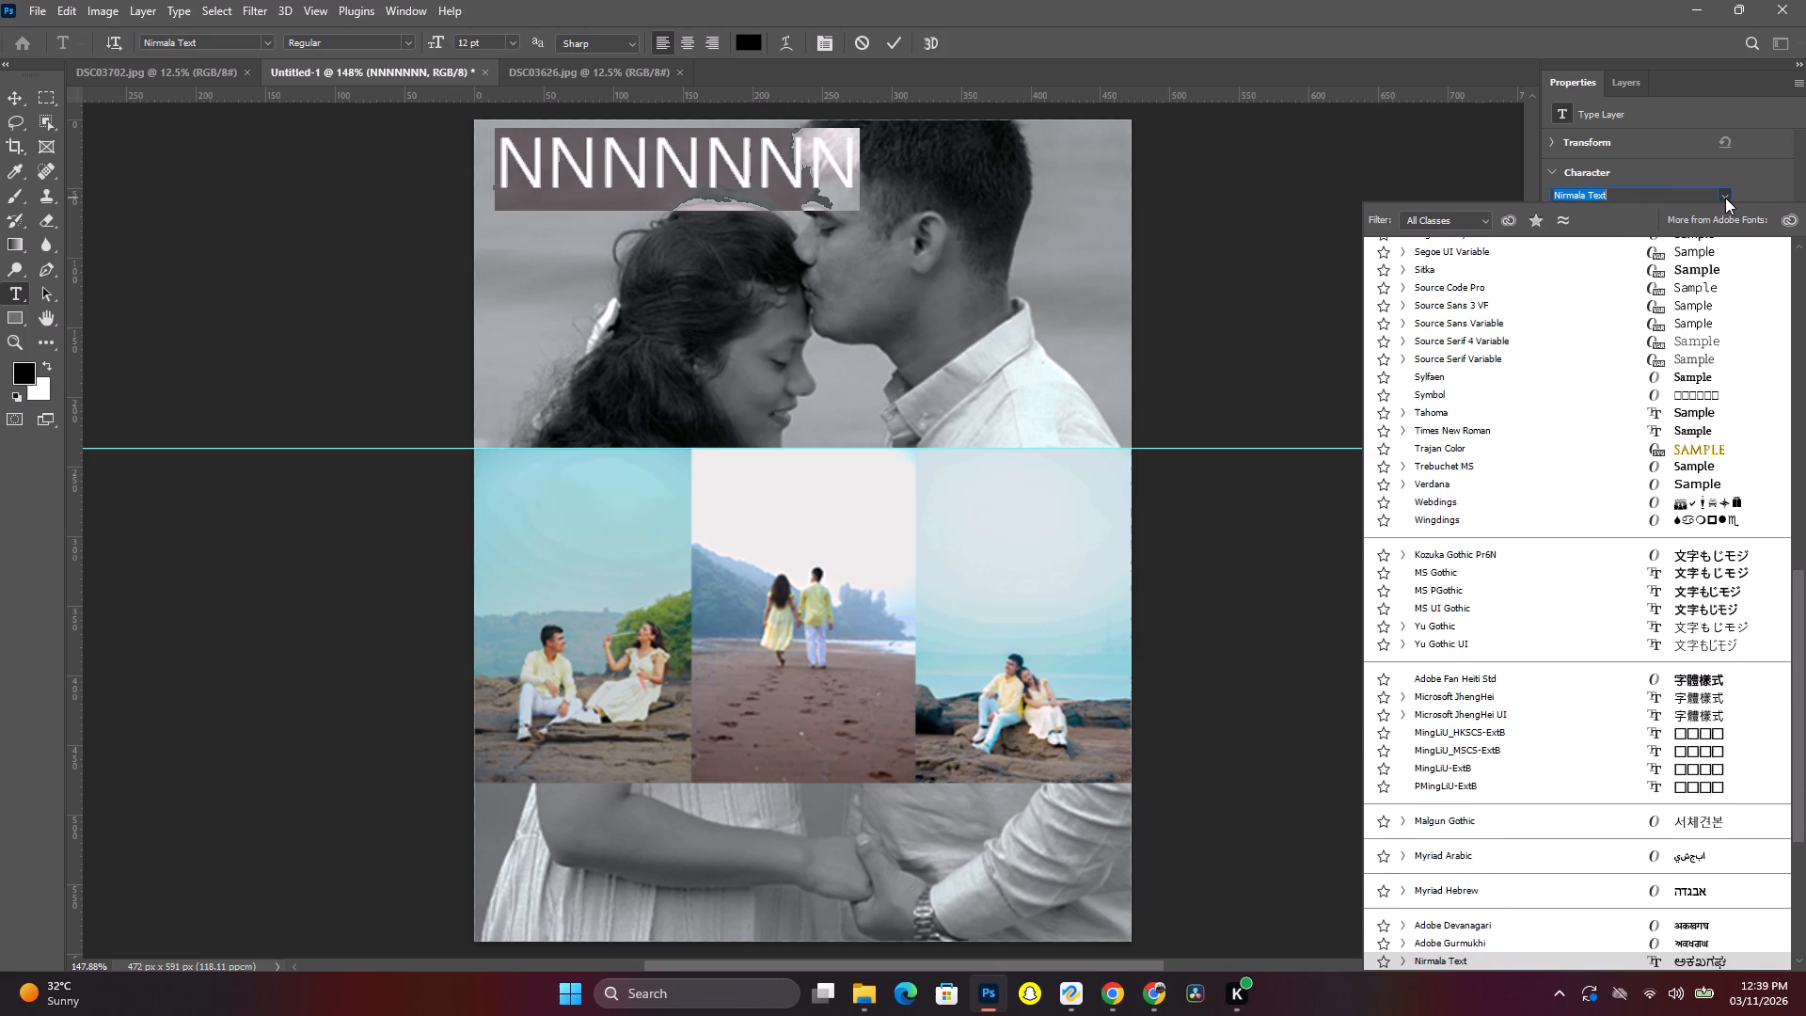
key("Down")
key("Down")
key("Down")
key("Down")
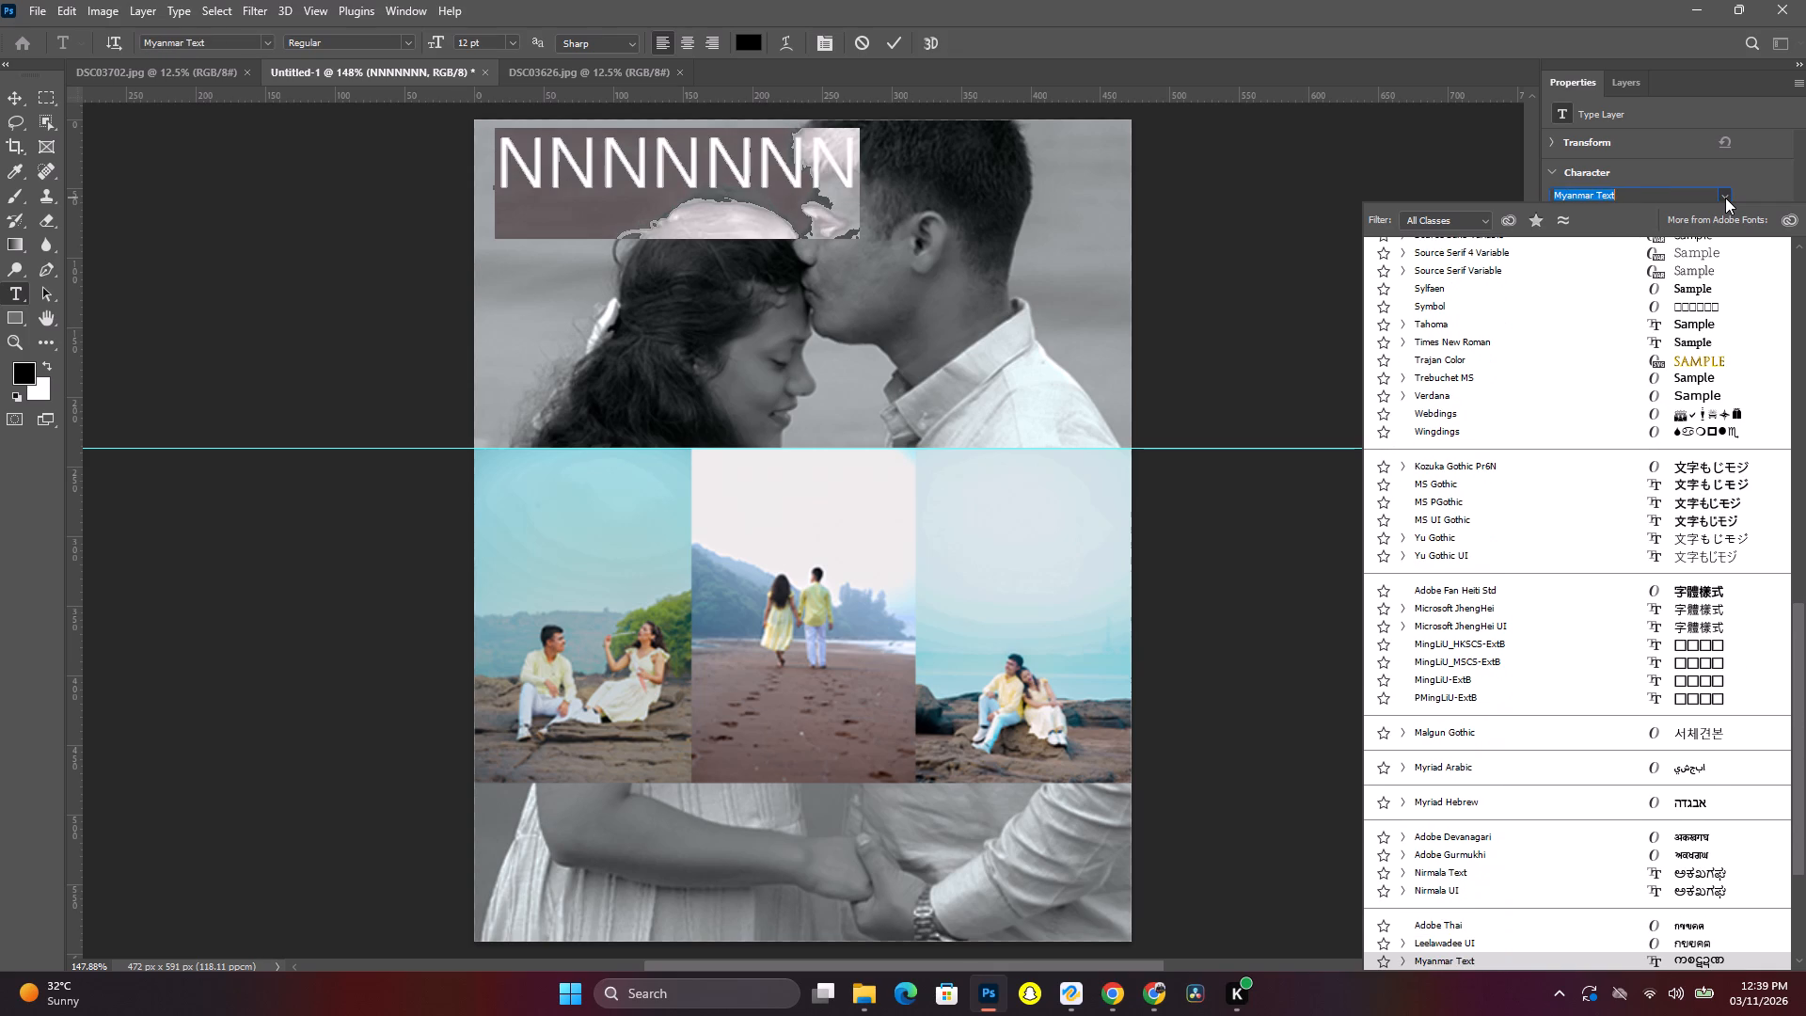
key("Down")
key("Down")
key("Down")
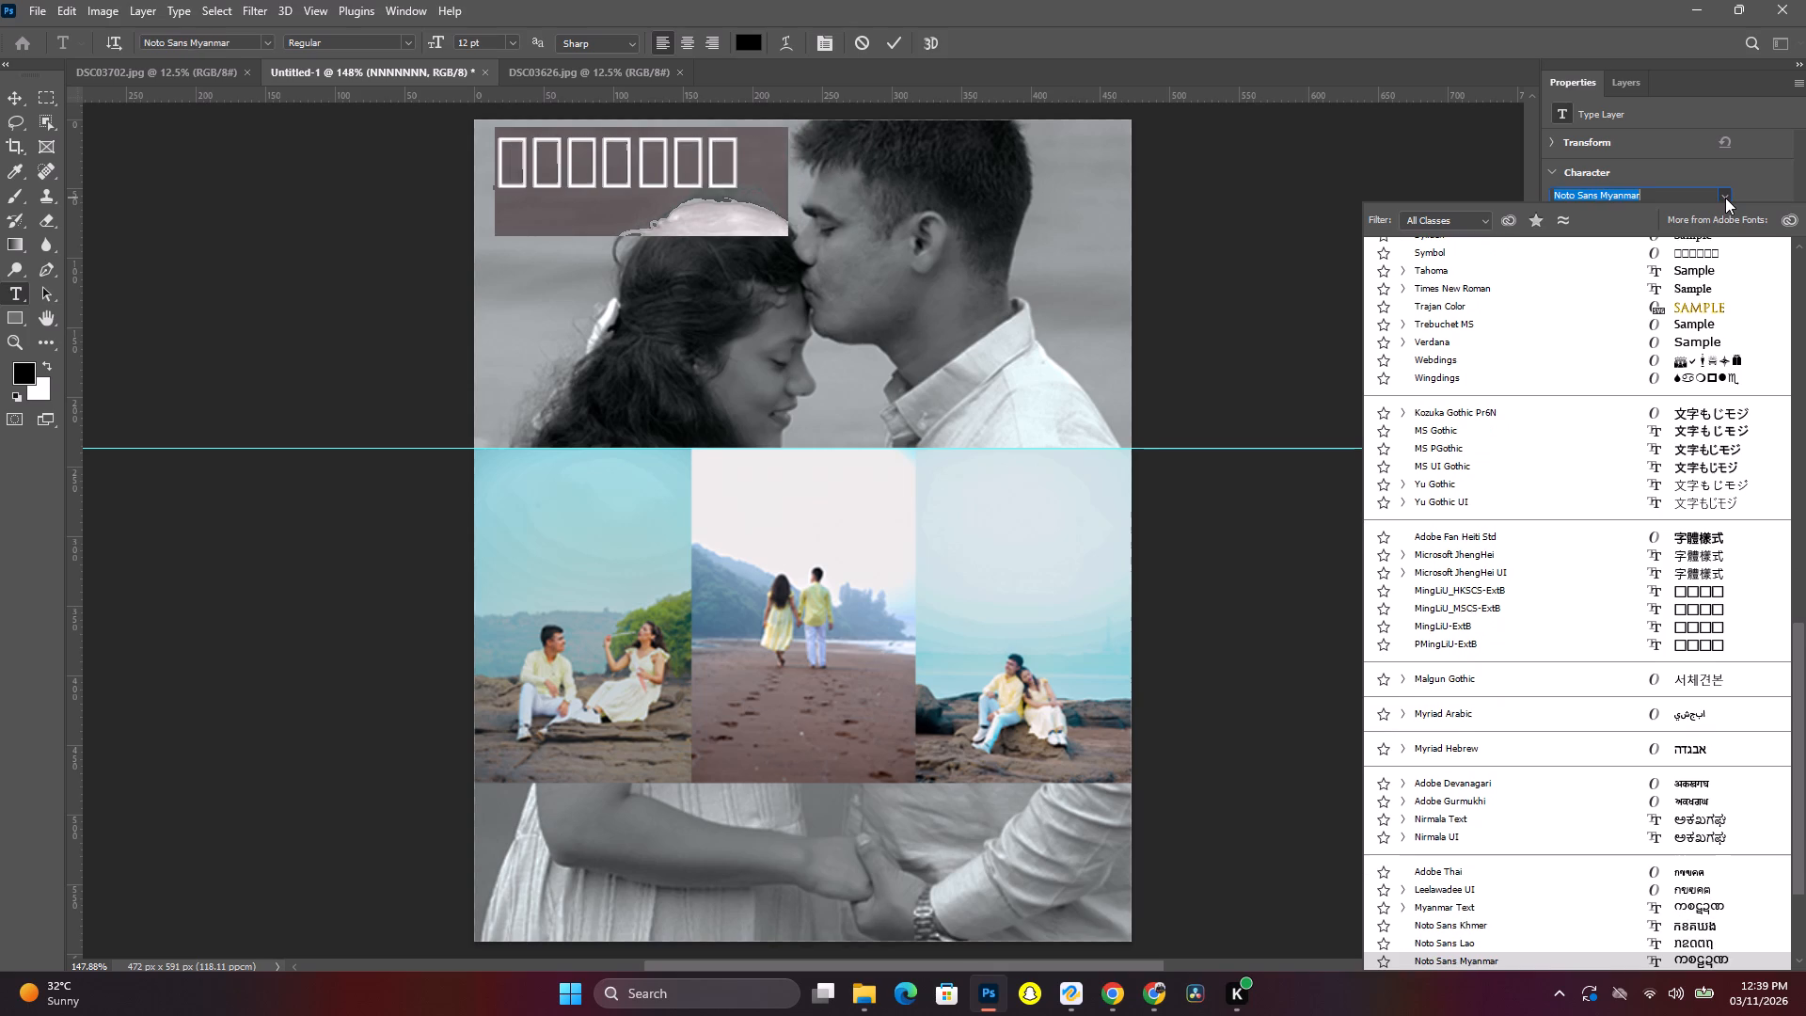
key("Down")
key("Down")
key("Down")
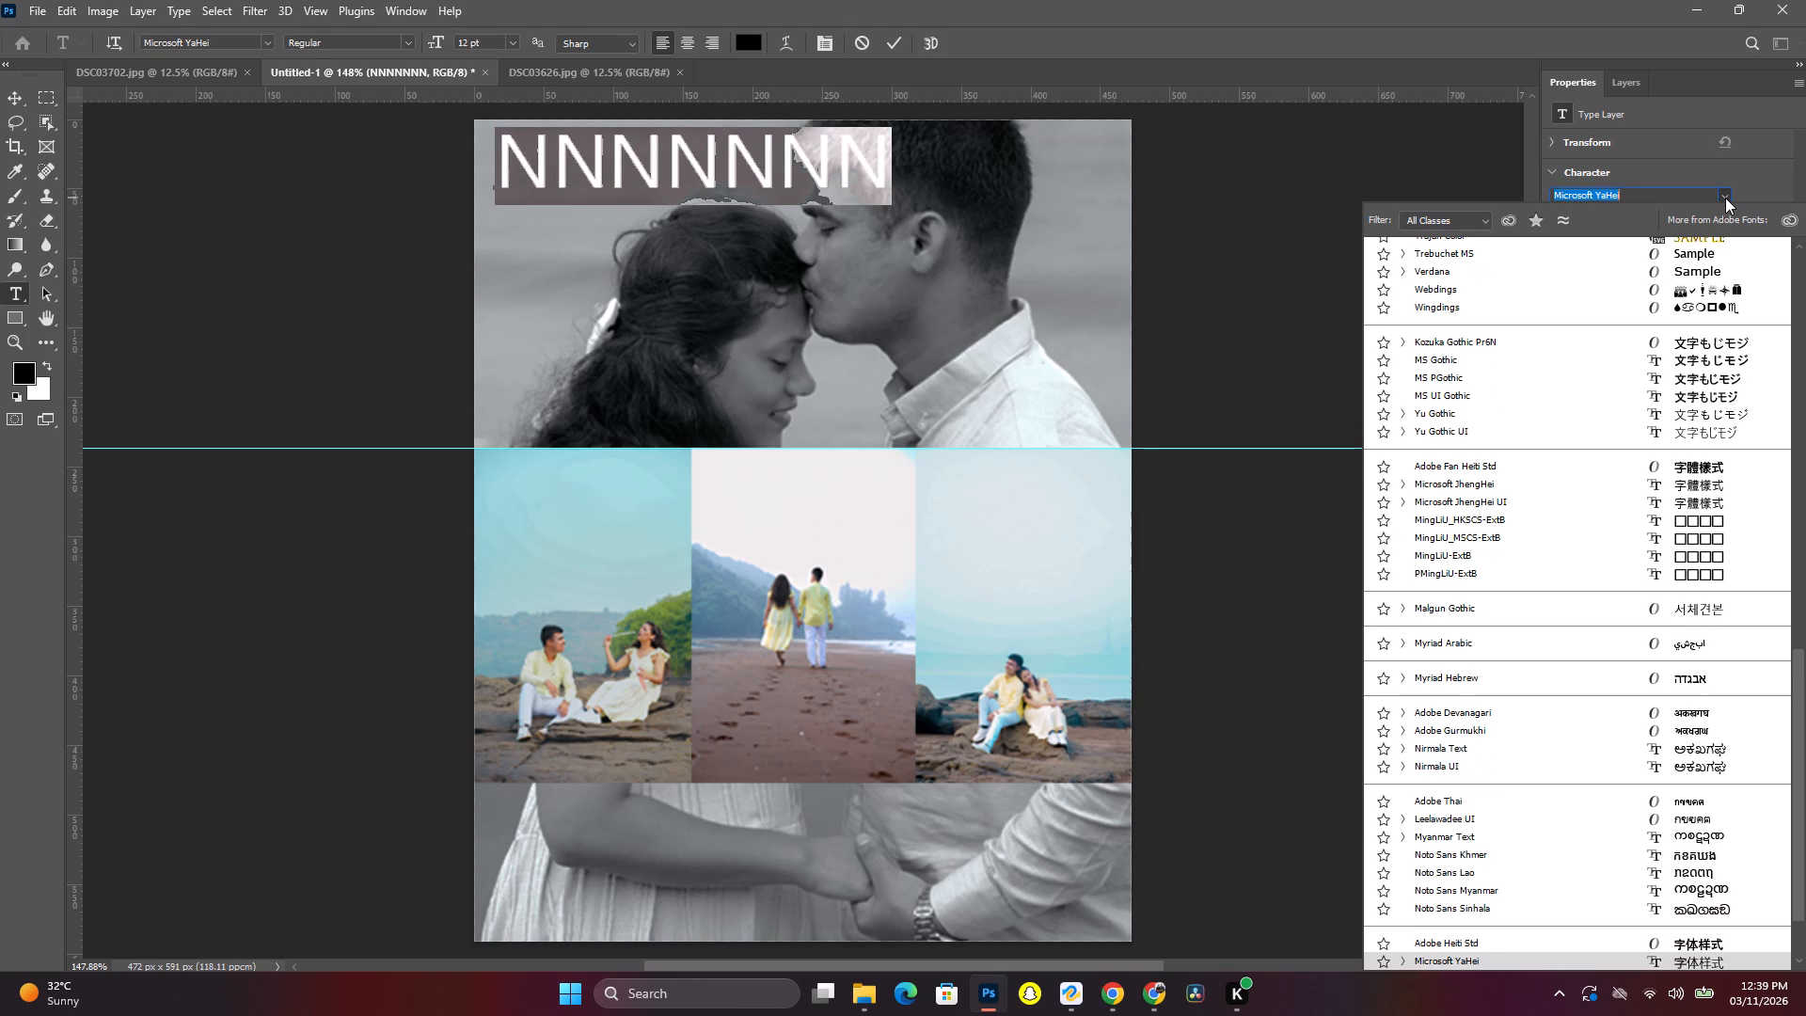
key("Down")
key("Down")
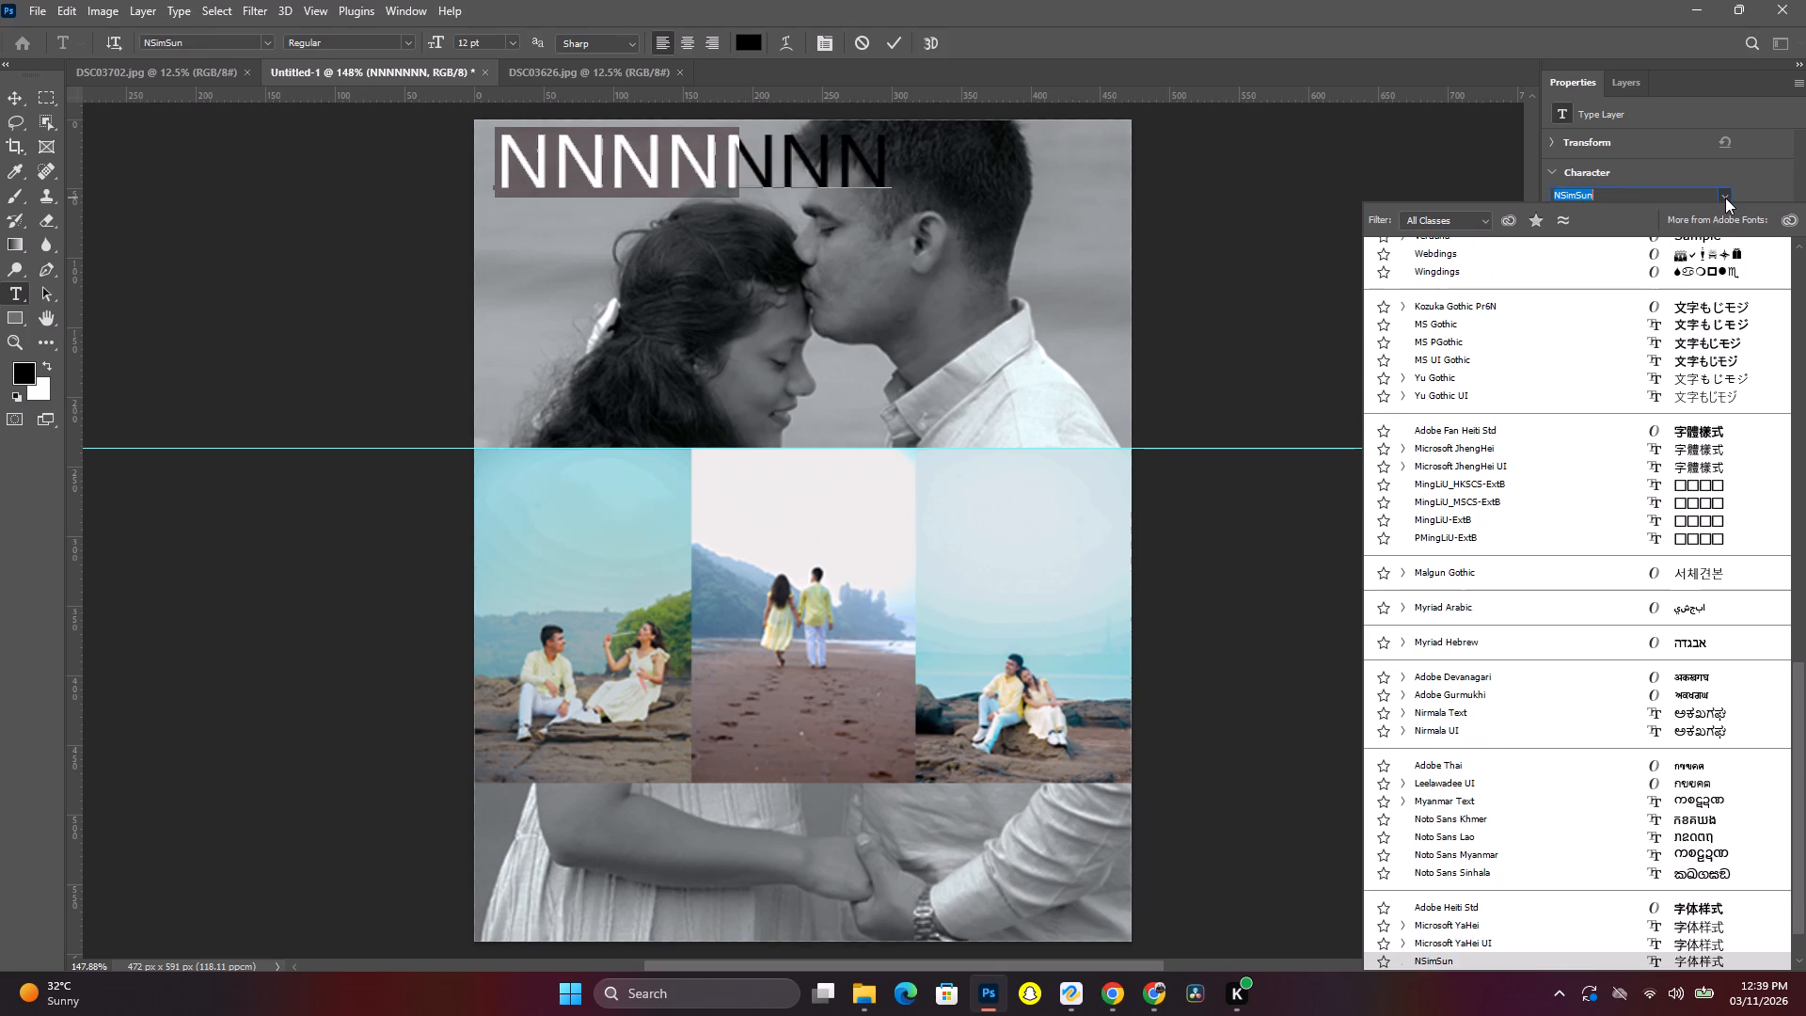
key("Down")
key("Down")
key("Down")
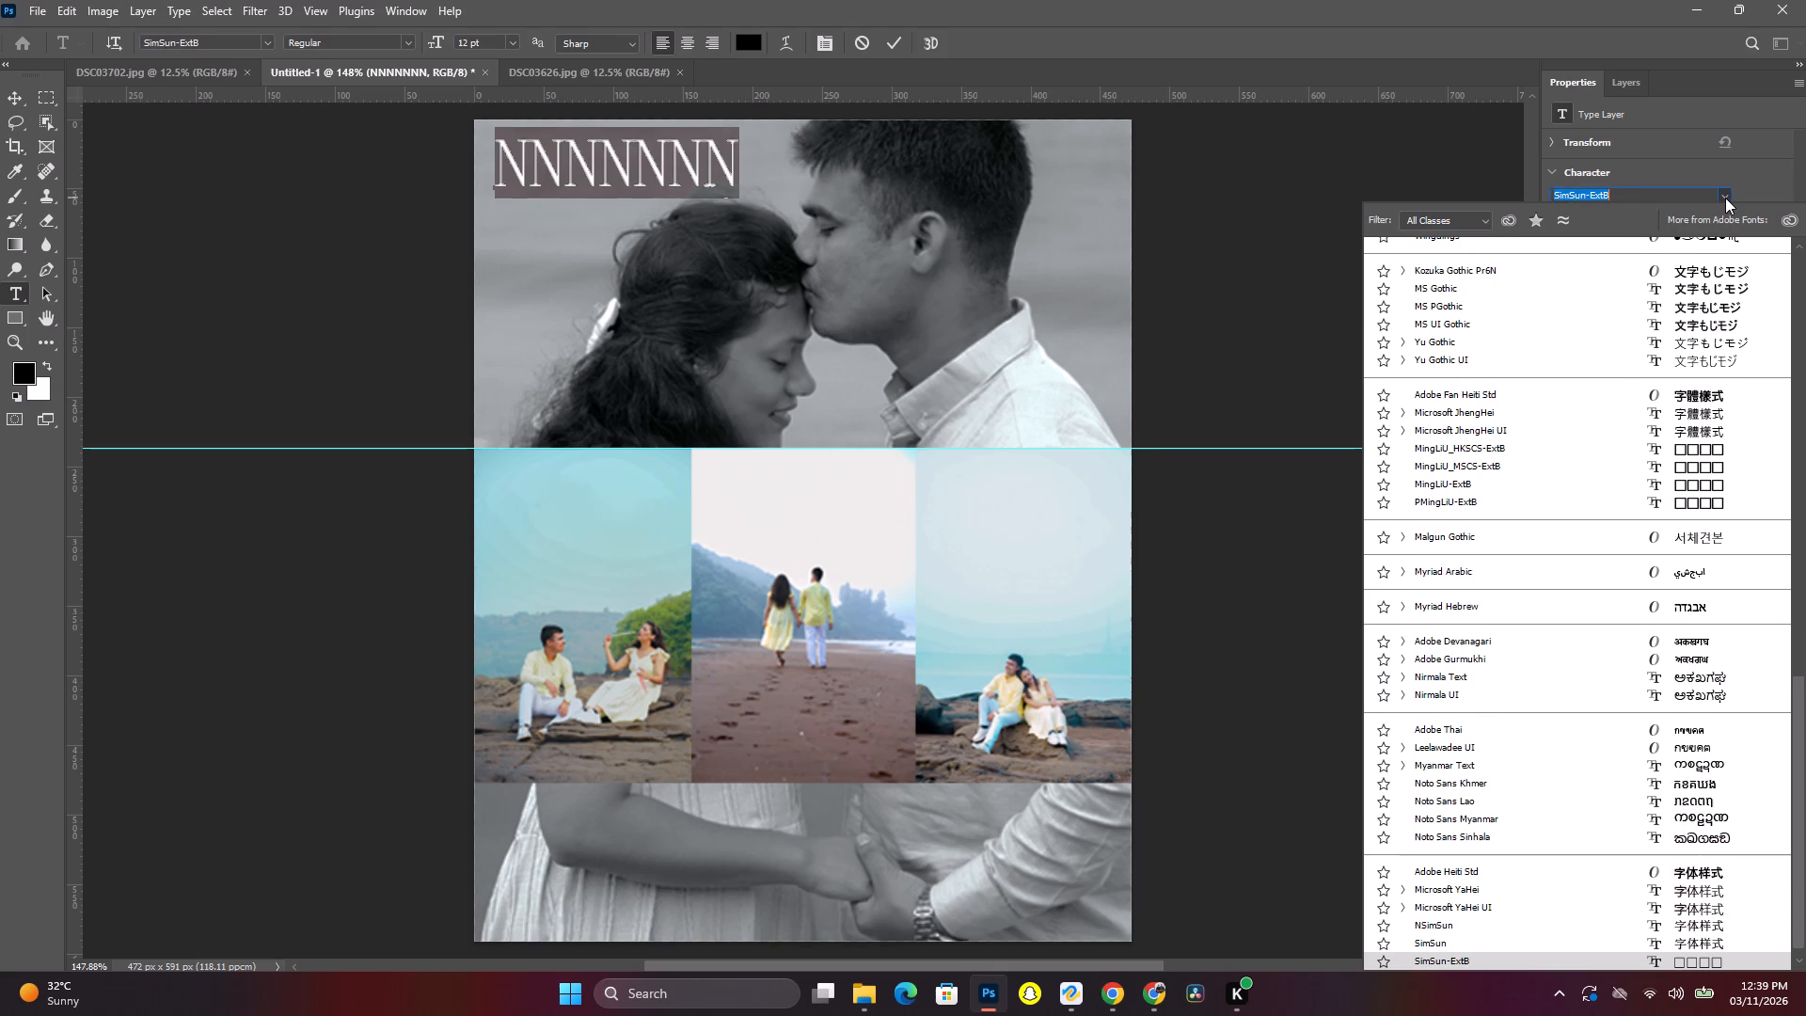
key("Down")
key("Down")
key("Down")
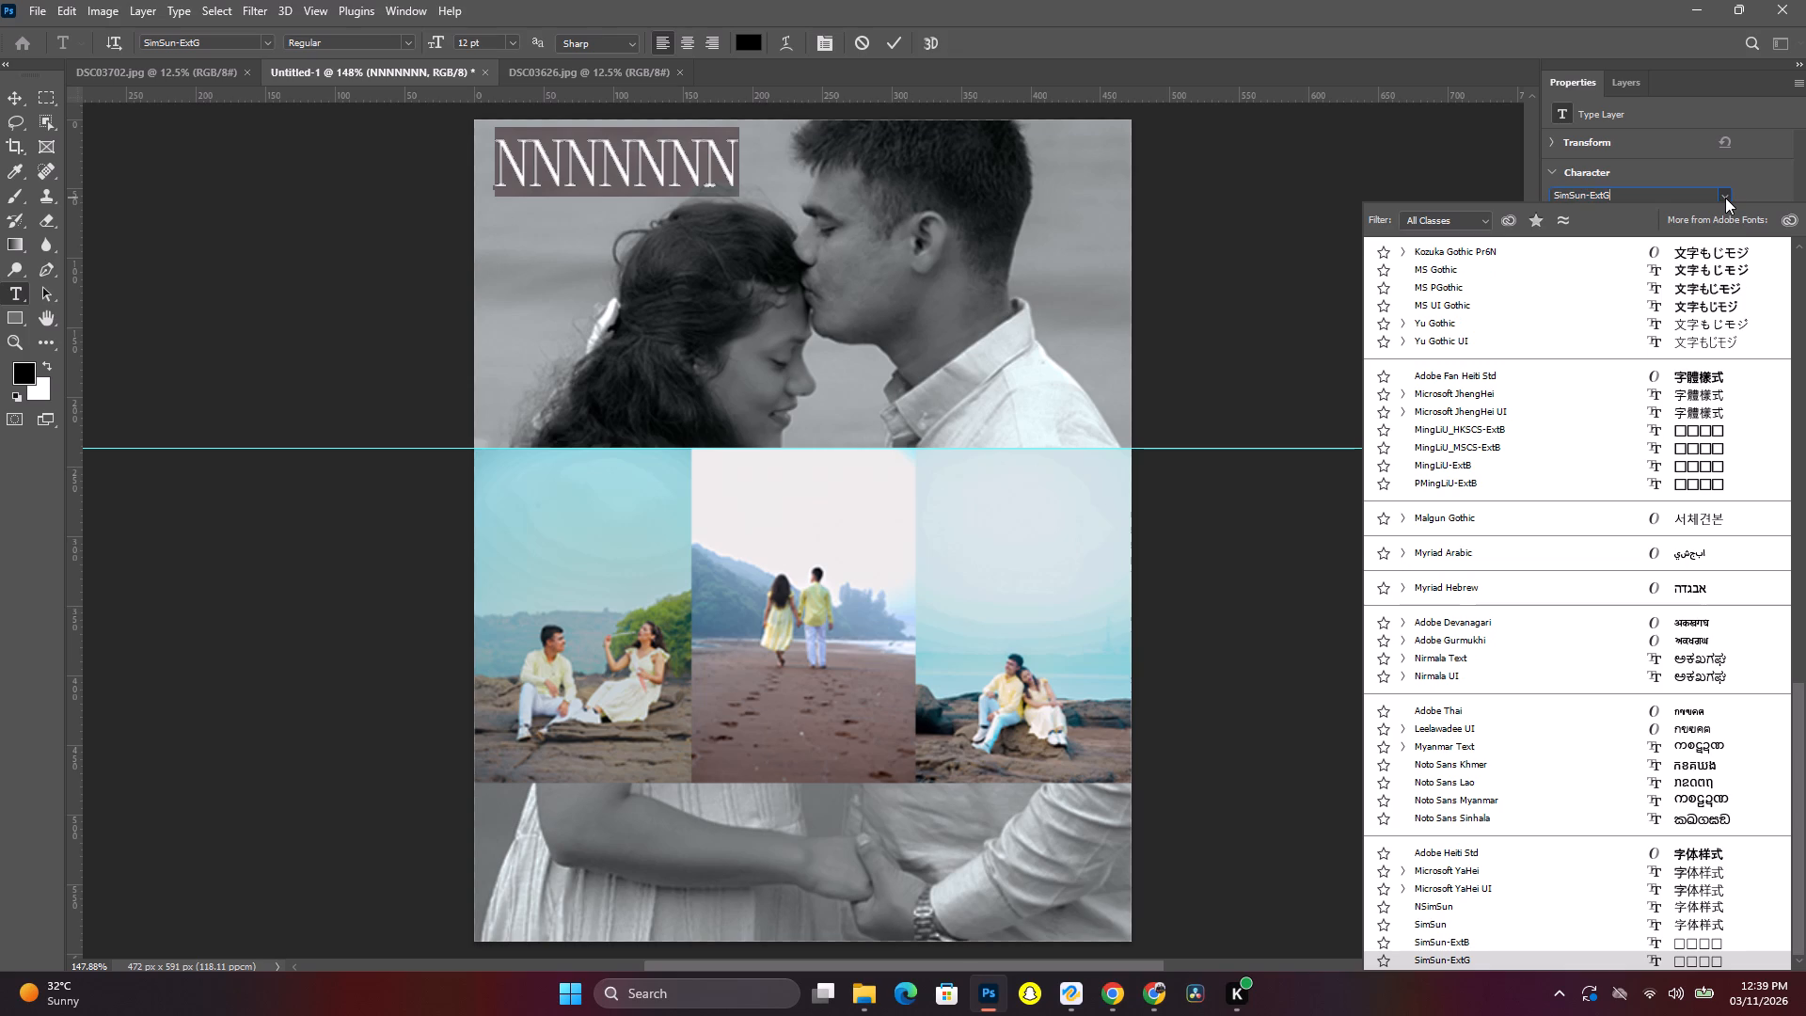
key("Down")
key("Down")
Compare the Chinese fonts on the title text again, going back from SimSun-ExtG to Microsoft YaHei.
key("Up")
key("Up")
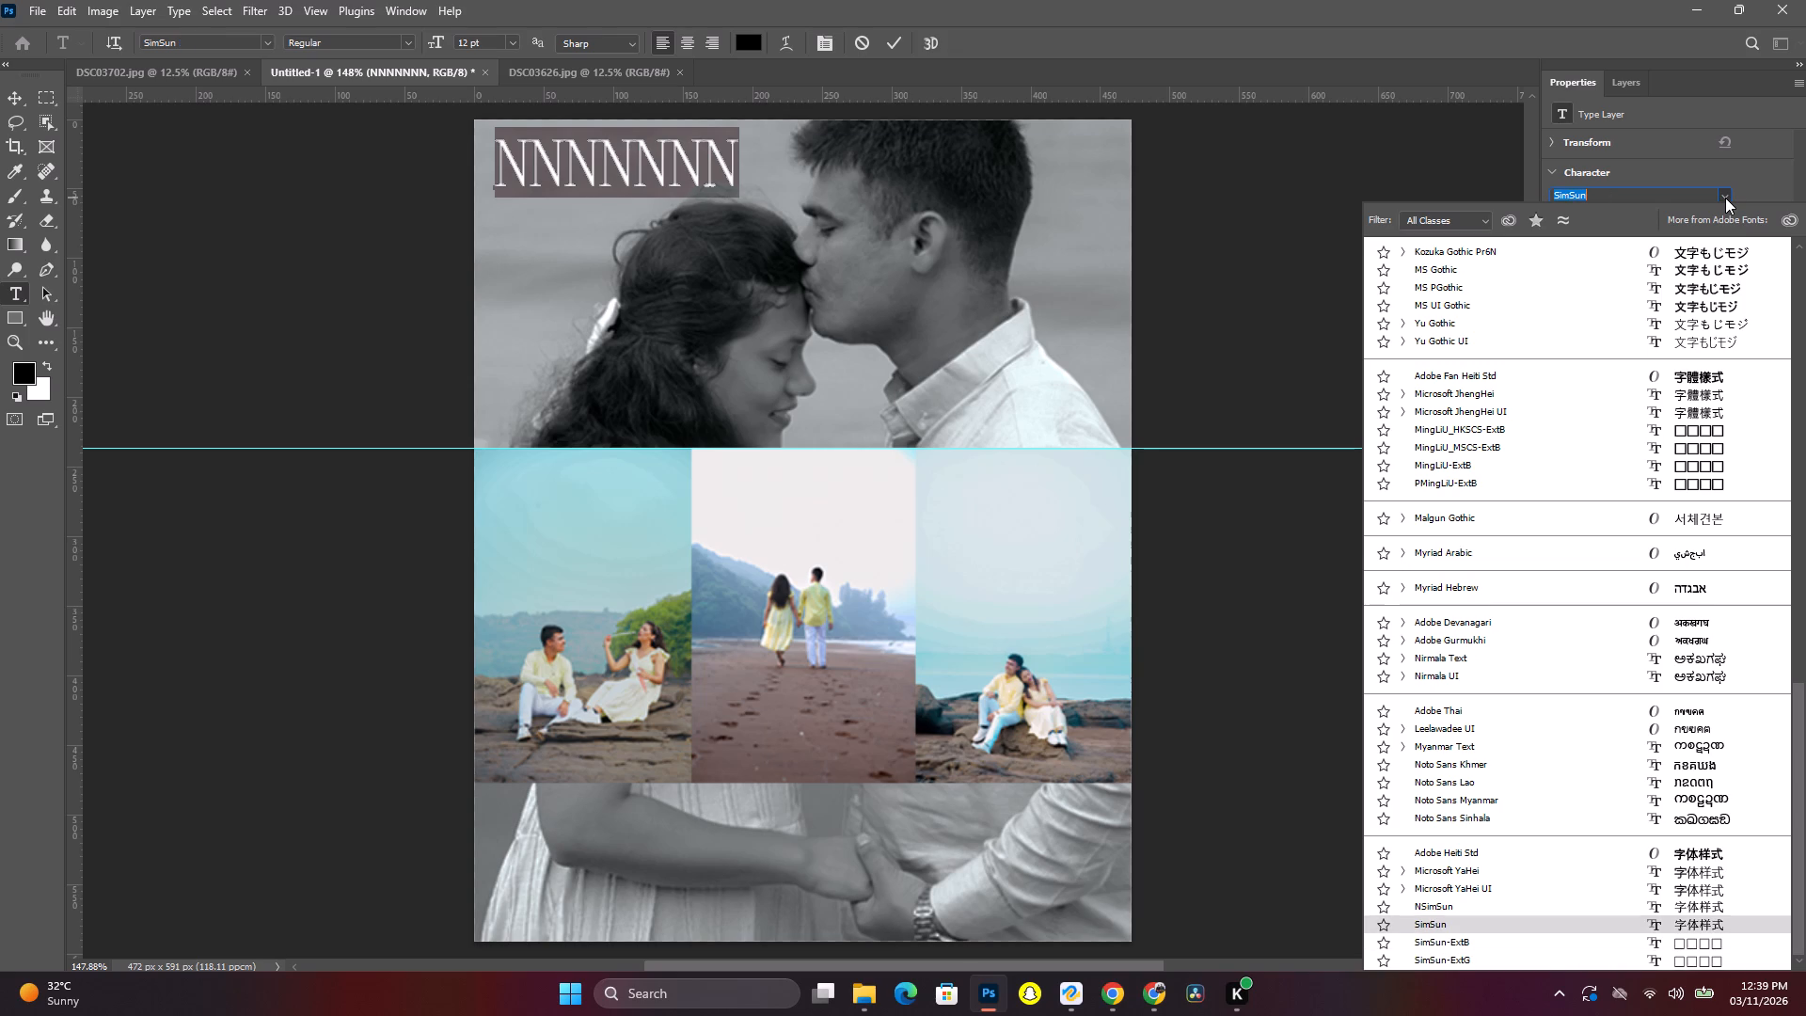
key("Up")
key("Up")
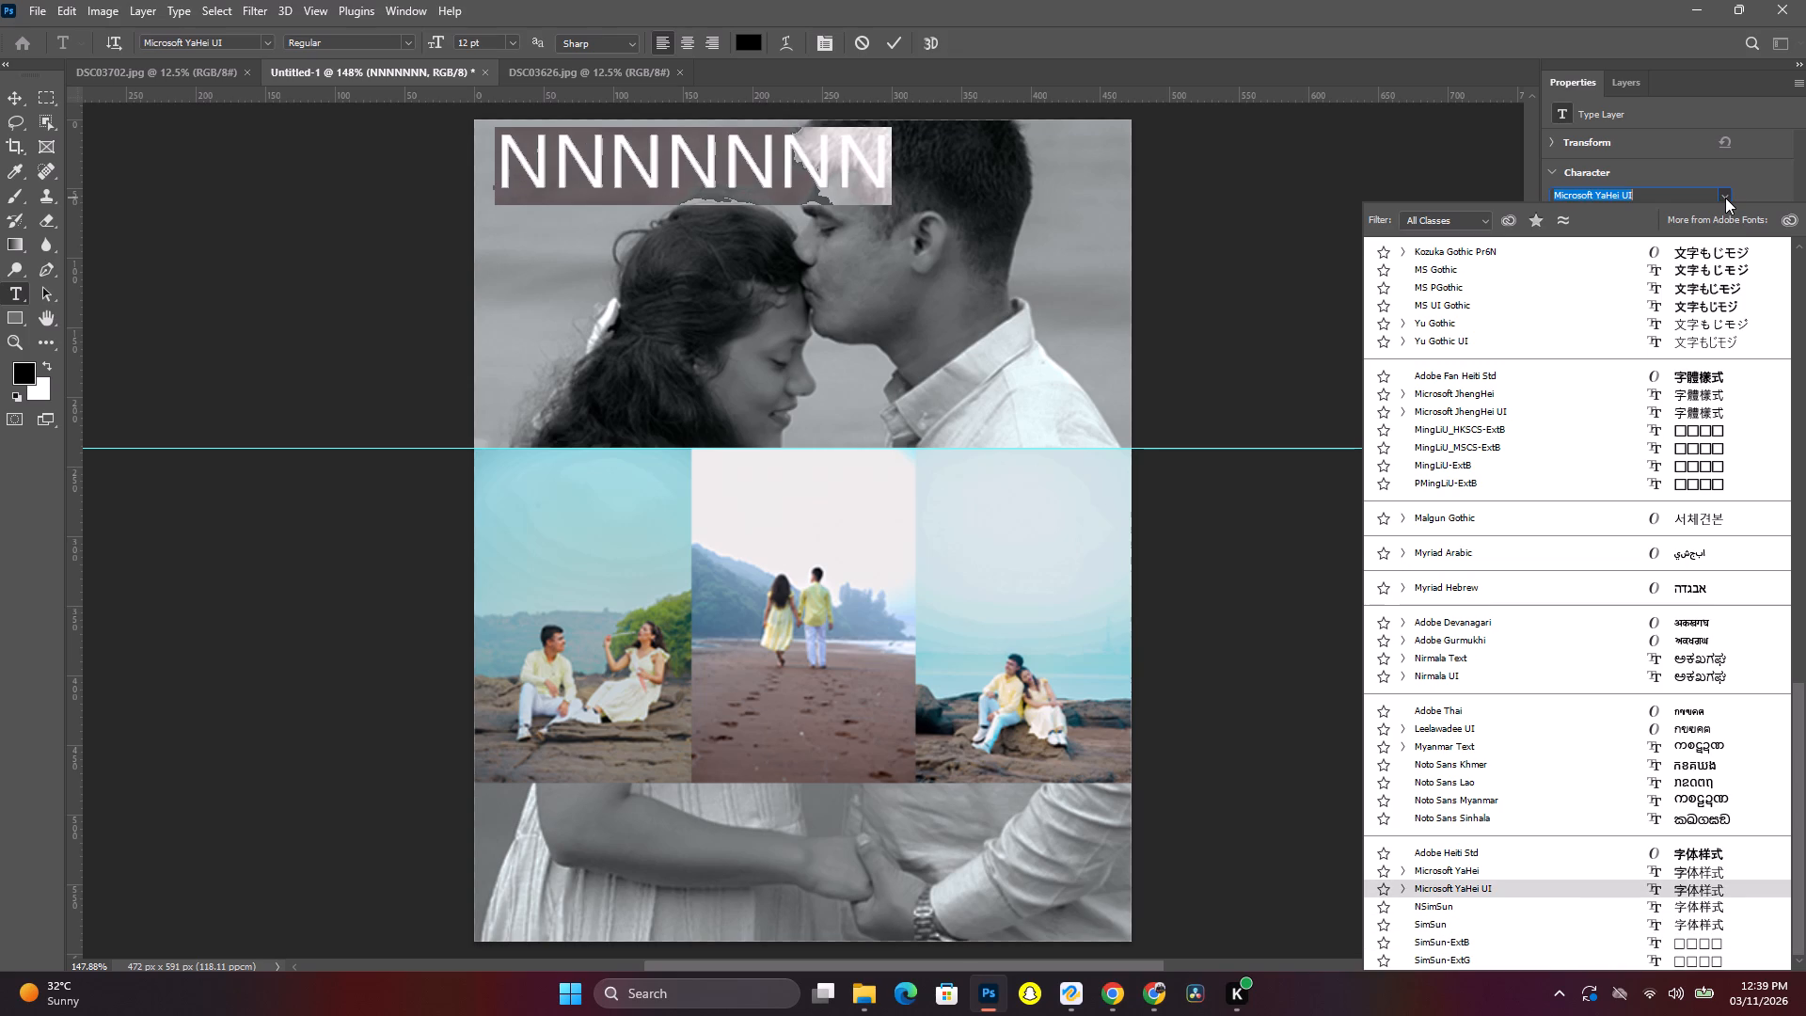
key("Right")
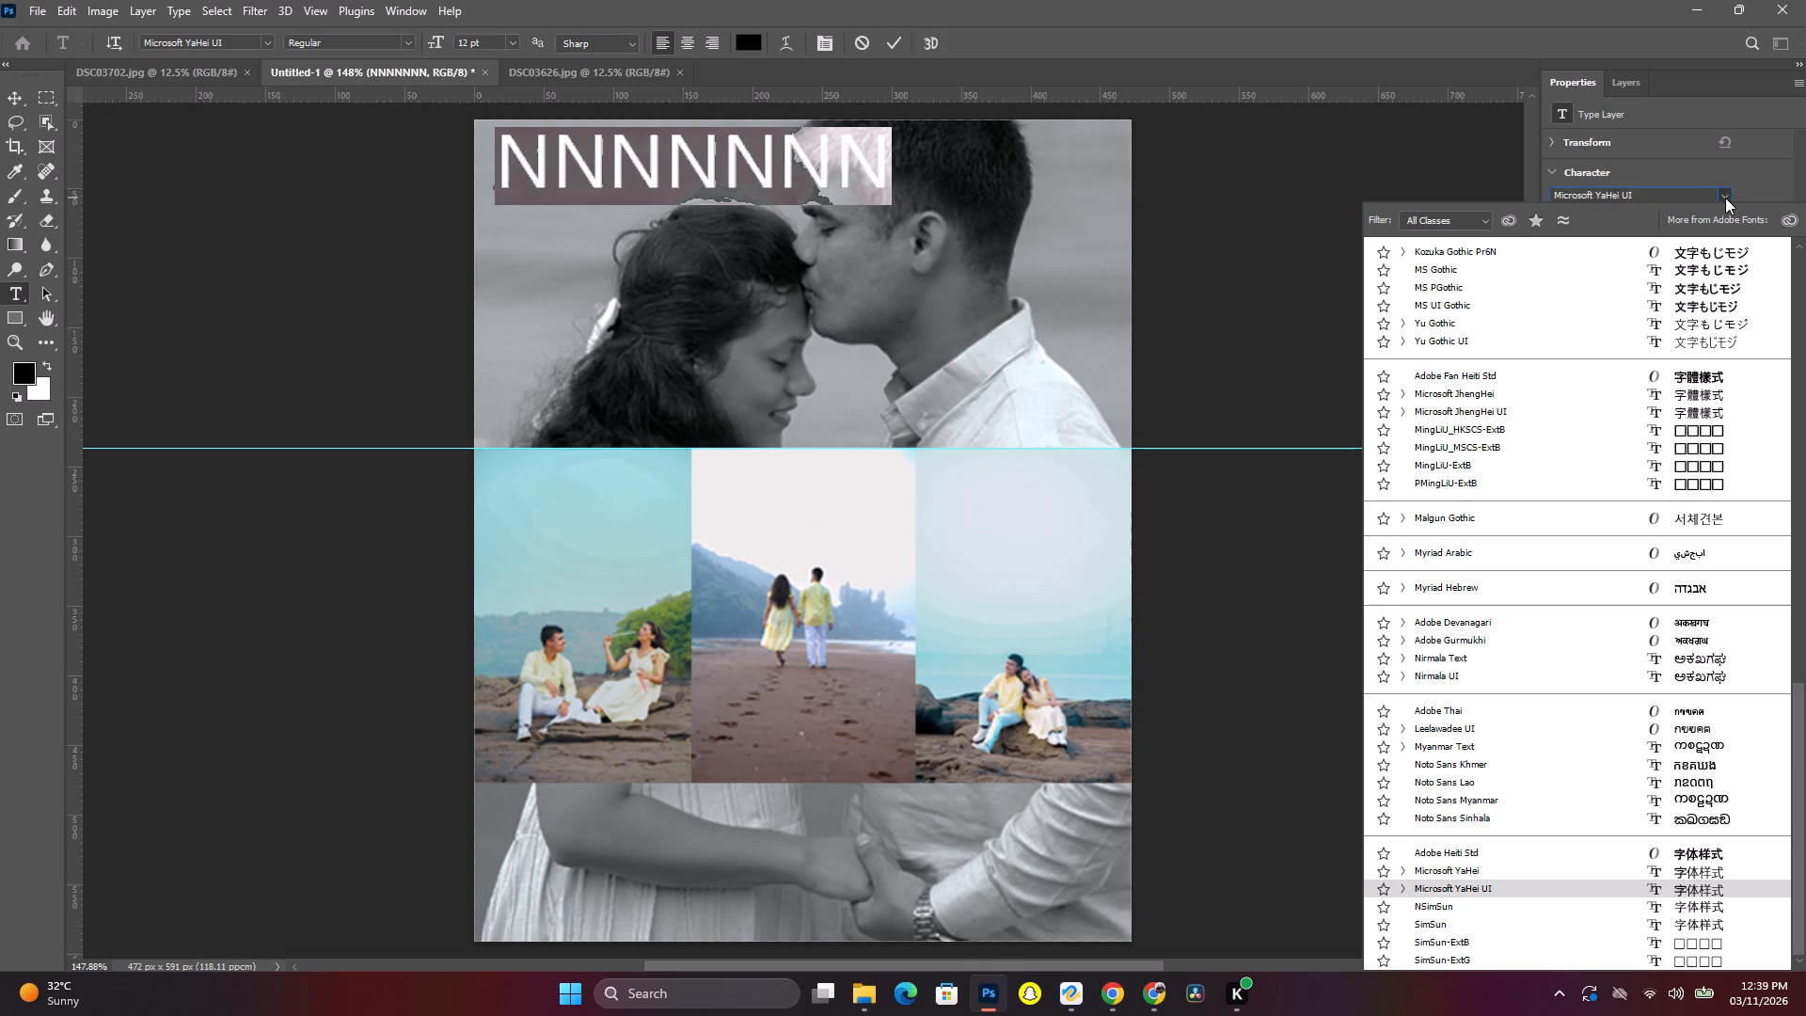
key("Up")
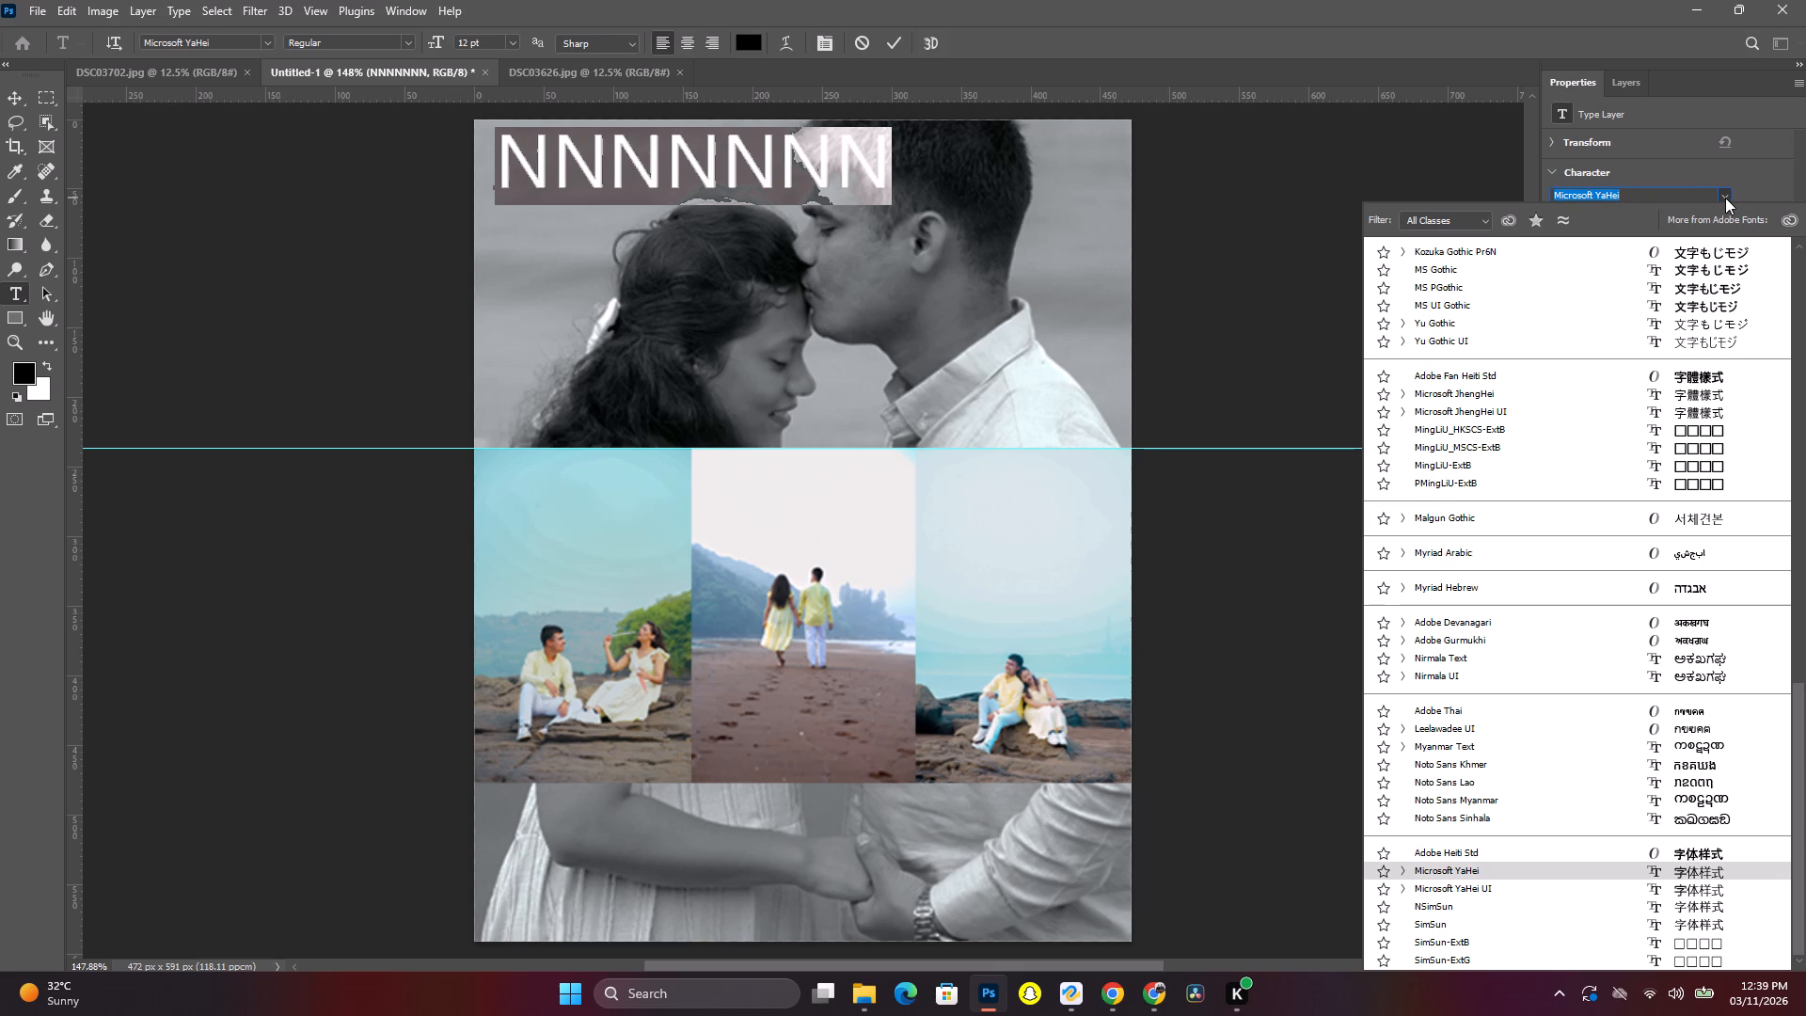